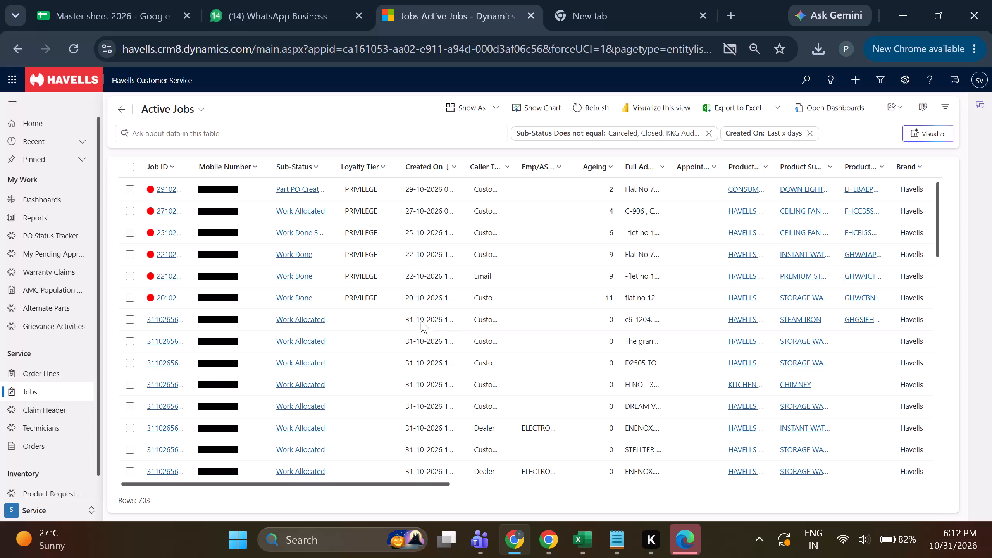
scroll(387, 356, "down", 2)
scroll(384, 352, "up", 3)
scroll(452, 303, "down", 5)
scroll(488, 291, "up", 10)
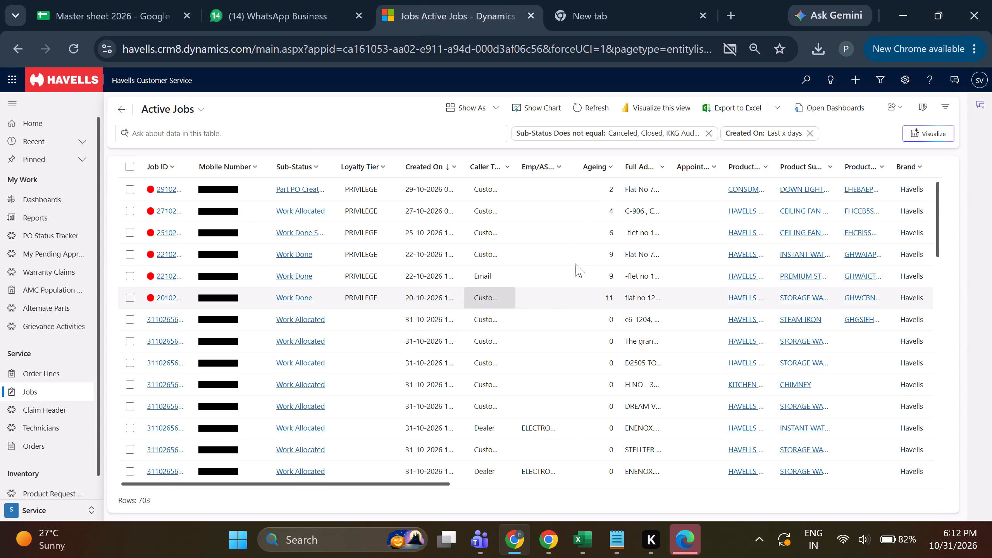
Filter the Active Jobs list to show only jobs whose Ageing equals 0.
left_click(608, 166)
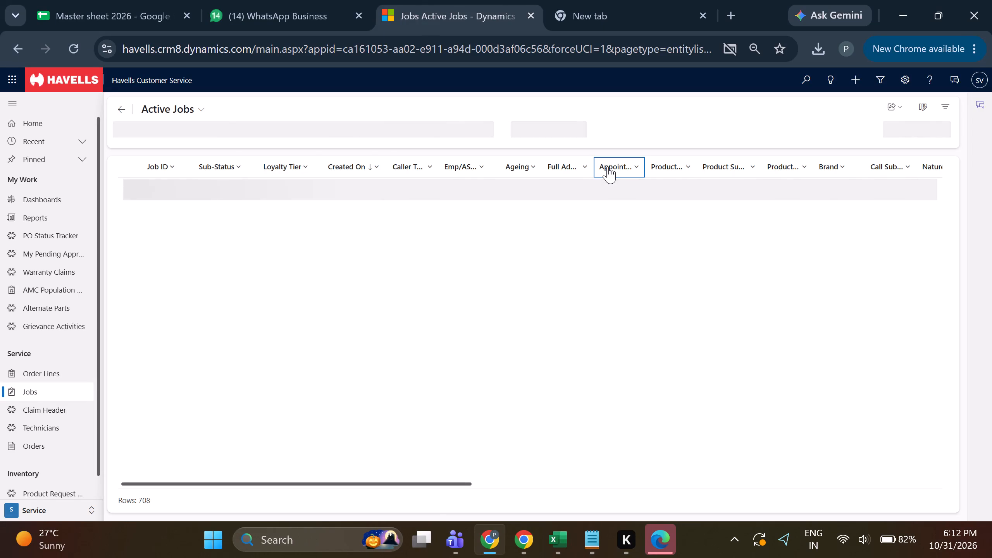
left_click(521, 172)
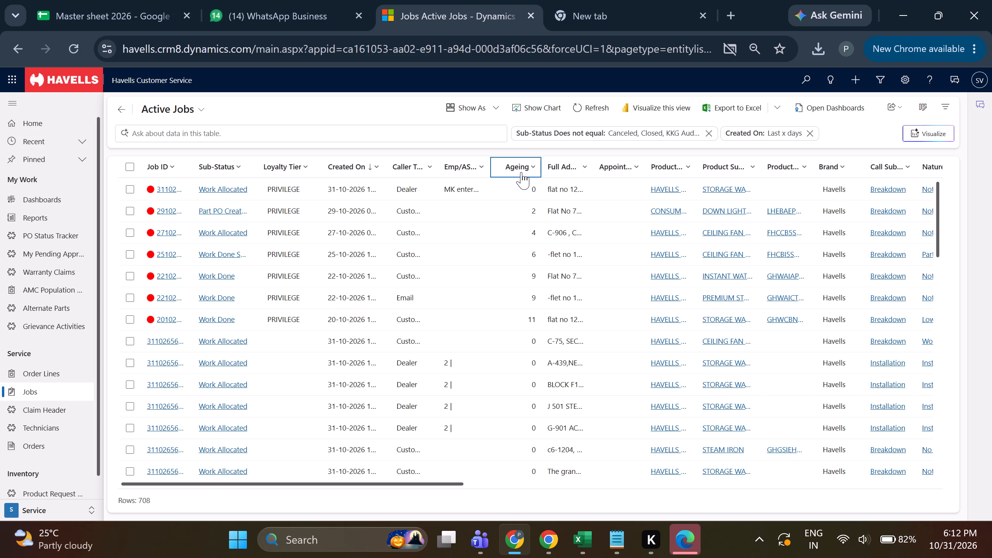
left_click(521, 172)
left_click(515, 239)
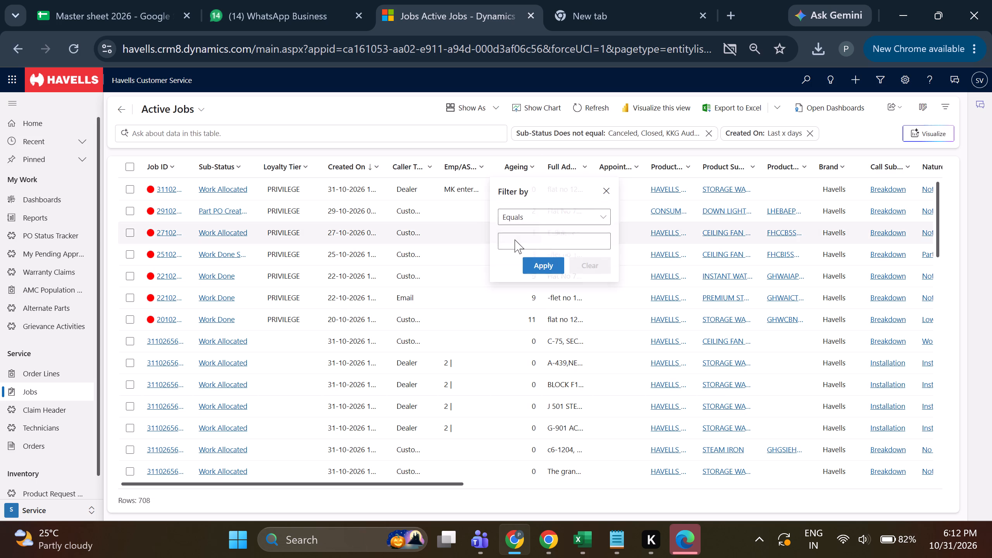
left_click(517, 240)
key("0")
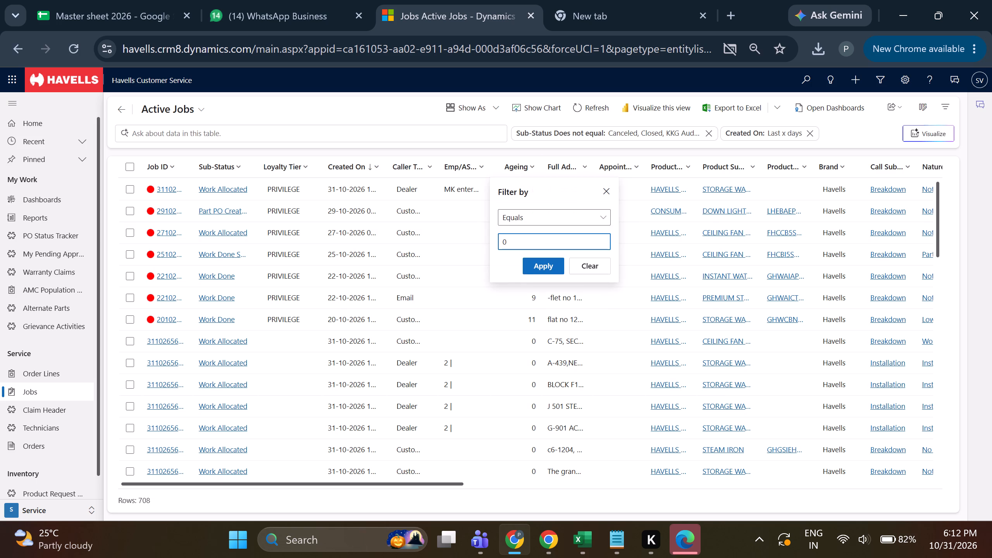
left_click(533, 267)
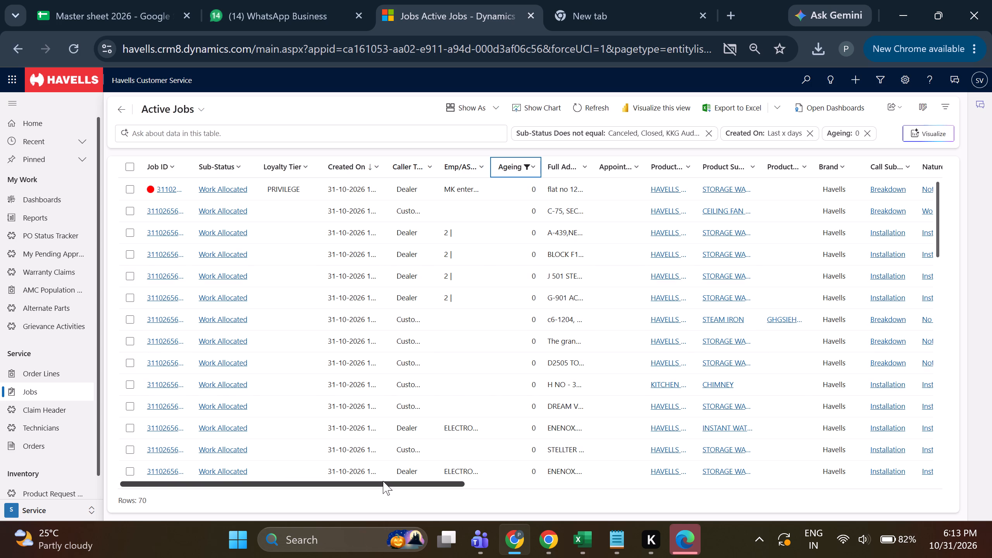
Open the in-warranty job with pin code 201309 and an empty web closure entry, near the end of the filtered list.
left_click_drag(382, 481, 750, 504)
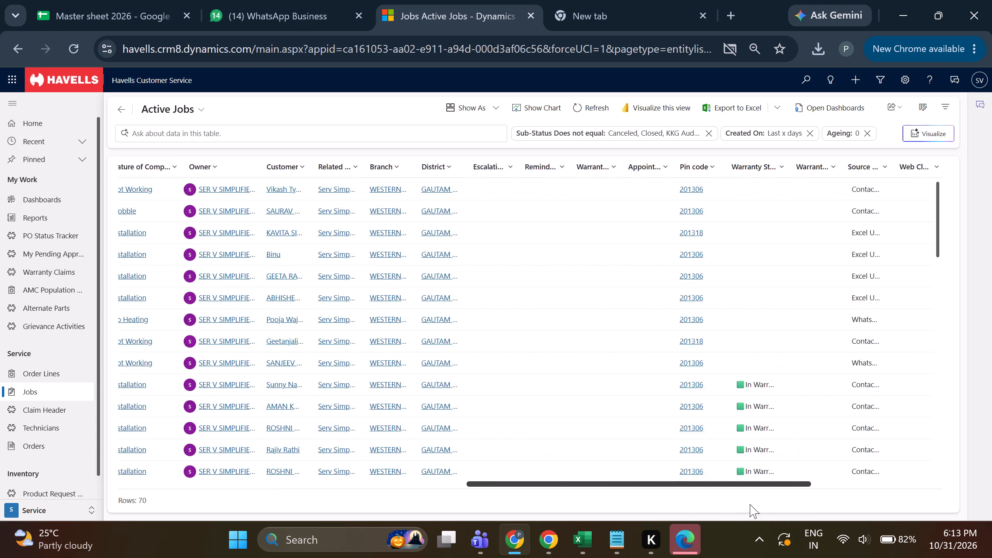
left_click_drag(750, 504, 884, 508)
scroll(380, 374, "down", 6)
scroll(349, 360, "down", 5)
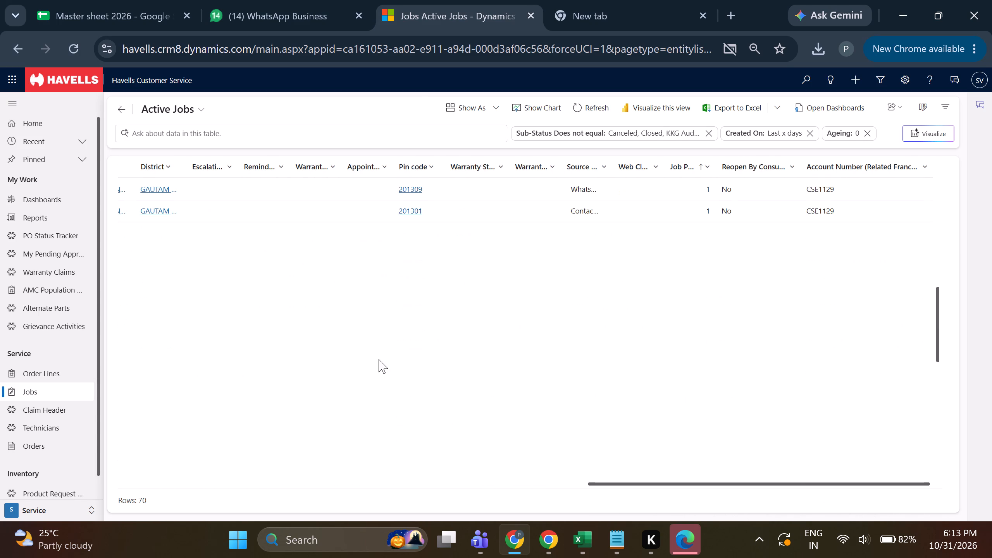
scroll(454, 343, "down", 8)
scroll(482, 358, "down", 5)
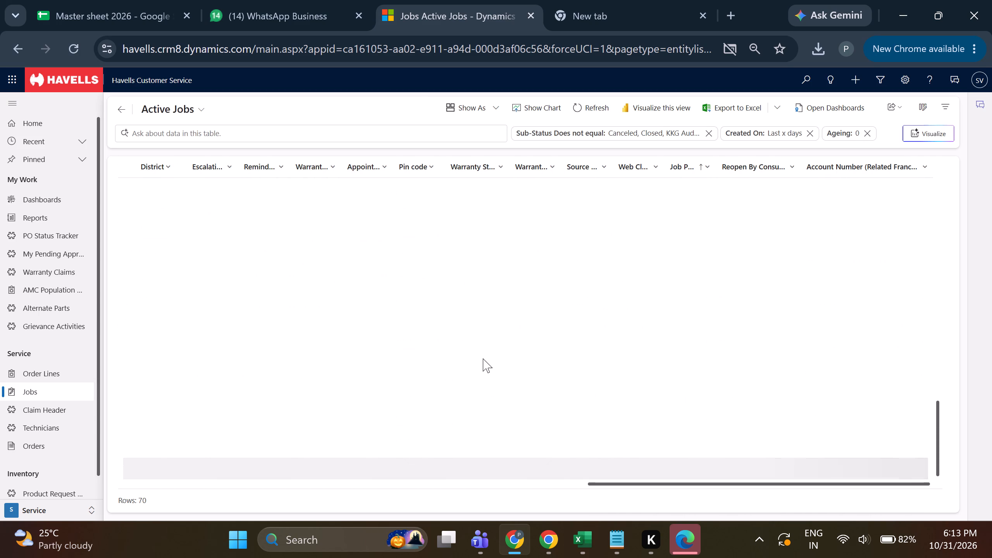
scroll(483, 358, "down", 2)
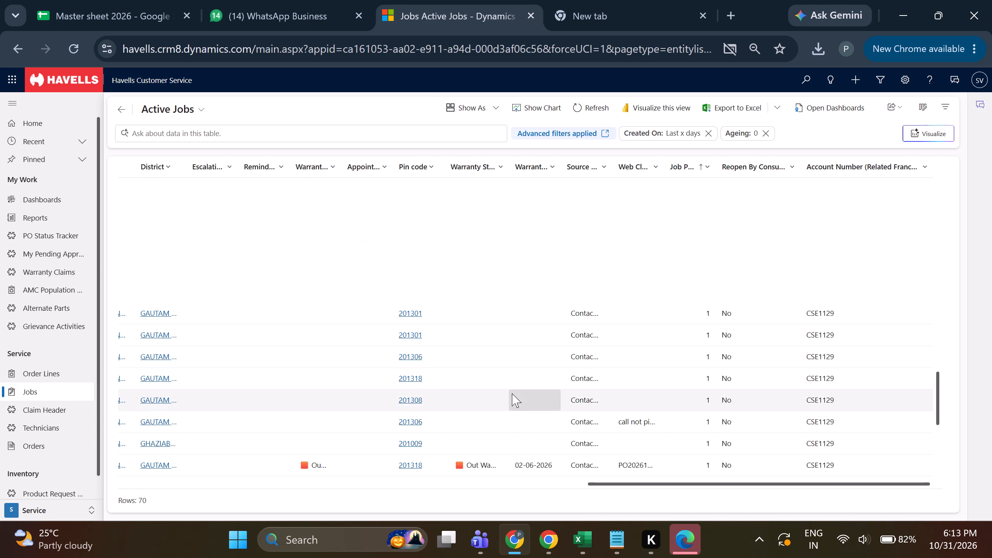
scroll(518, 396, "down", 7)
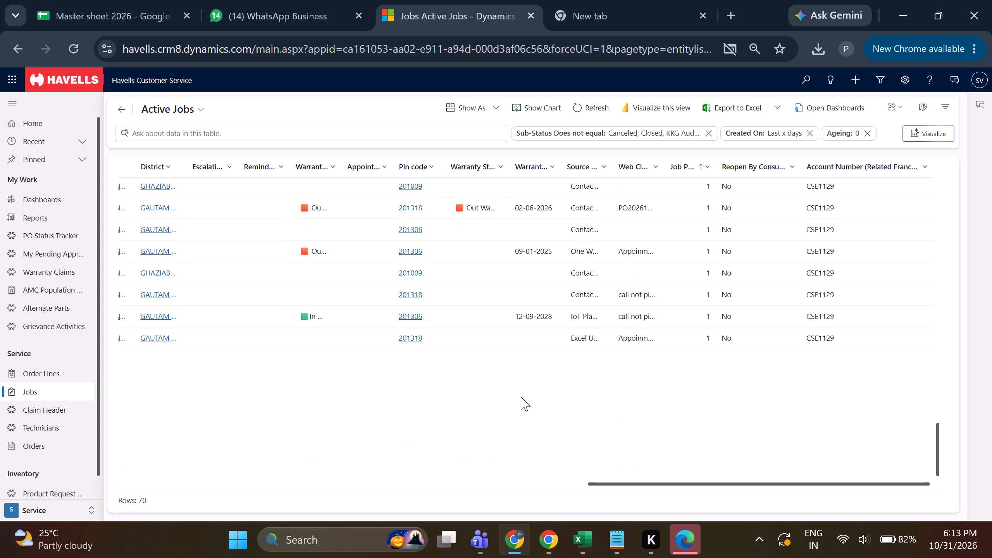
scroll(521, 397, "down", 3)
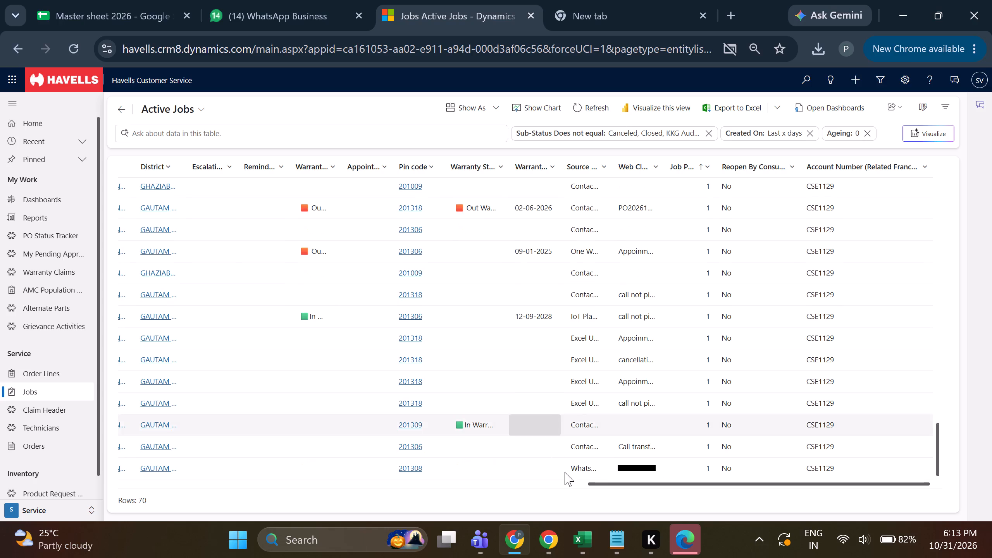
left_click_drag(594, 487, 584, 498)
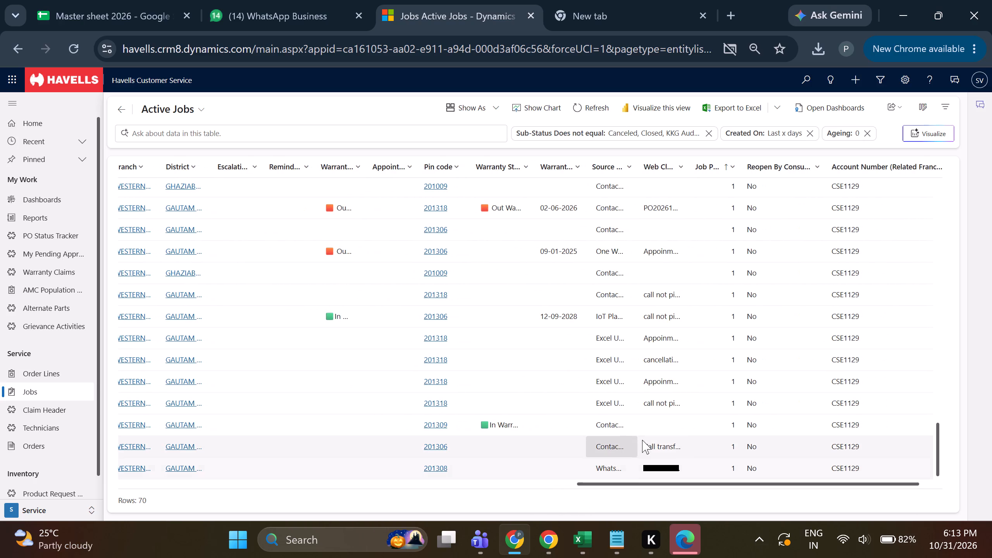
triple_click(660, 429)
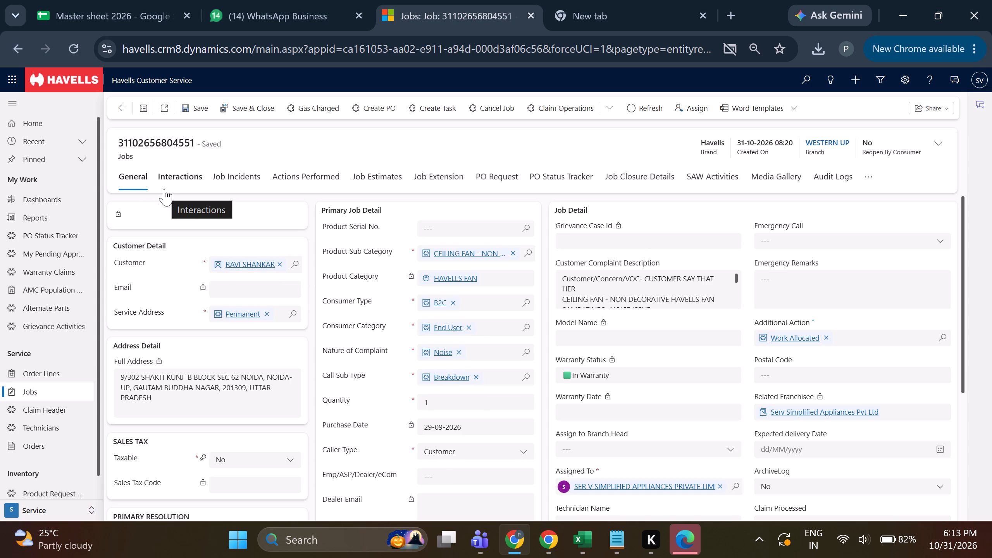
Start a new phone call record from the job's Interactions section.
left_click(164, 189)
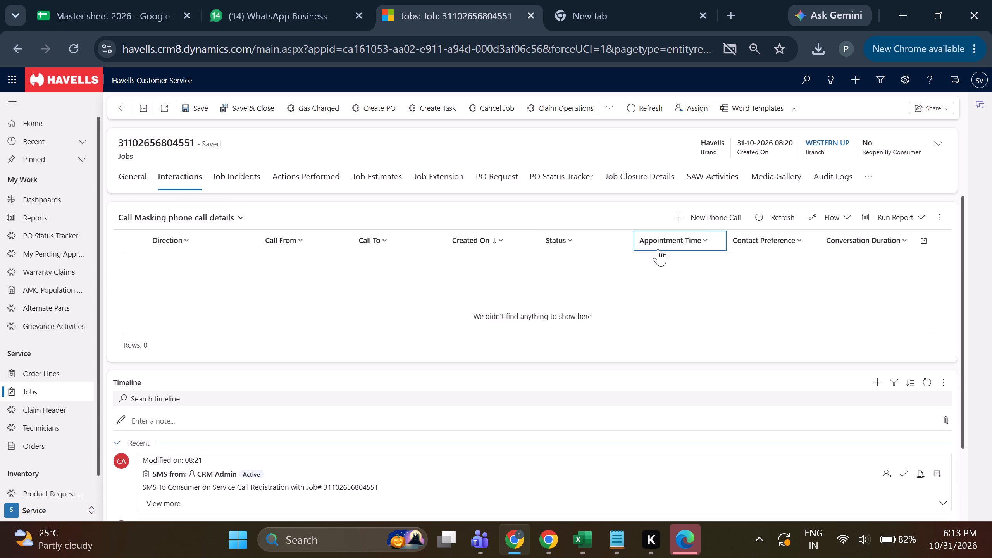
left_click(708, 221)
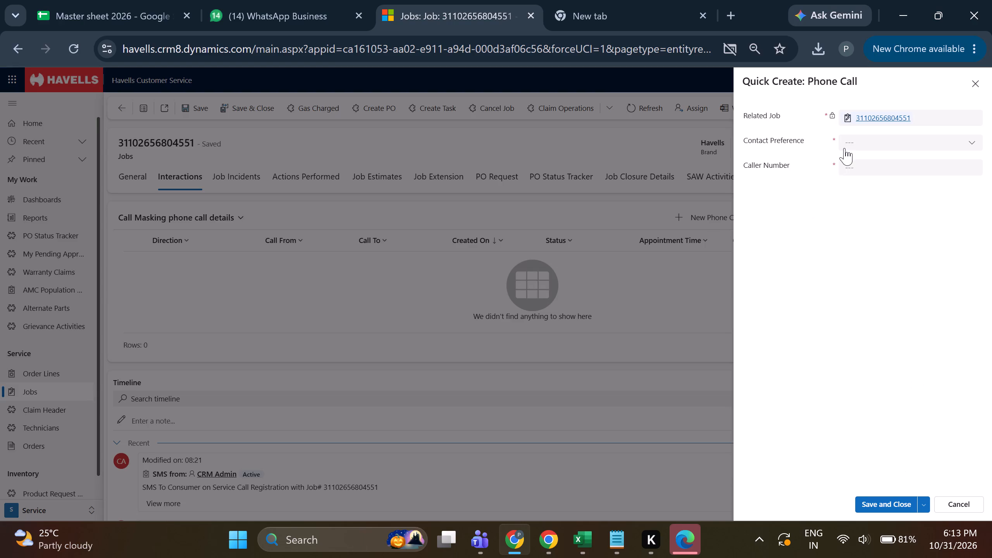
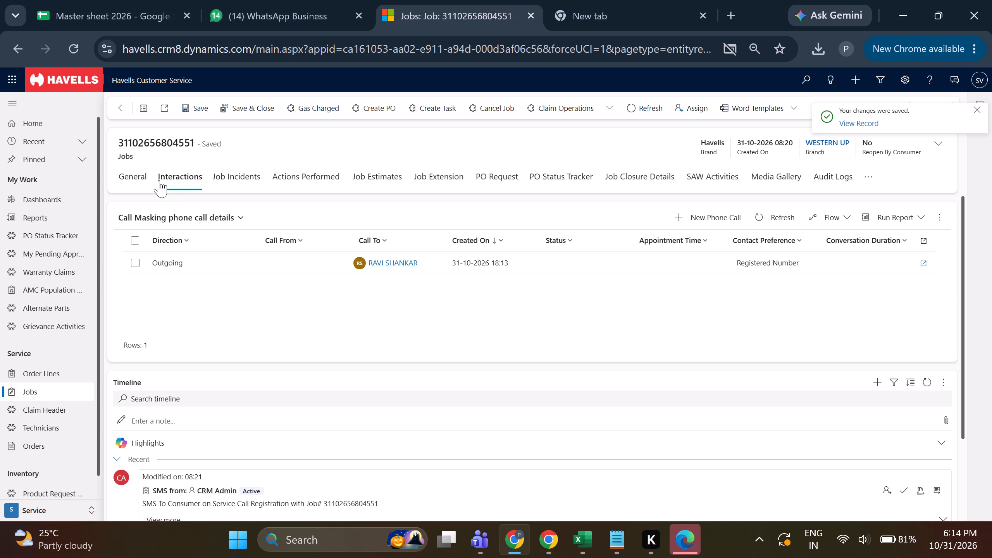
Review the job's general details, including the complaint description, product and service address.
left_click(146, 179)
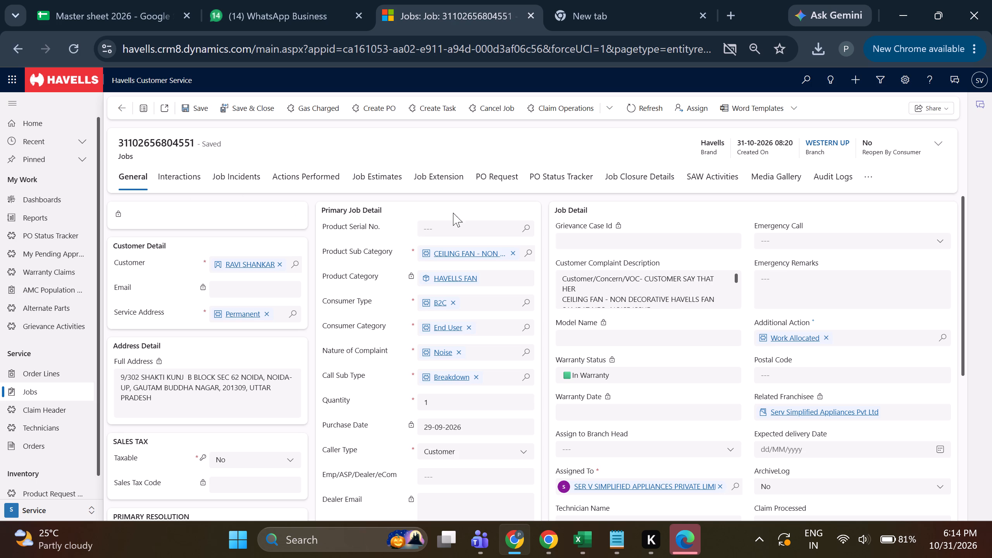
left_click(410, 212)
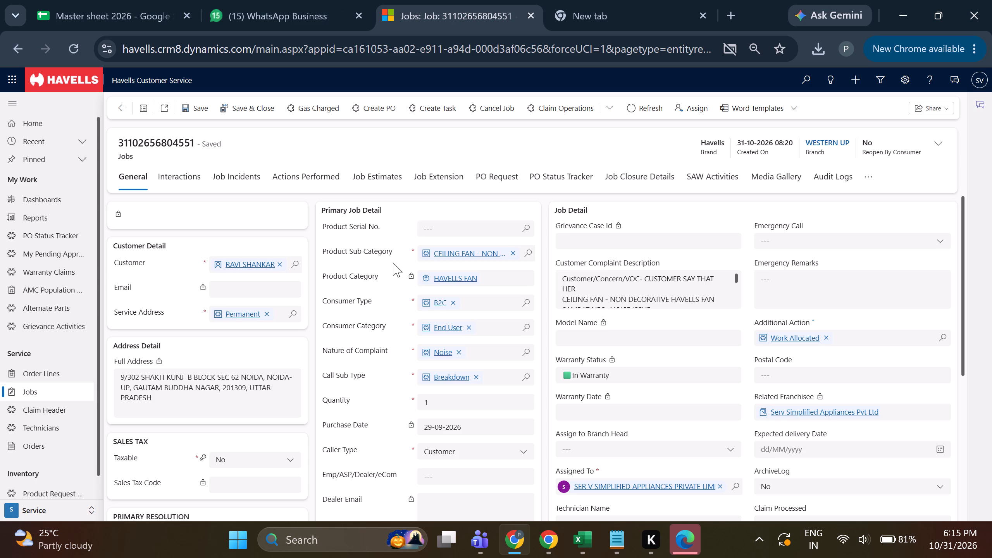
left_click(393, 263)
left_click(393, 294)
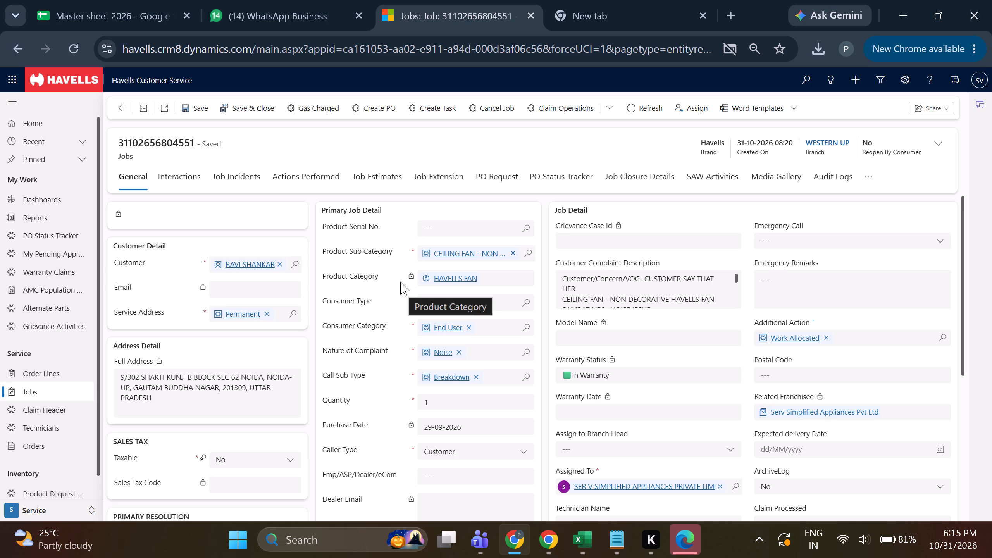
left_click(393, 277)
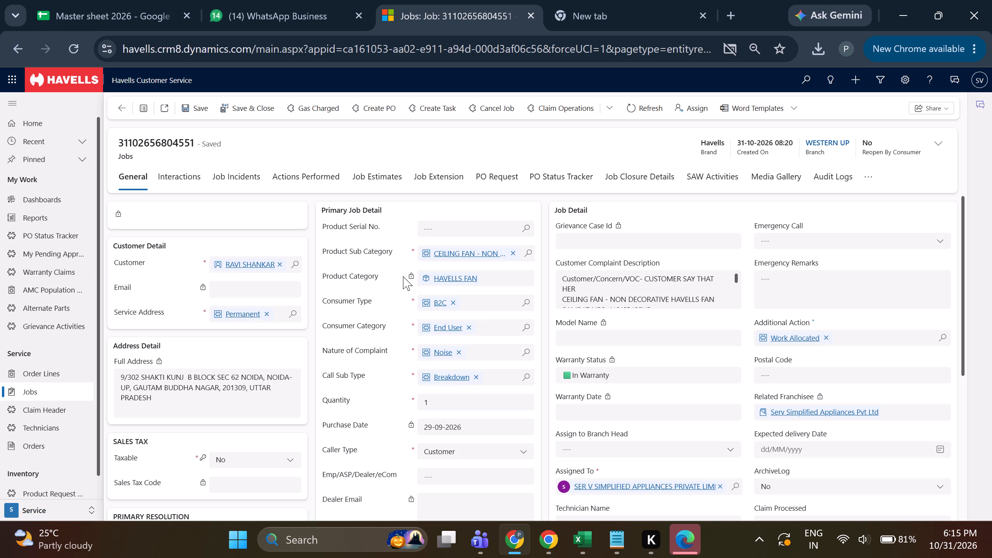
left_click(410, 276)
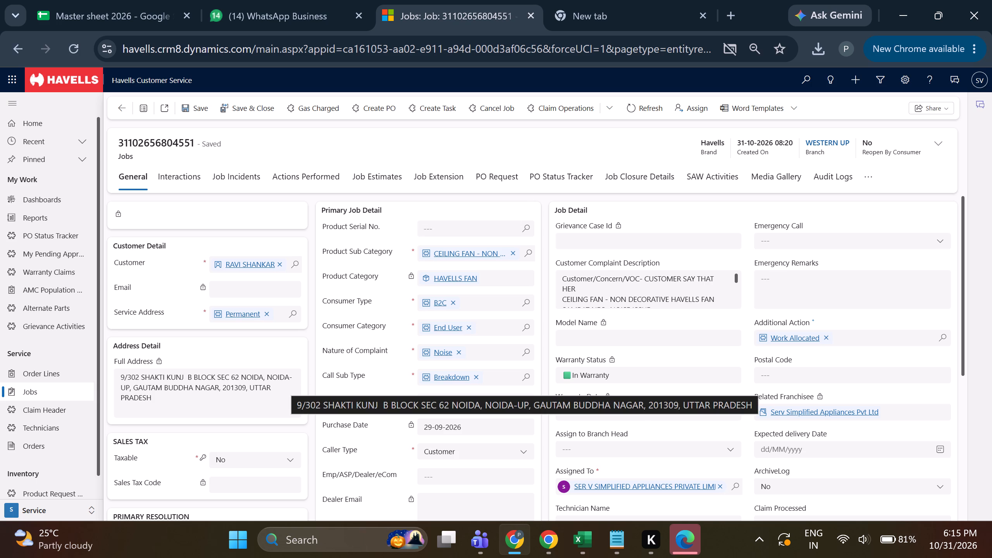
Enter "Appoinment set on date 1/11/2026" as the Consumer Remark in the job closure details.
left_click(644, 184)
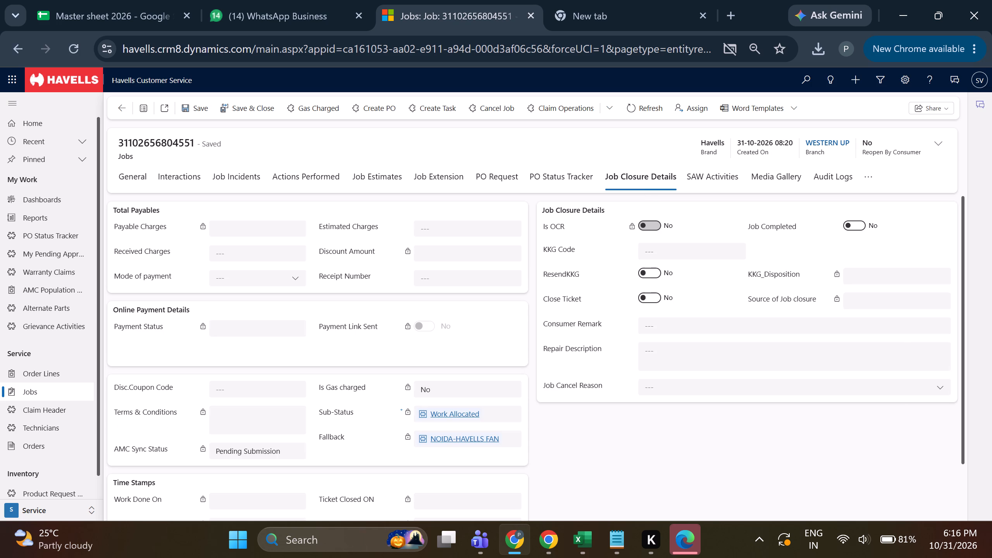
left_click(696, 325)
left_click(761, 420)
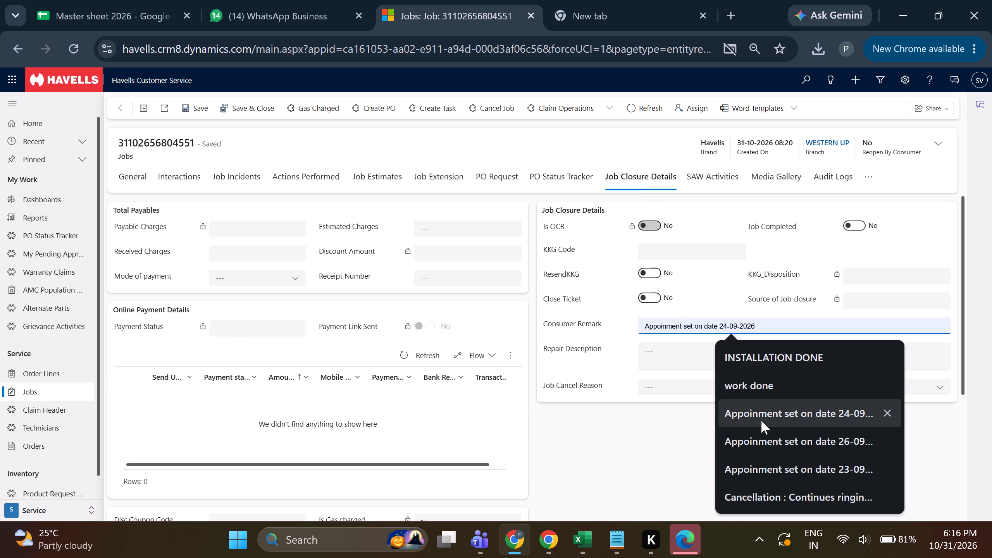
left_click_drag(725, 325, 770, 323)
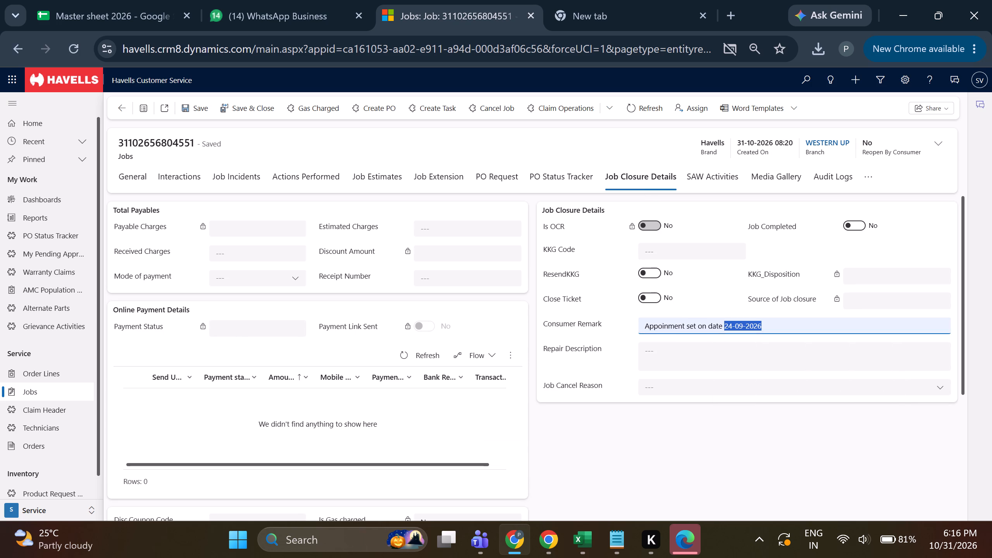
key("BackSpace")
type("1/10")
key("BackSpace")
key("1")
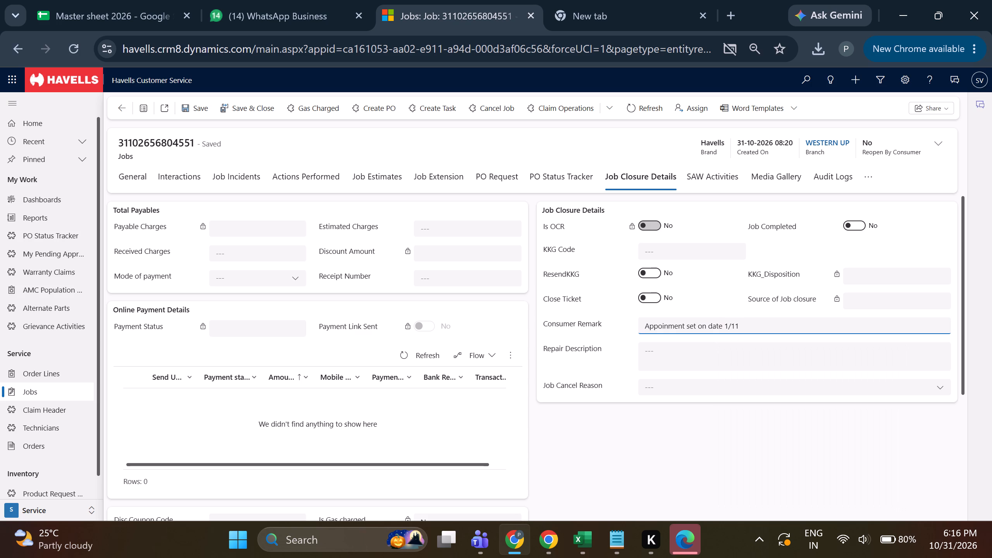
key("slash")
type("2026")
key("space")
Copy the consumer remark into the Repair Description, then save and close the job.
triple_click(793, 319)
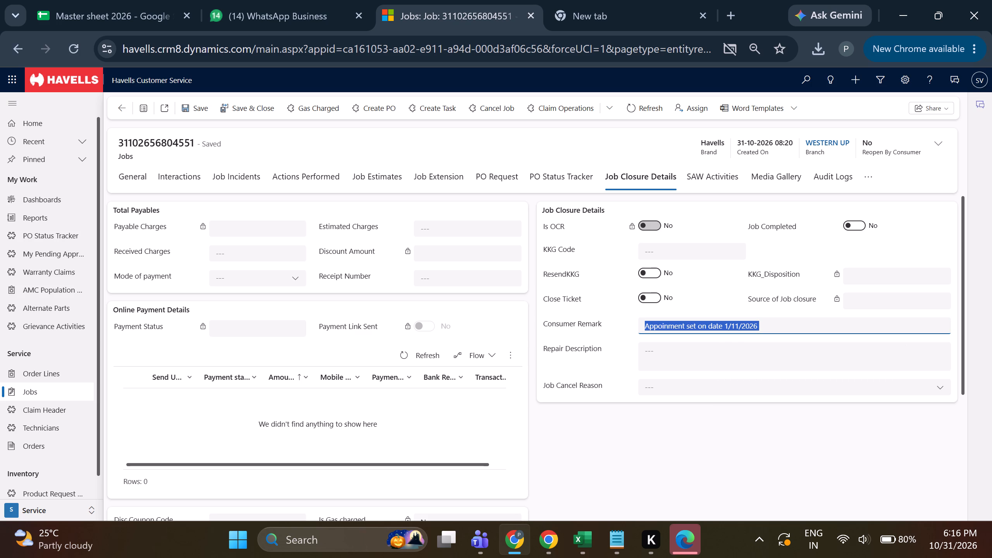
key("ctrl+c")
left_click(767, 351)
key("ctrl+v")
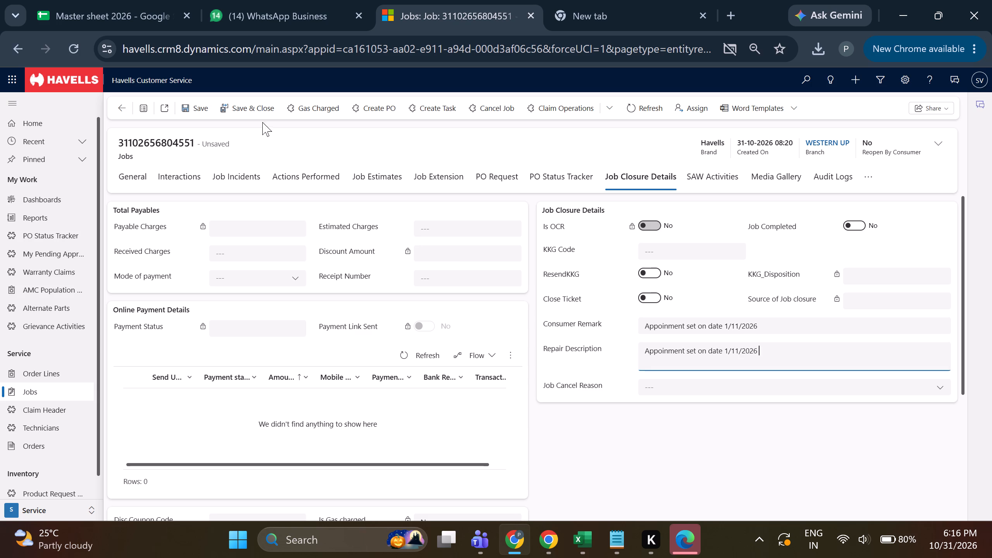
left_click(245, 111)
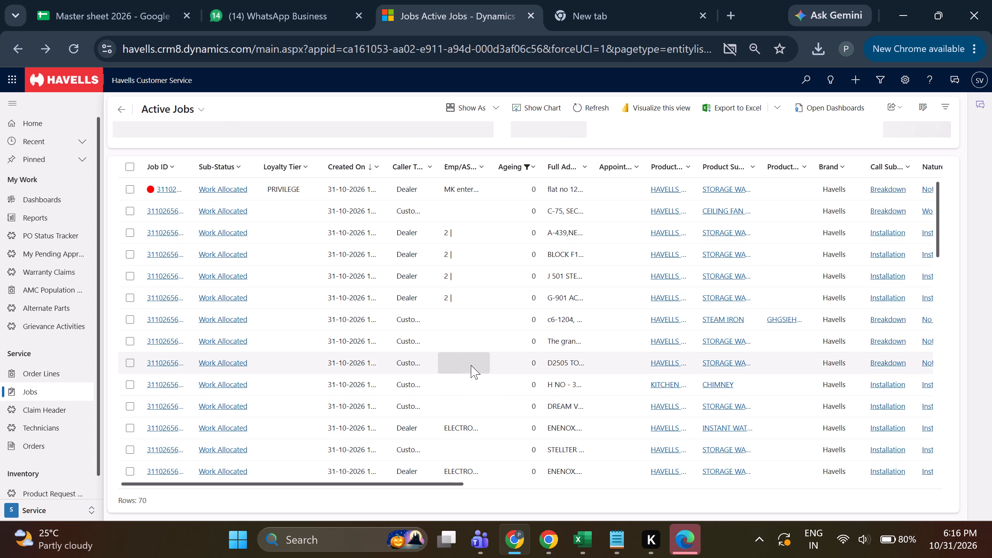
Open the lower of the jobs with pin code 201009 and an empty web closure entry, near the end of the filtered list.
scroll(524, 334, "down", 19)
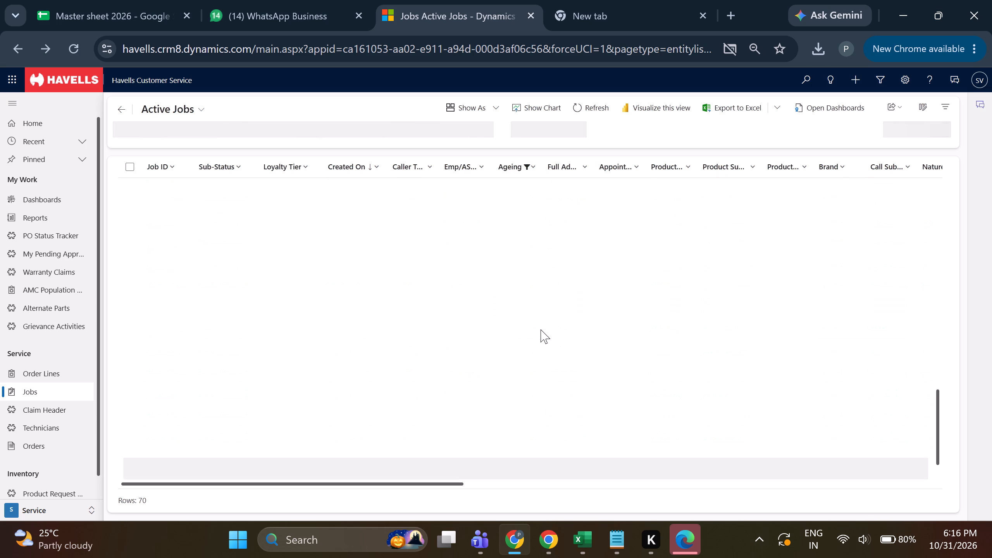
scroll(541, 329, "down", 6)
left_click_drag(441, 485, 590, 486)
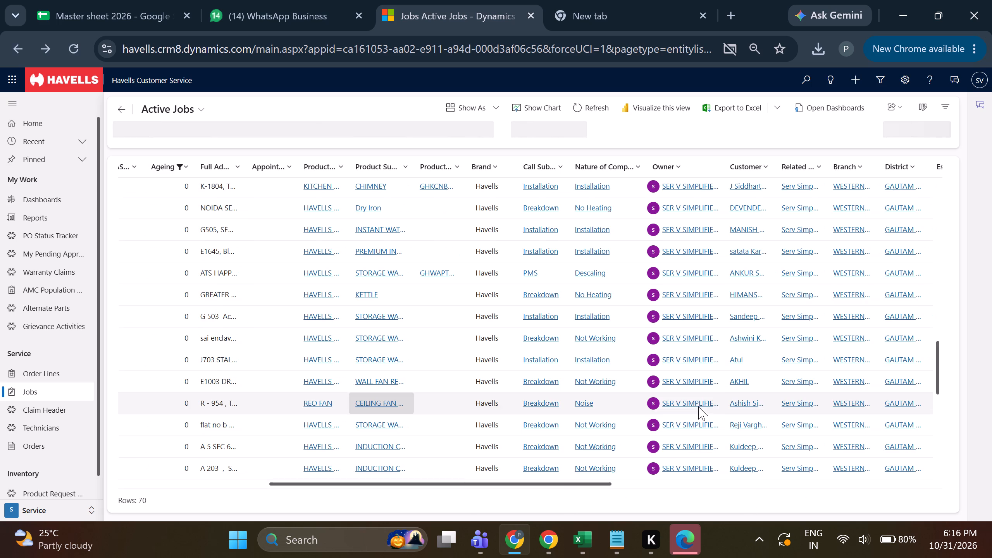
left_click_drag(574, 486, 628, 486)
left_click_drag(591, 483, 651, 486)
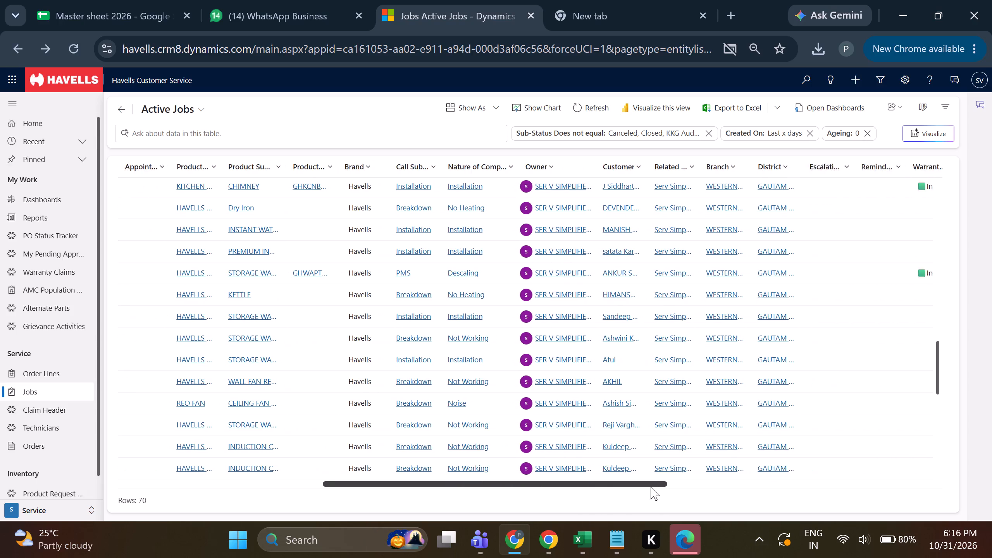
left_click_drag(651, 486, 843, 488)
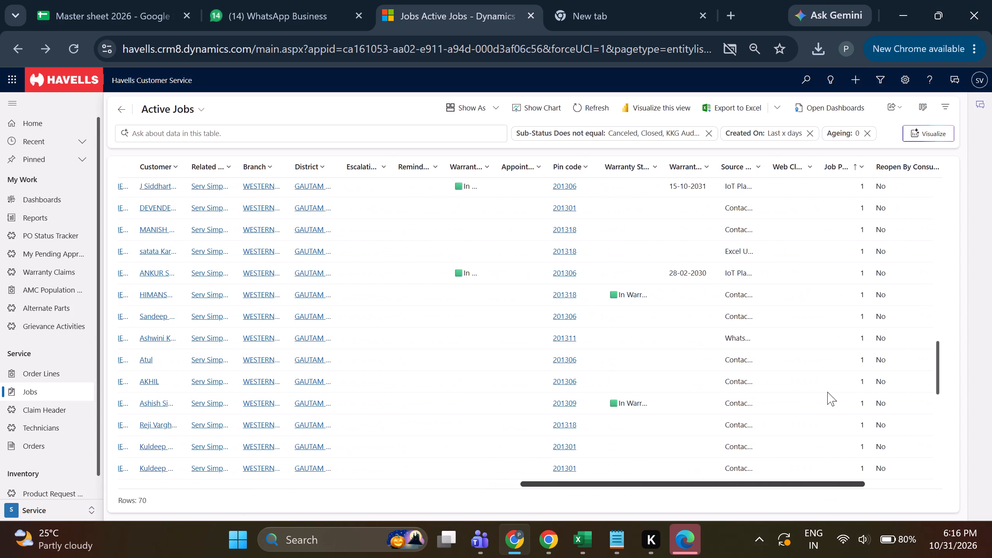
scroll(797, 367, "down", 13)
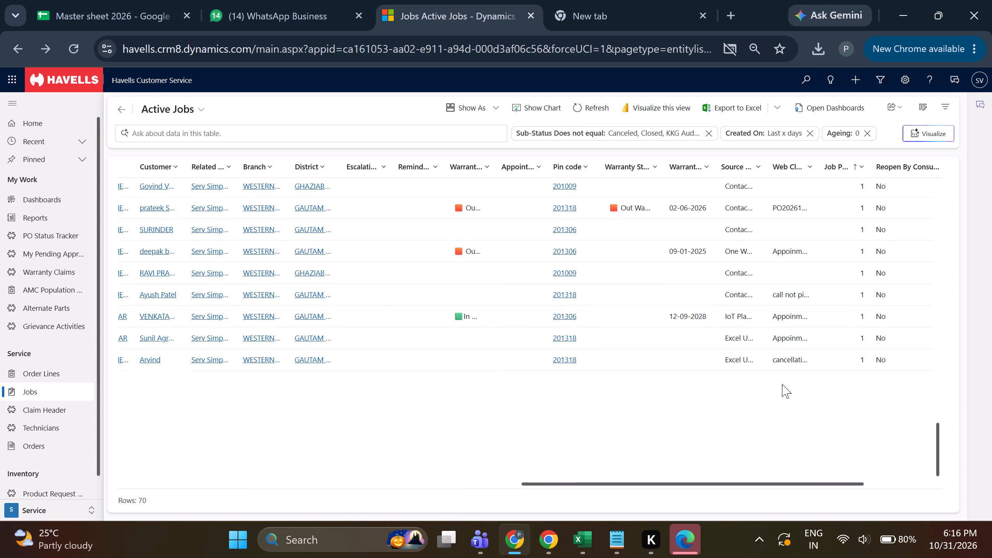
scroll(782, 384, "down", 4)
scroll(782, 395, "up", 3)
scroll(782, 395, "down", 10)
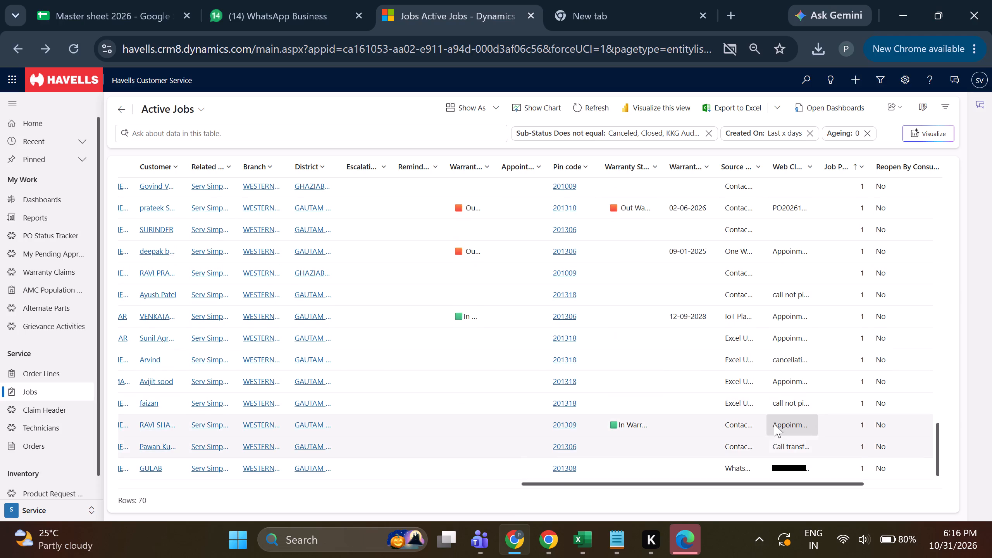
triple_click(782, 274)
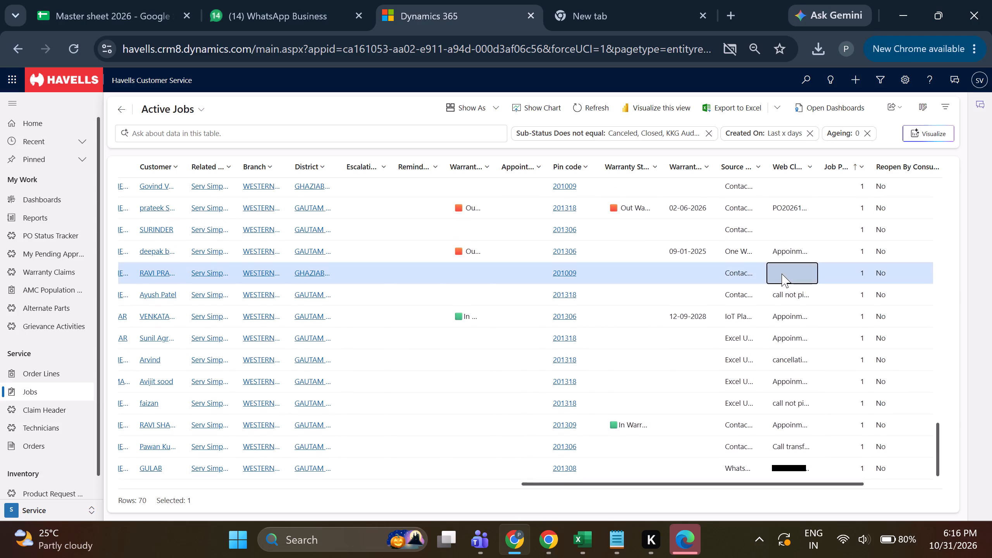
double_click(782, 274)
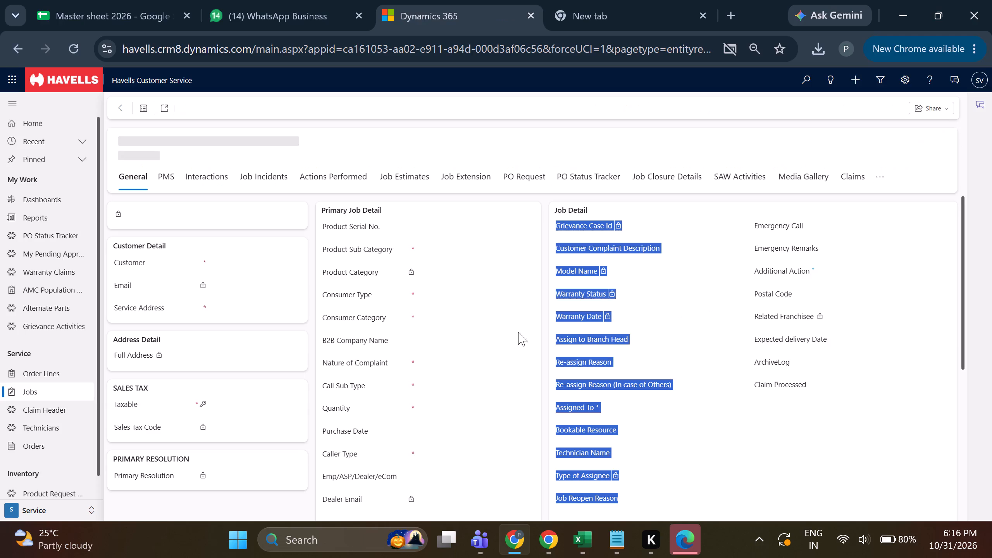
Open the job's Interactions section.
left_click(488, 216)
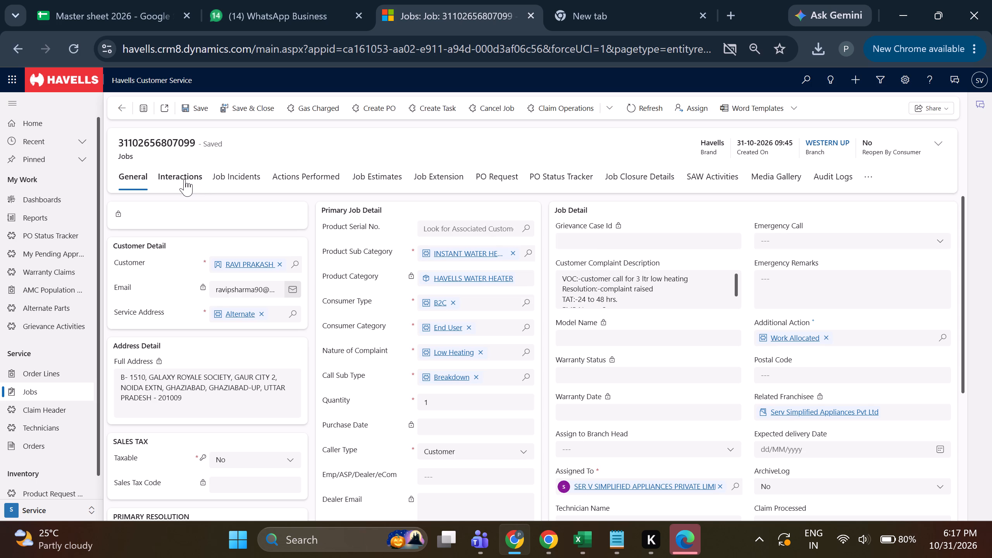
left_click(183, 179)
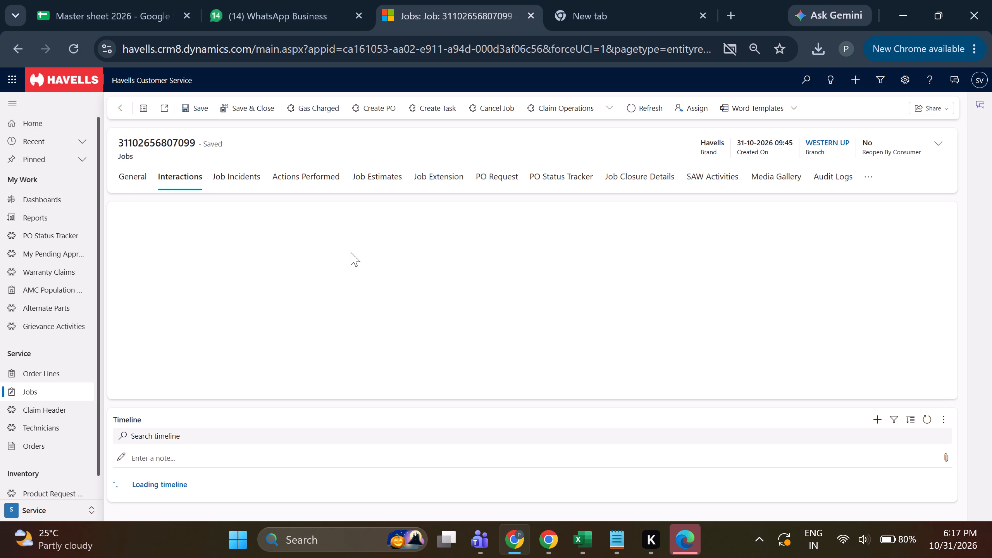
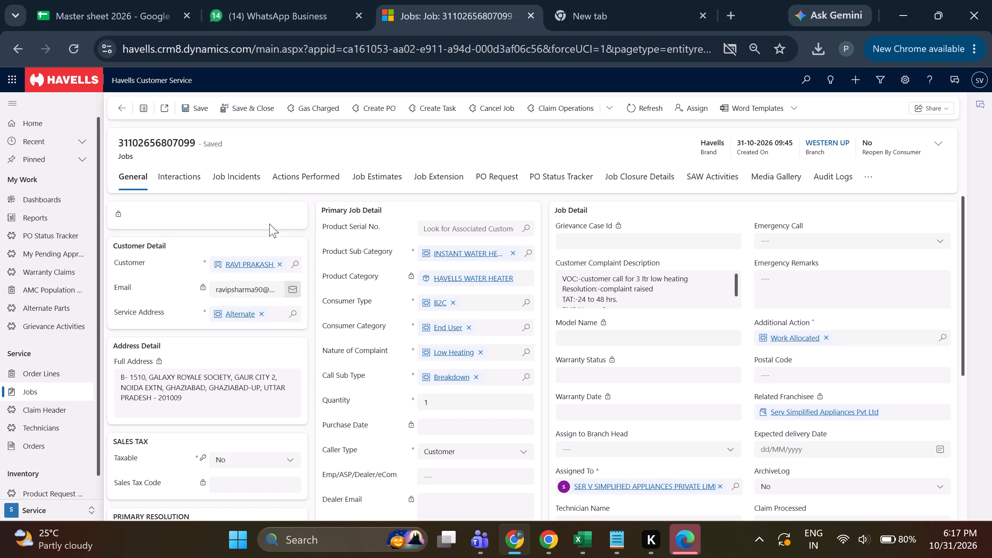
Review the open water heater job's general details, including the complaint description, address and preferred appointment date.
left_click(178, 191)
left_click(136, 181)
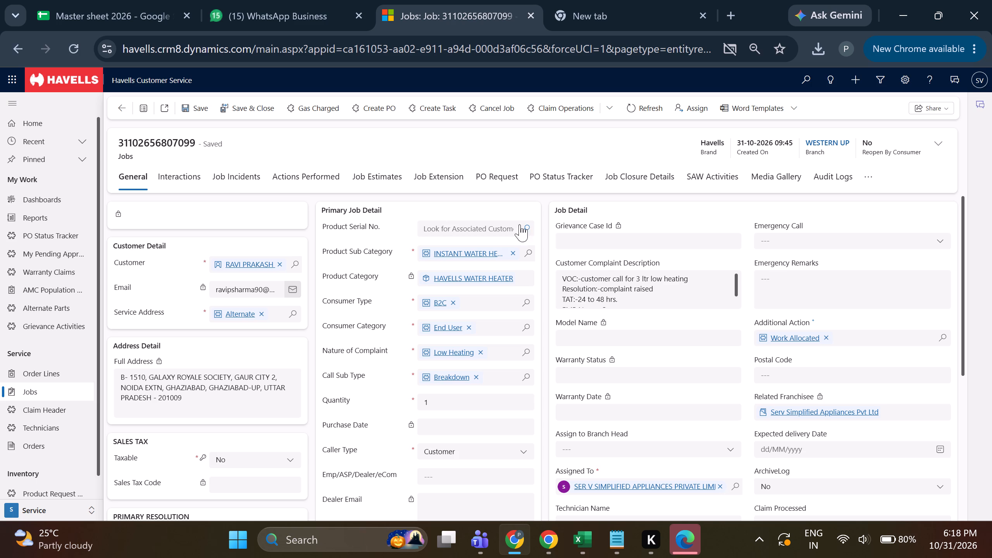
left_click(494, 219)
left_click(477, 209)
scroll(310, 345, "down", 1)
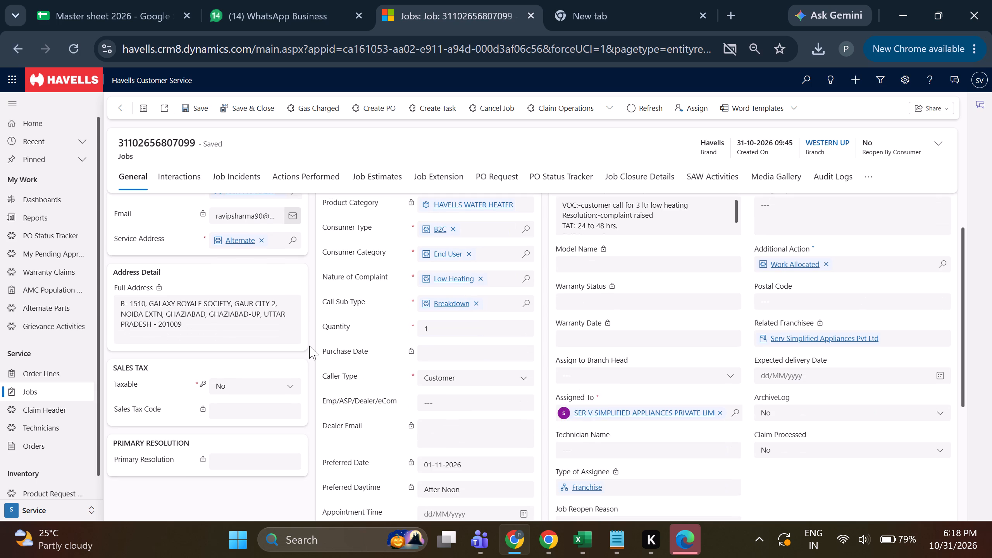
left_click(624, 190)
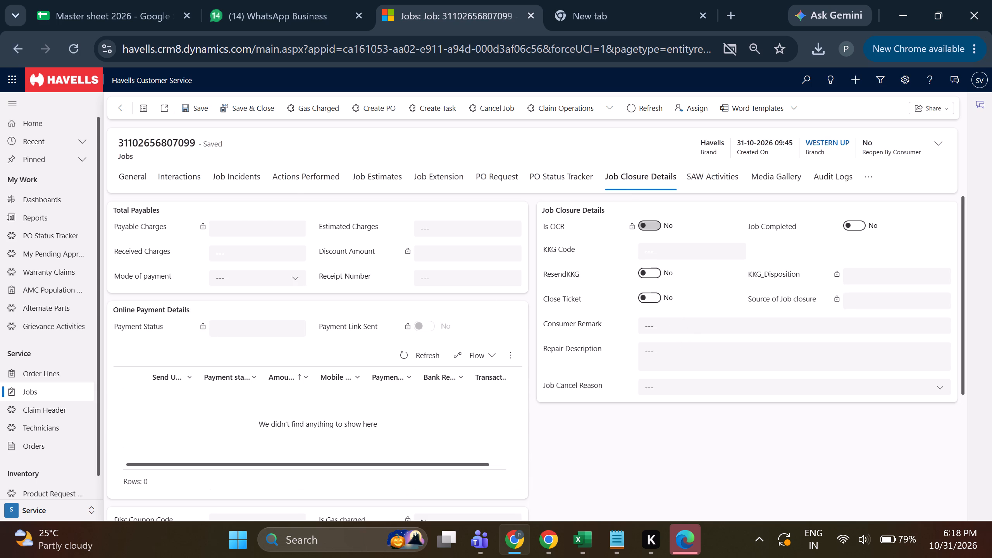
left_click(162, 170)
left_click(132, 179)
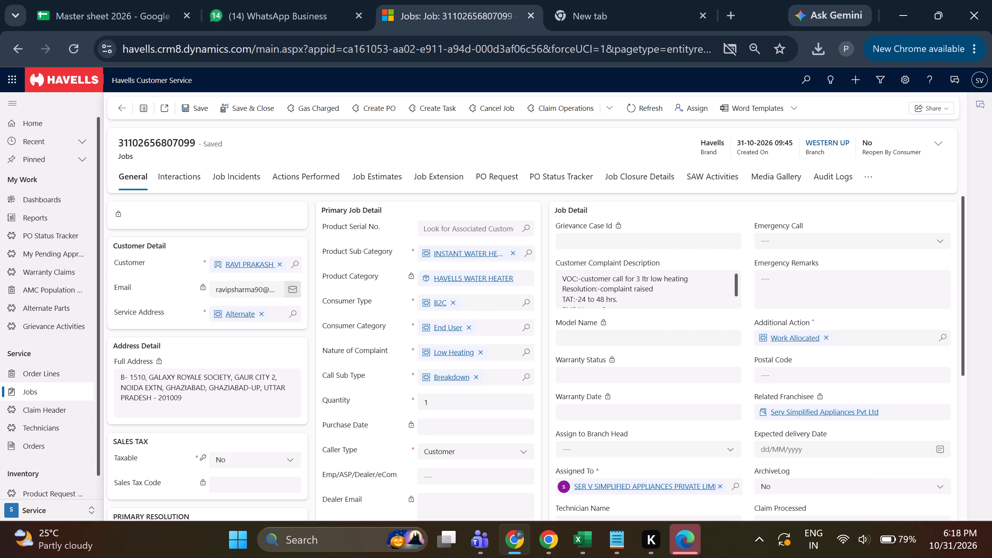
scroll(670, 284, "down", 1)
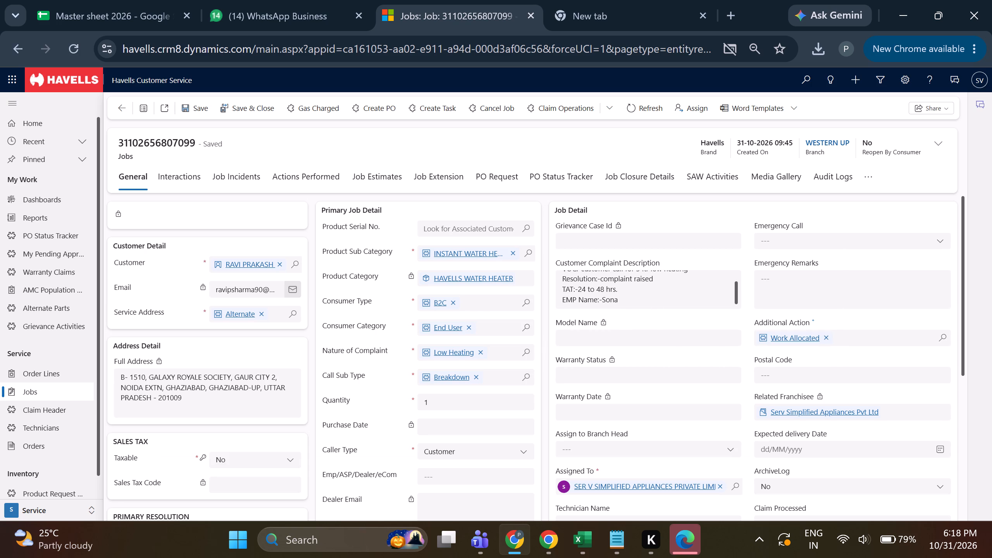
scroll(649, 301, "up", 1)
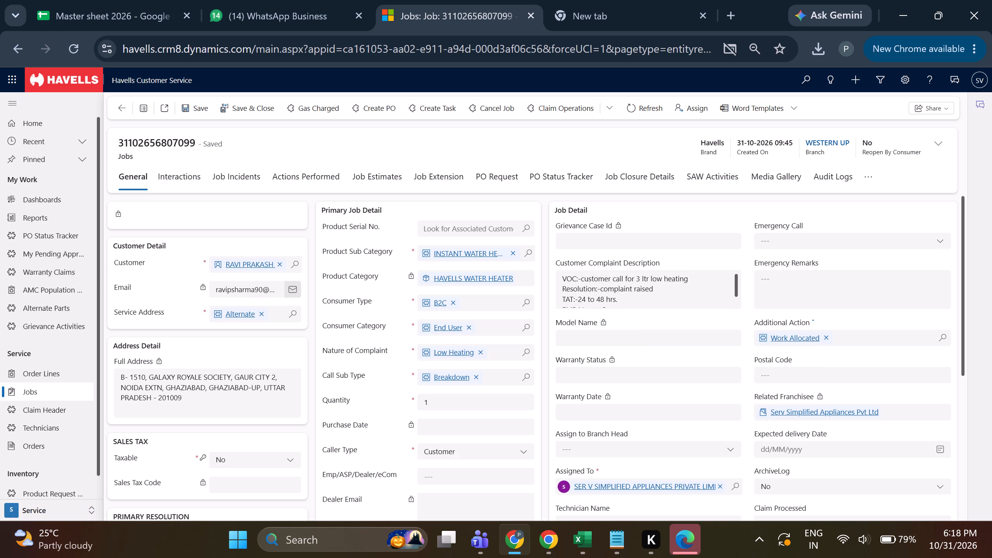
scroll(661, 294, "down", 1)
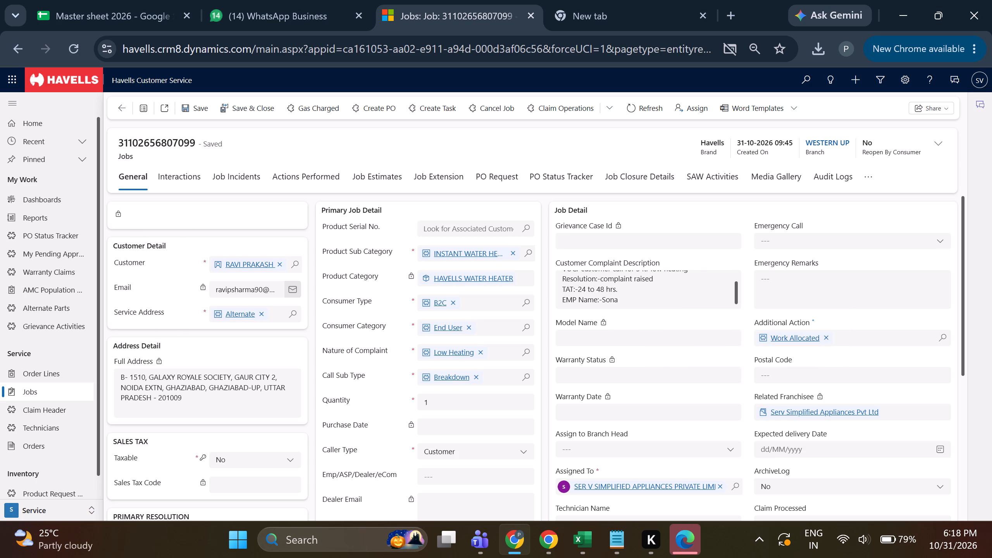
left_click(307, 362)
Enter "Appoinment set on date 1/11/2026" as the Consumer Remark in the job closure details.
left_click(650, 176)
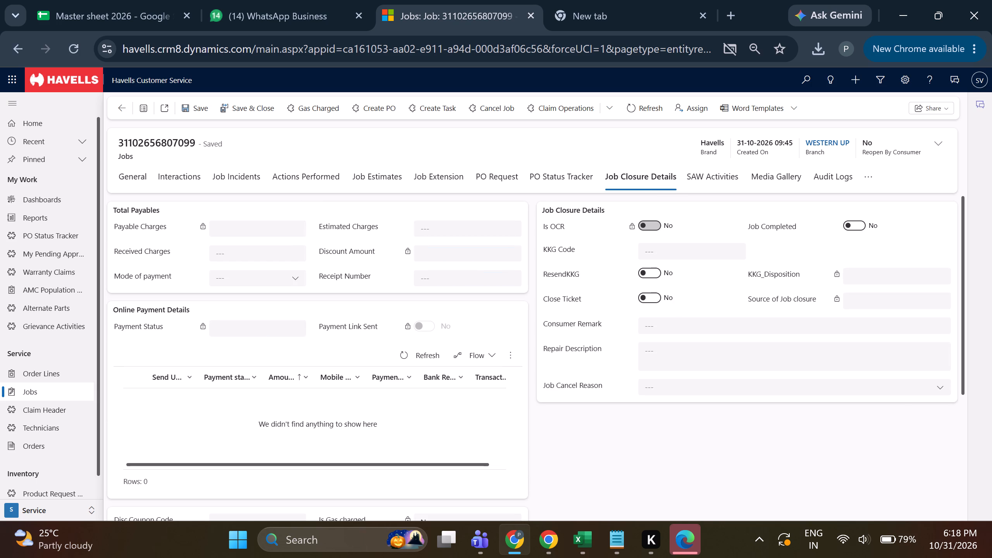
left_click(710, 325)
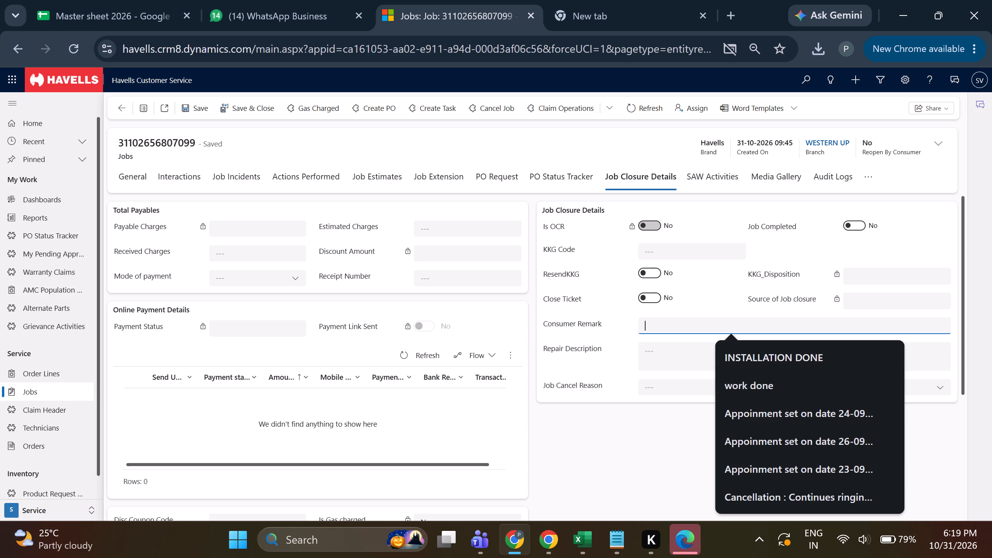
left_click(746, 416)
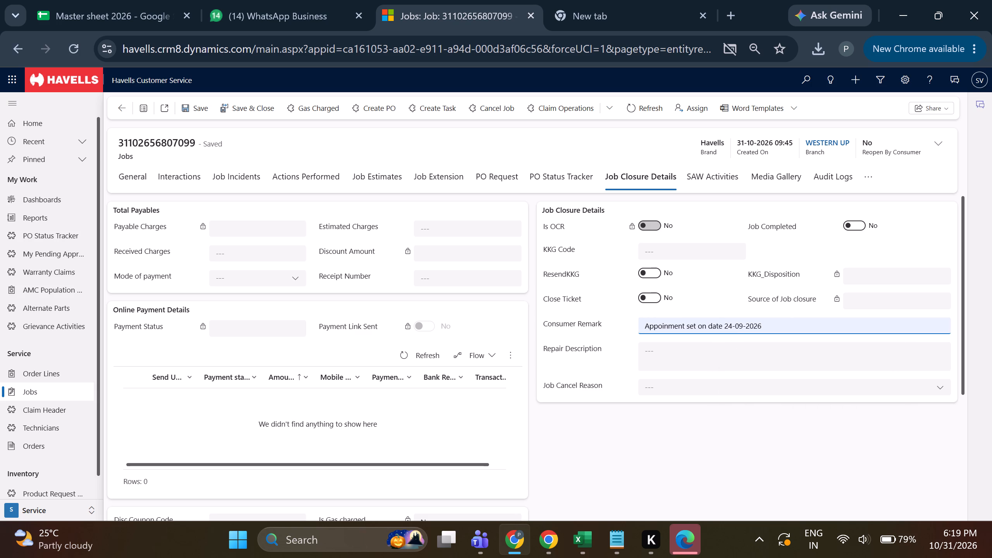
left_click_drag(725, 324, 781, 315)
key("BackSpace")
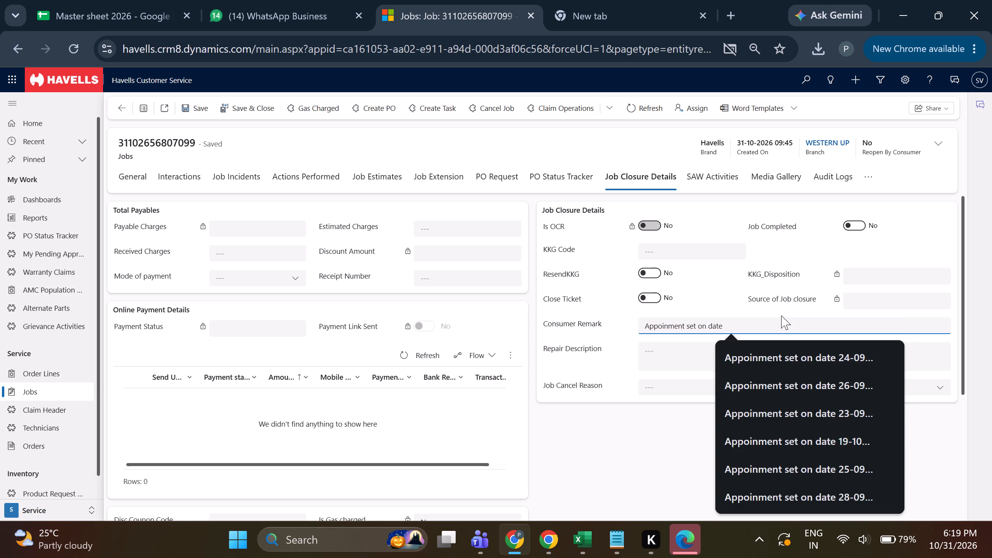
key("1")
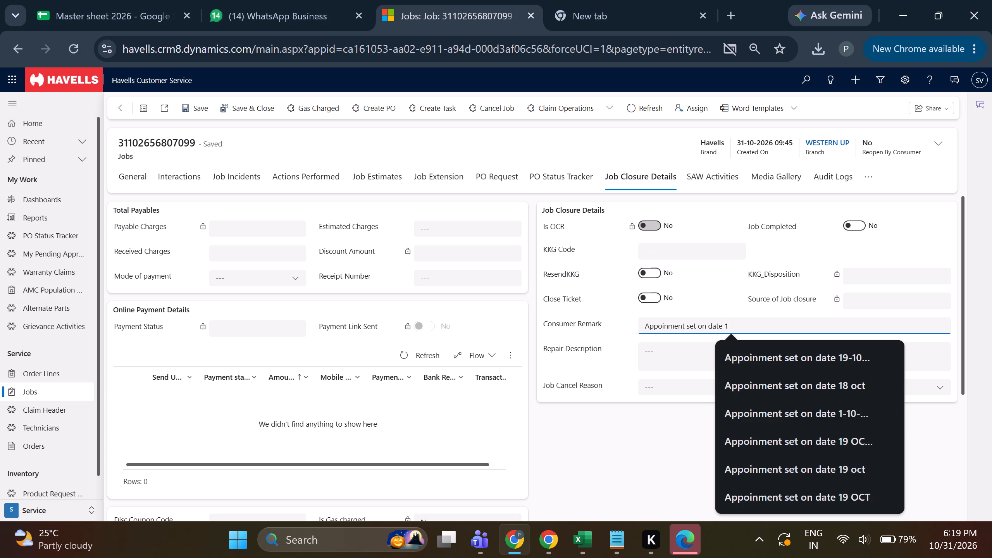
type("/11")
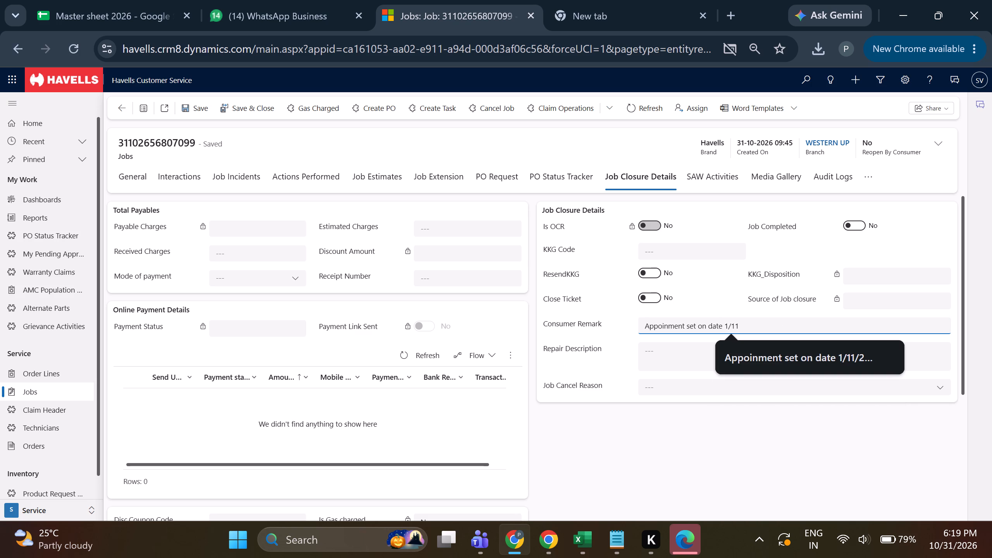
key("Down")
key("Return")
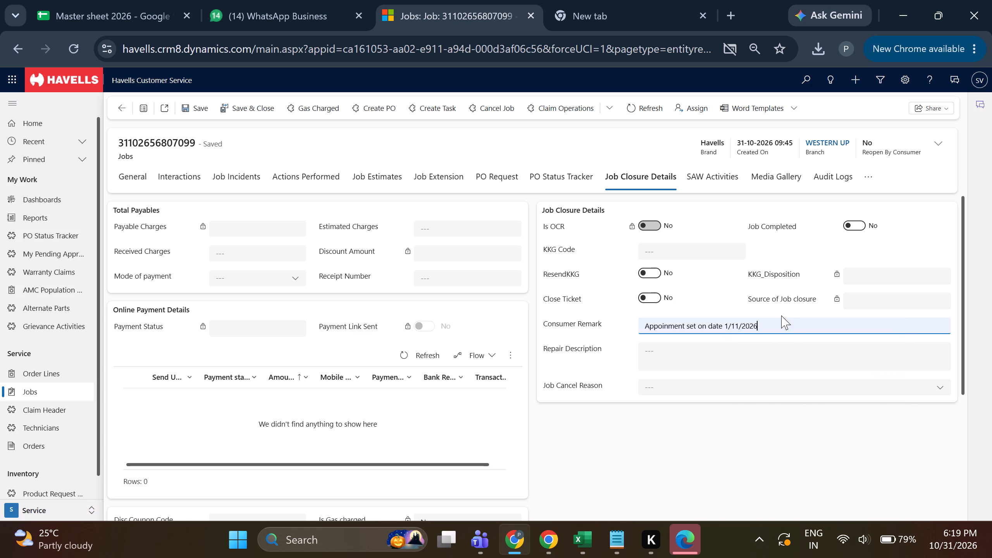
Copy the consumer remark into the Repair Description, then save and close the job.
double_click(781, 315)
triple_click(785, 325)
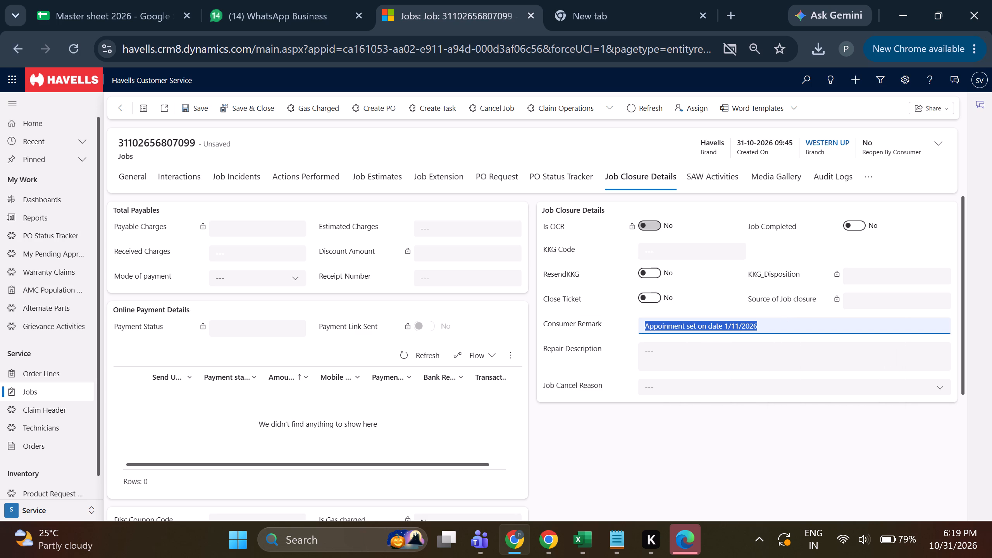
key("ctrl+c")
left_click(756, 355, "ctrl")
key("ctrl+v")
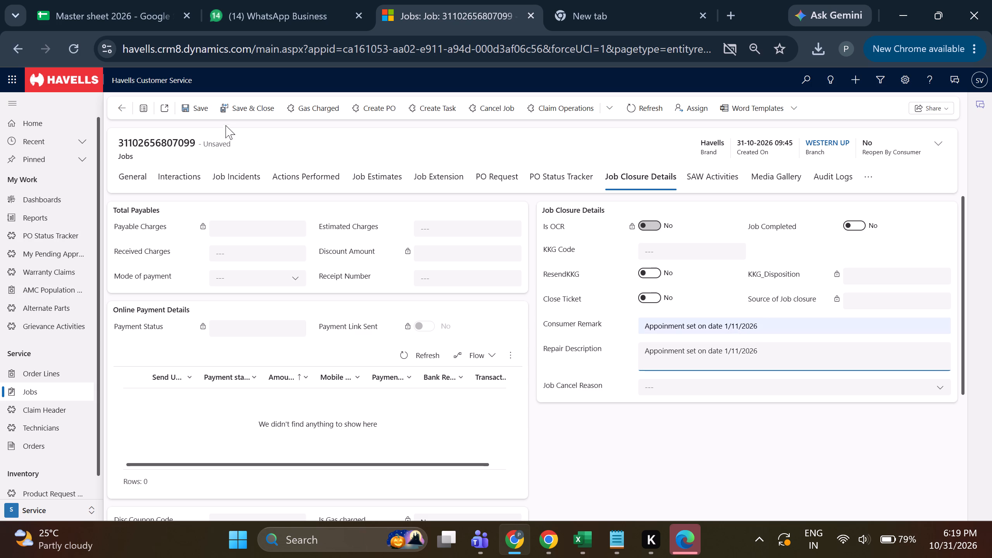
left_click(230, 109)
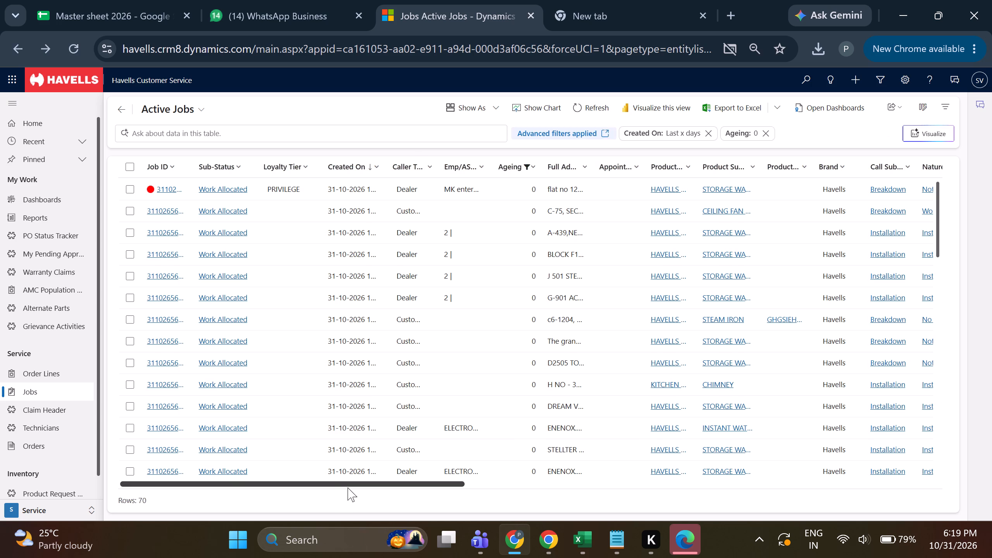
Open the job with pin code 201306 and an empty web closure entry, near the end of the filtered list.
left_click_drag(367, 487, 629, 487)
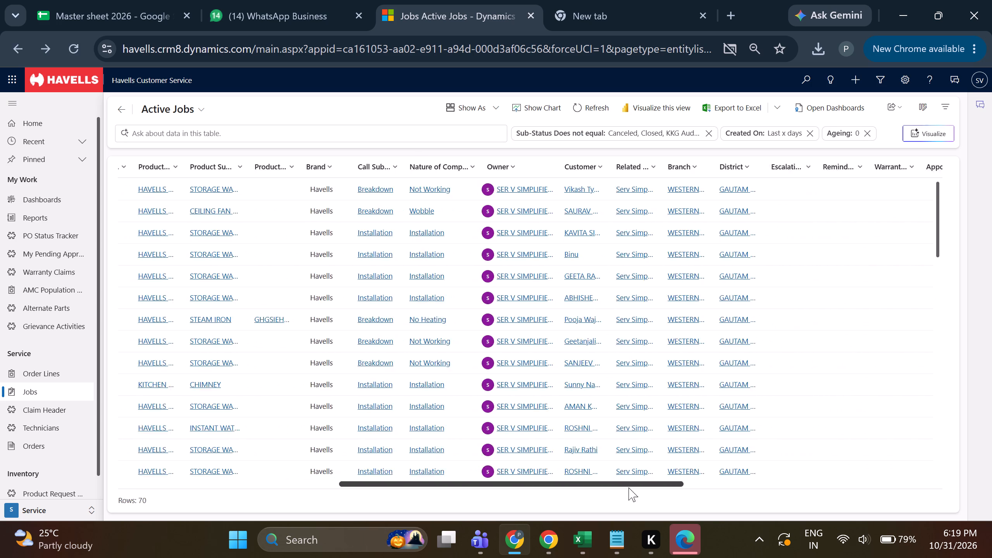
left_click_drag(629, 487, 803, 518)
scroll(737, 392, "down", 2)
scroll(730, 394, "up", 6)
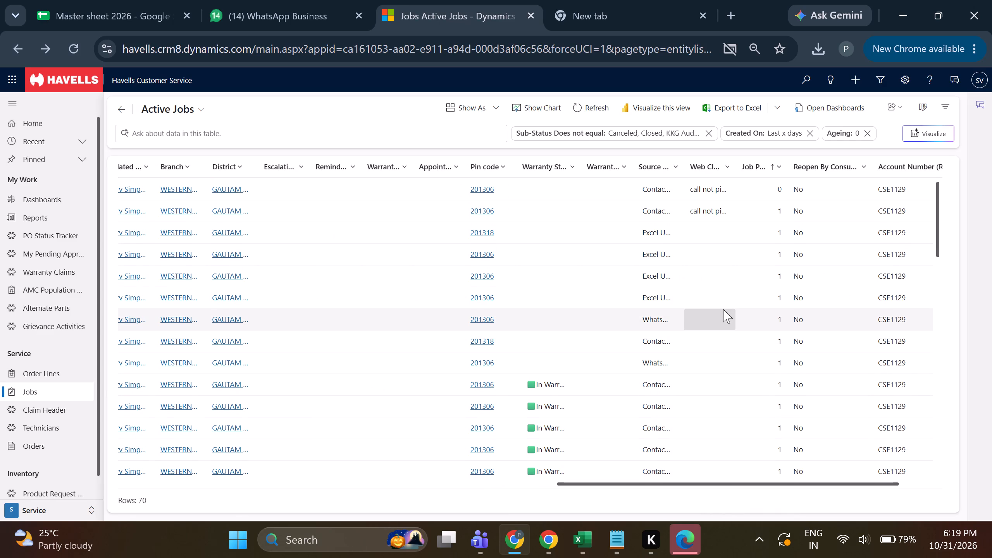
scroll(727, 289, "down", 2)
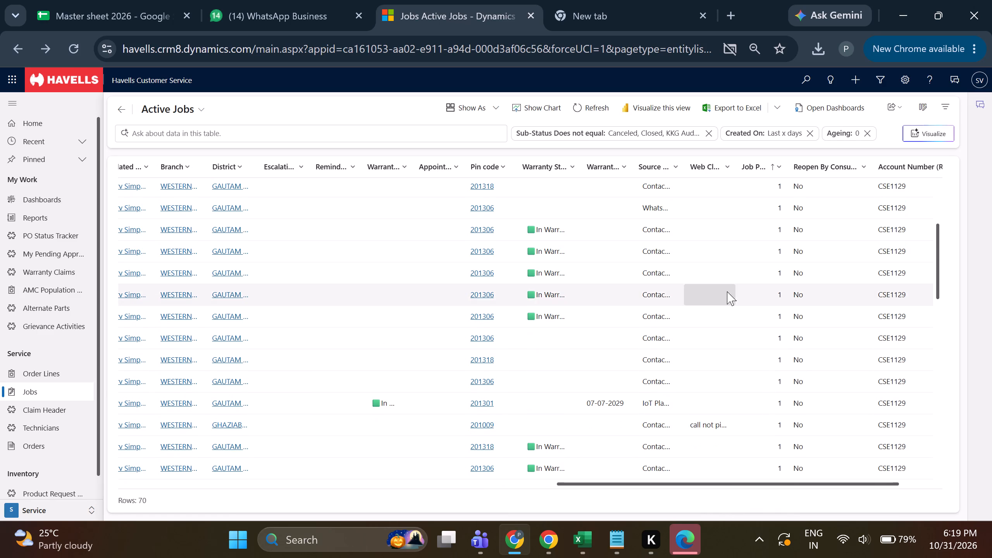
scroll(727, 291, "down", 6)
scroll(699, 356, "down", 3)
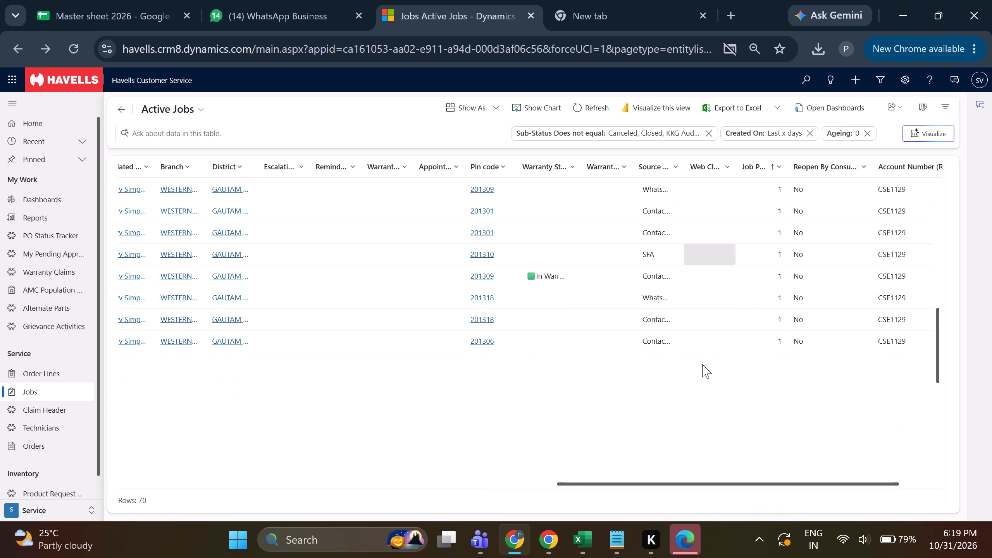
scroll(702, 364, "down", 5)
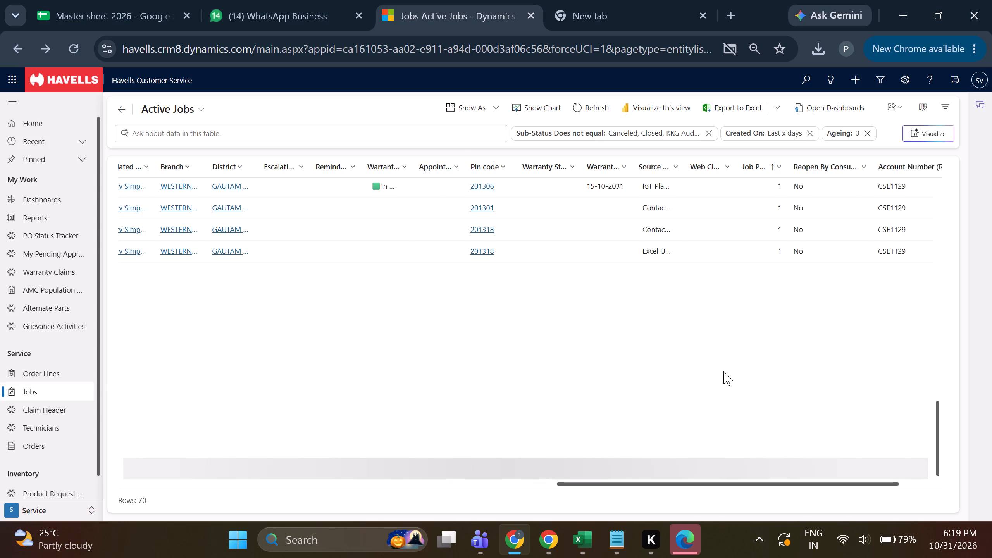
scroll(727, 374, "down", 13)
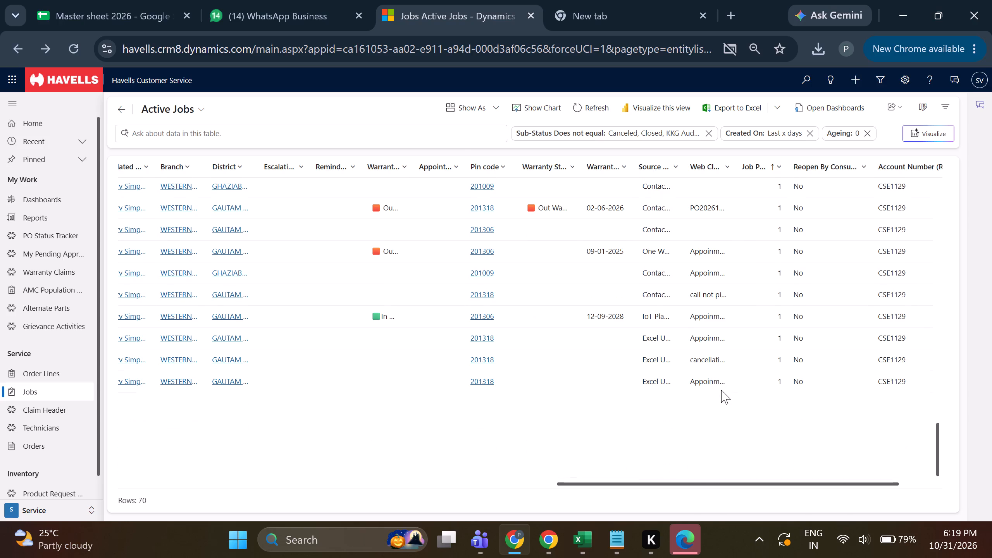
scroll(716, 421, "down", 2)
scroll(722, 367, "down", 6)
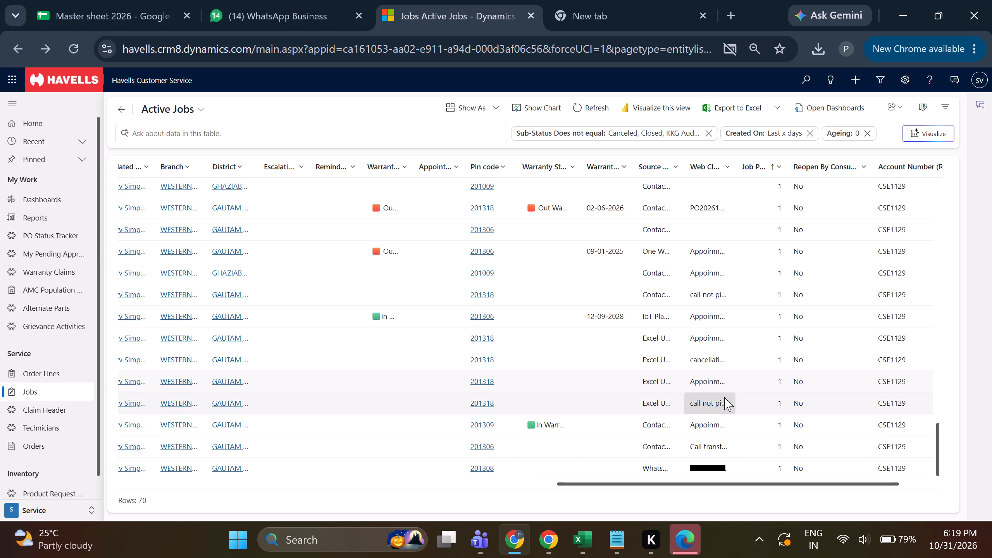
scroll(724, 397, "up", 3)
scroll(724, 397, "down", 10)
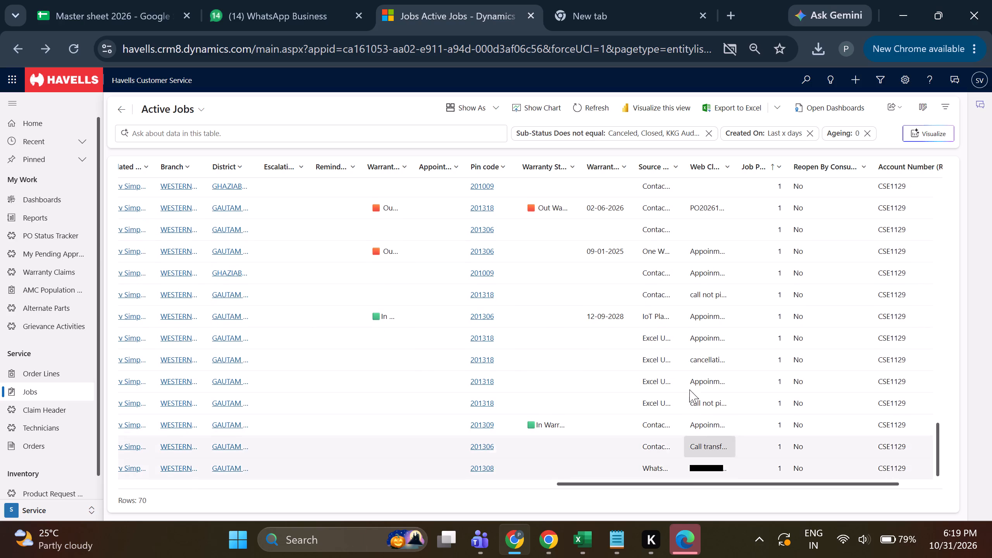
double_click(704, 235)
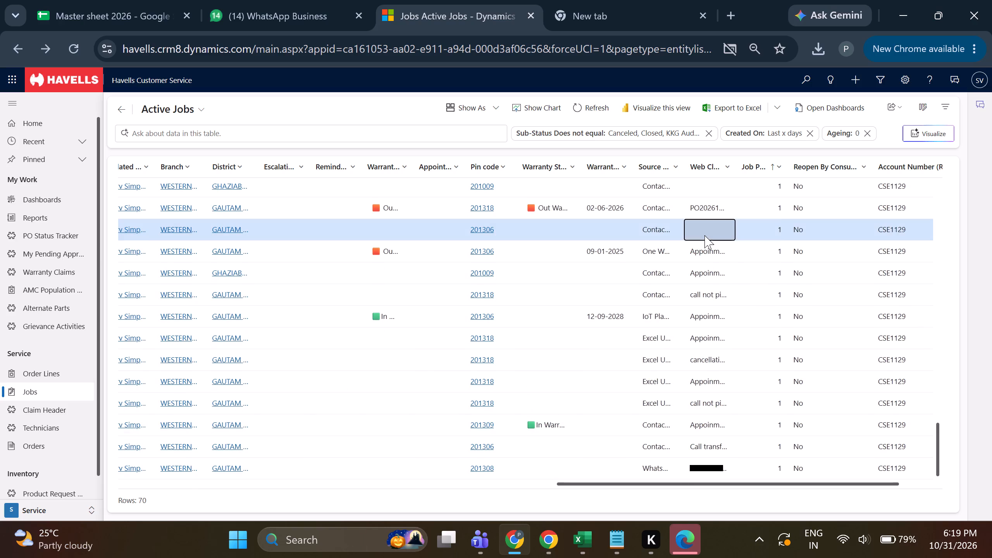
left_click(704, 235)
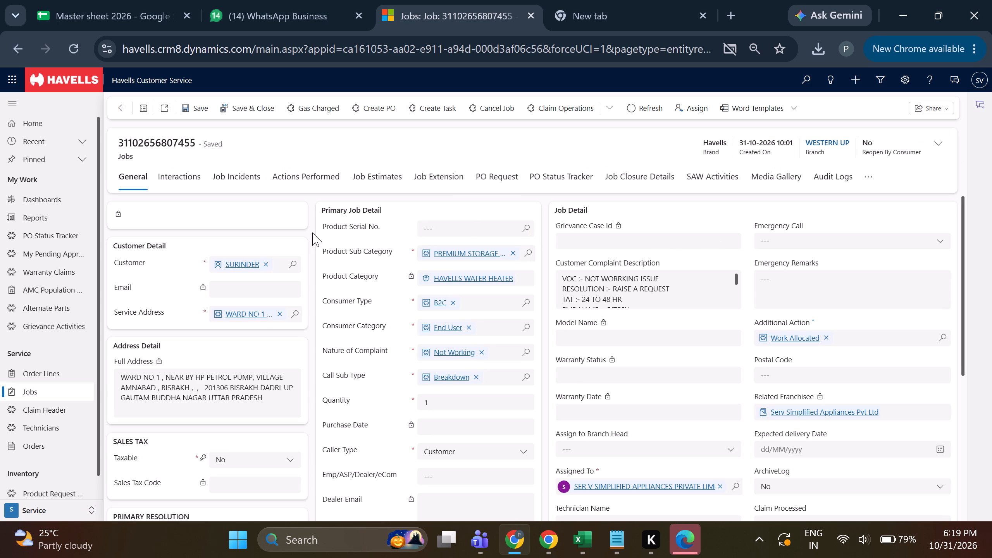
Check the customer assets offered for the job's Product Serial No.
left_click(530, 228)
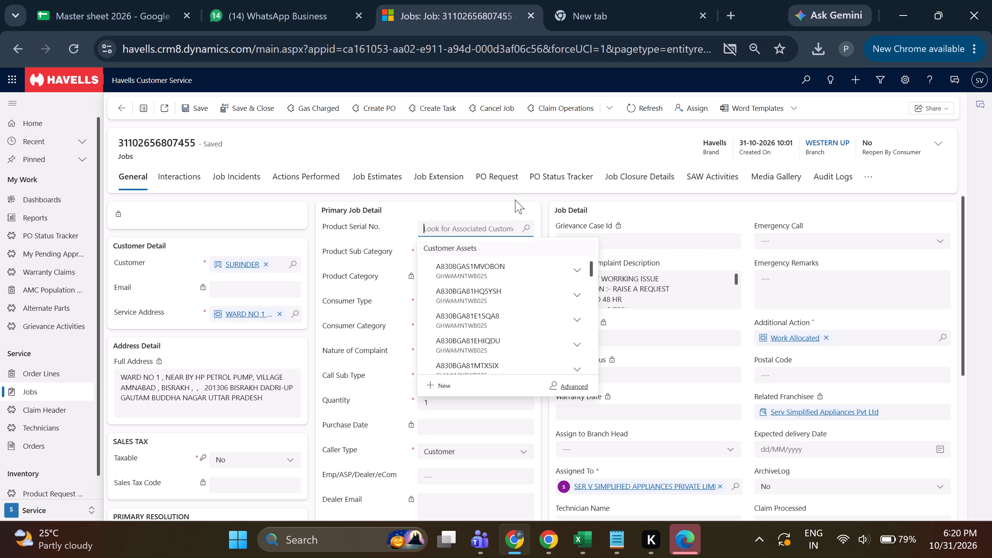
left_click(517, 200)
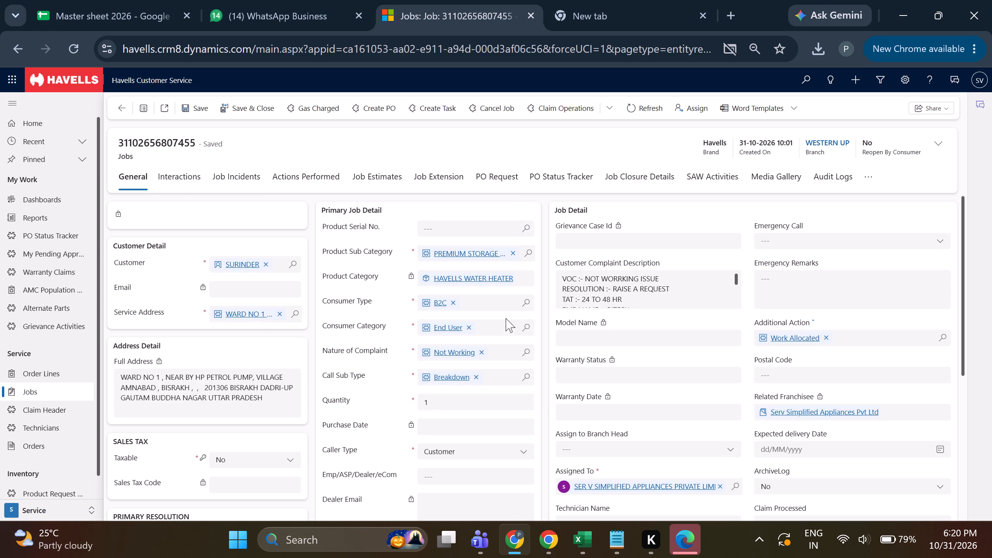
Start a new phone call record for the job from its Interactions section.
left_click(167, 182)
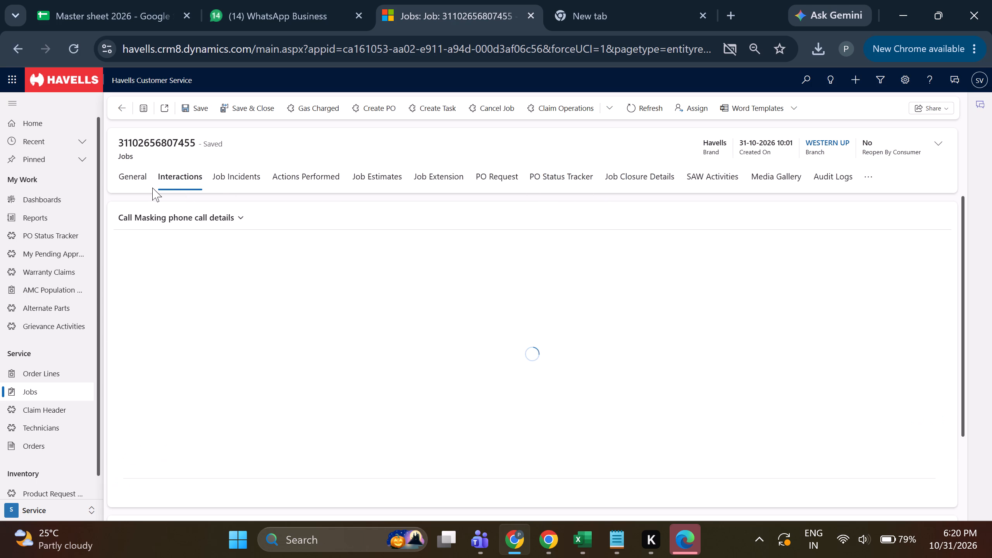
left_click(139, 181)
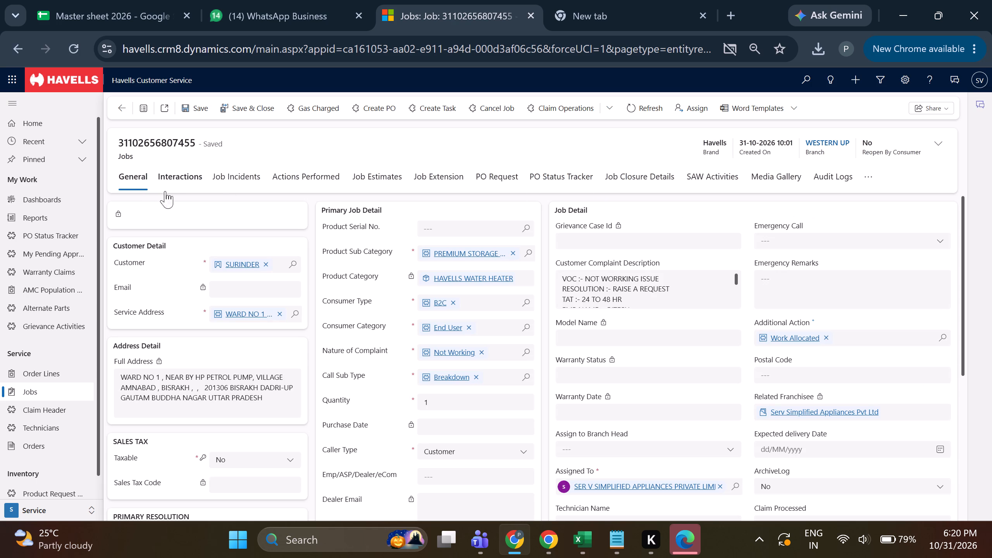
left_click(179, 191)
left_click(691, 217)
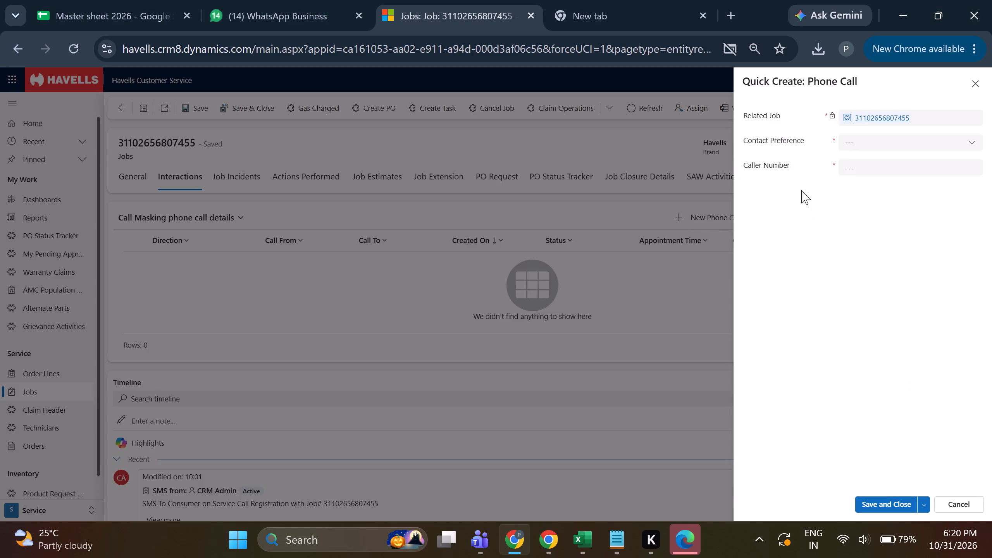
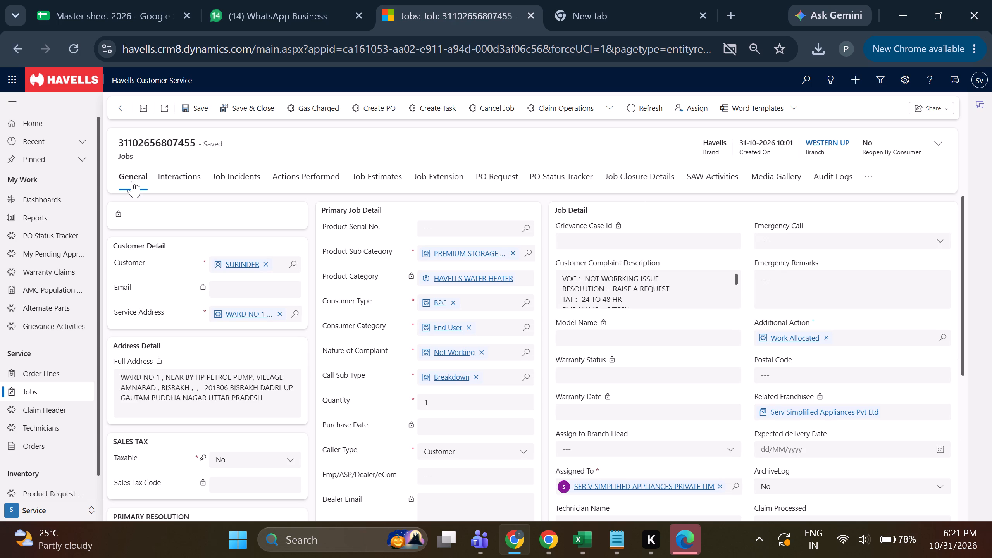
Start another phone call record for the job from its Interactions section and open the Contact Preference choices.
left_click(175, 188)
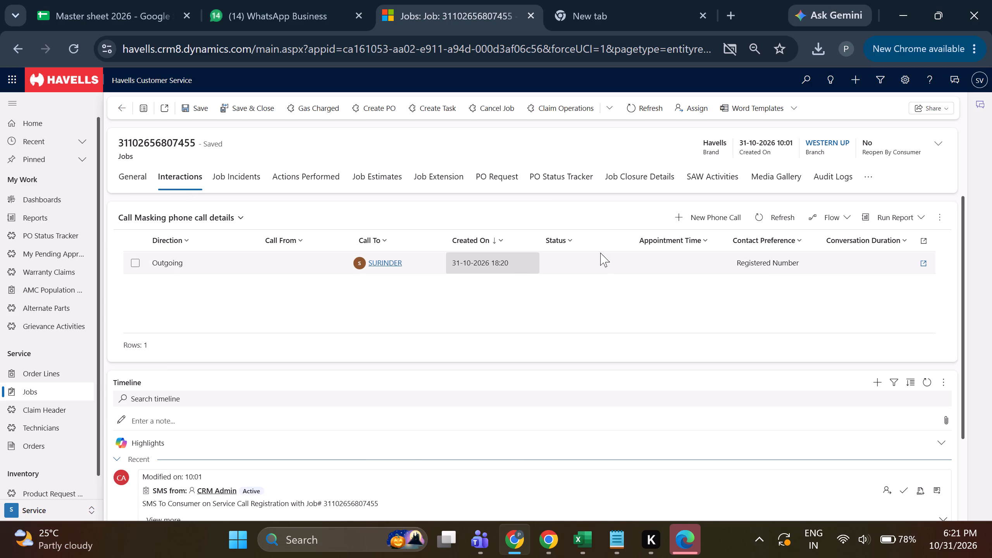
left_click(678, 219)
left_click(870, 145)
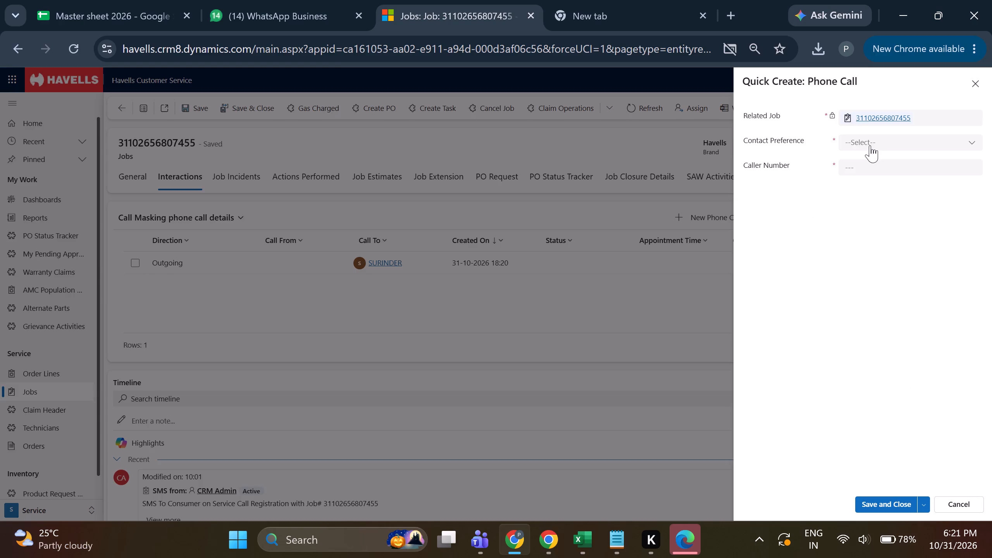
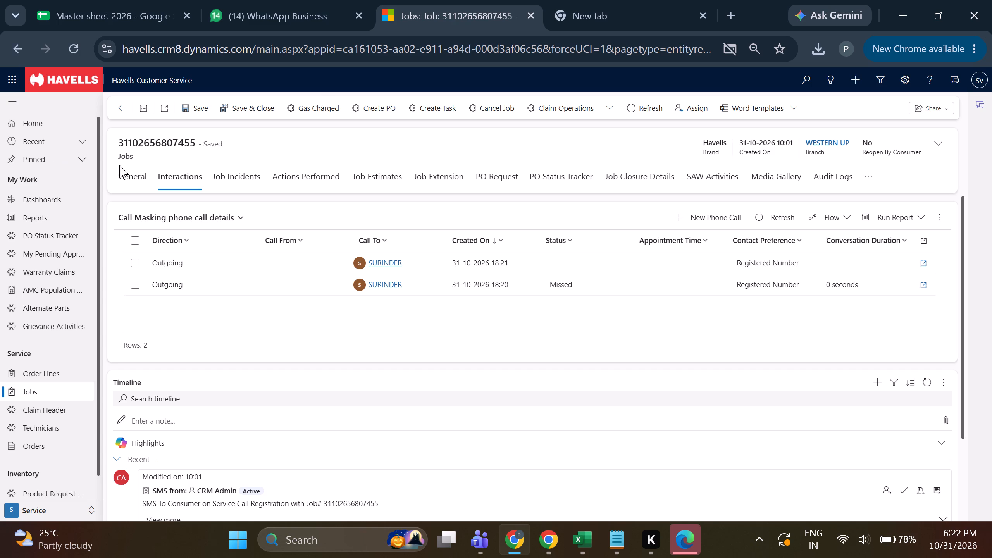
Open the job's closure details and start editing the Consumer Remark.
left_click(121, 181)
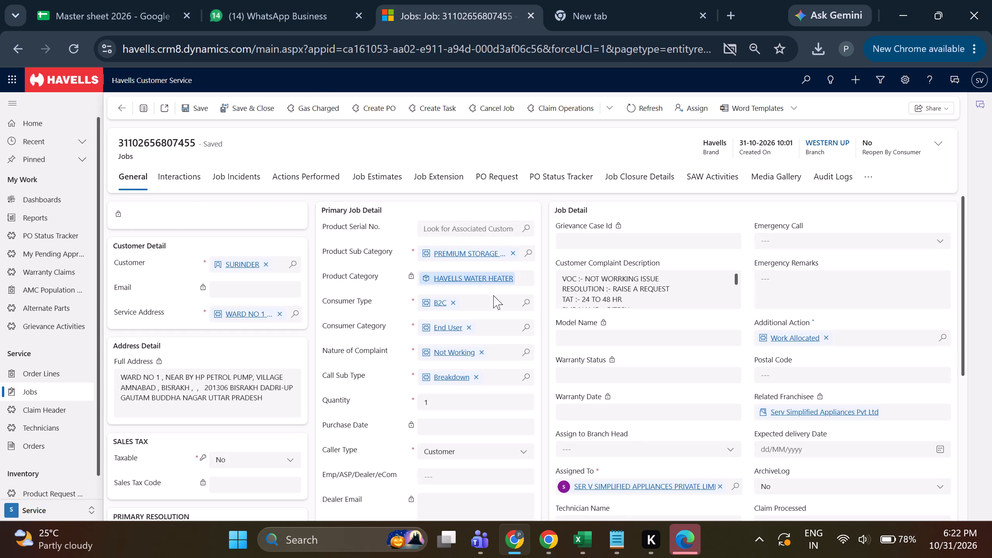
left_click(660, 181)
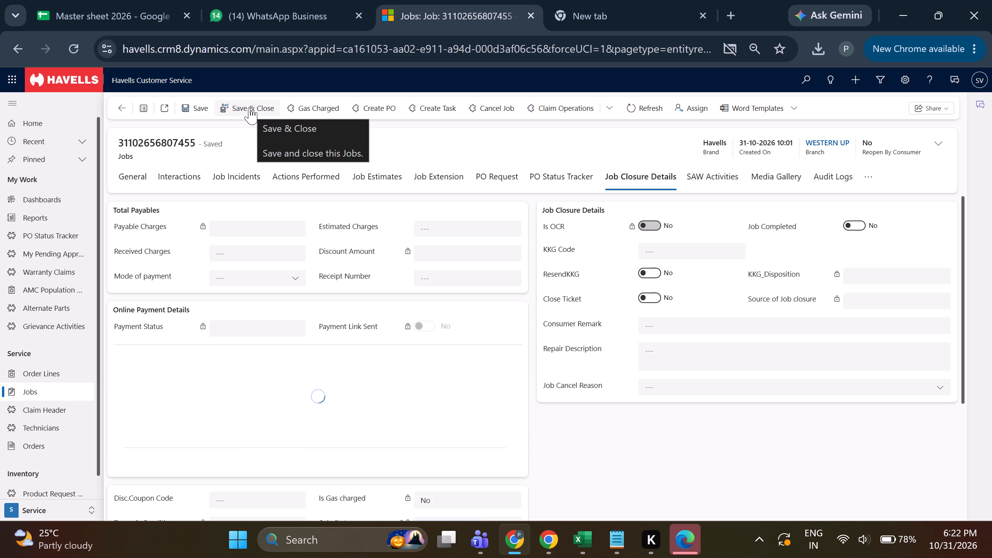
left_click(700, 323)
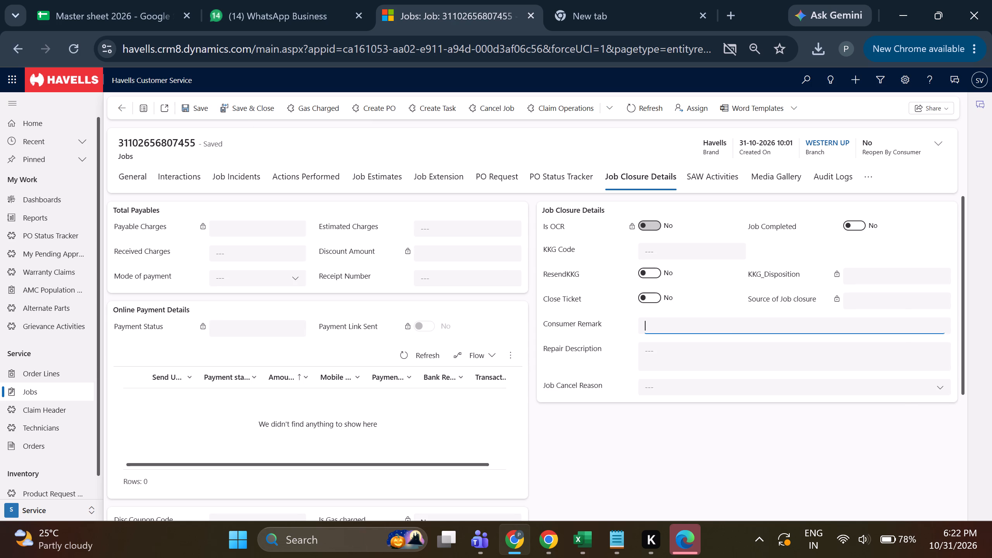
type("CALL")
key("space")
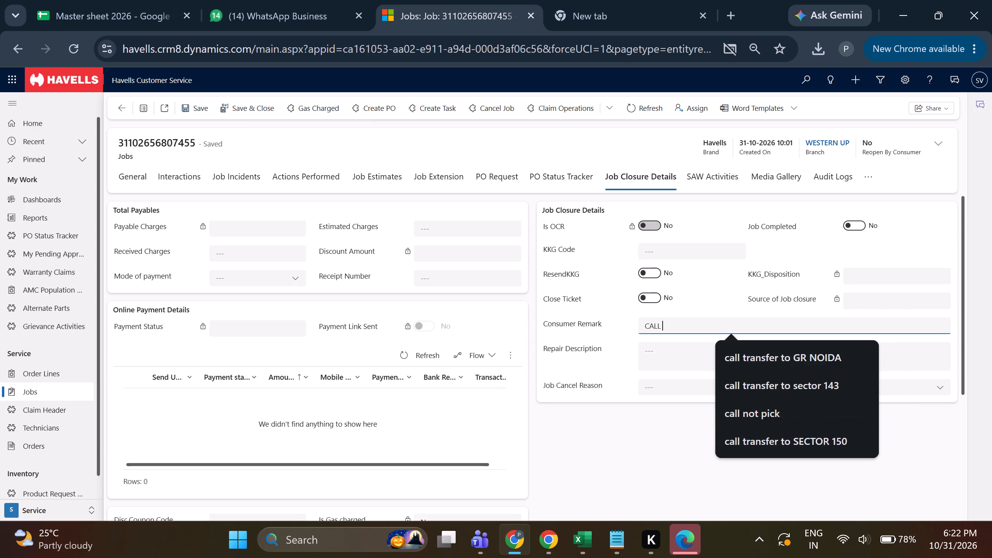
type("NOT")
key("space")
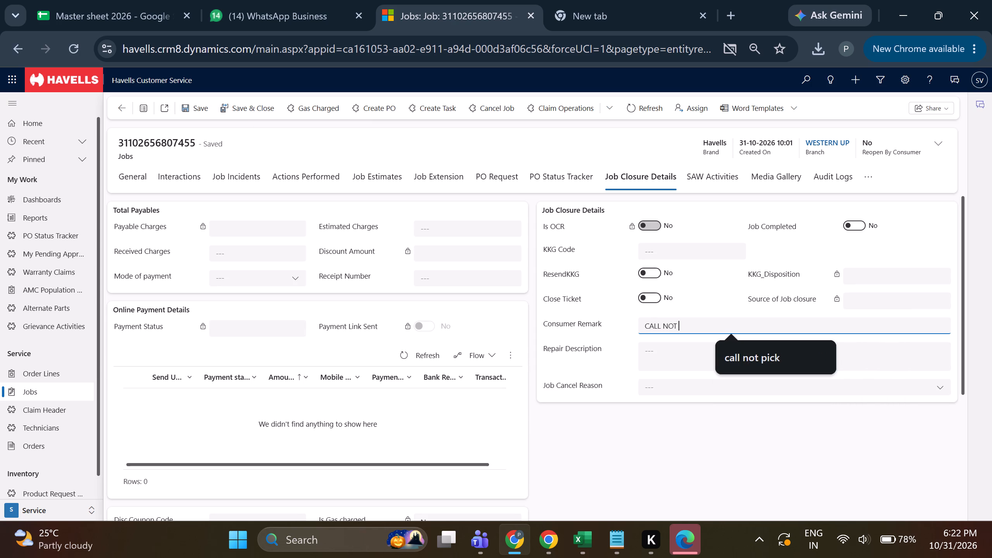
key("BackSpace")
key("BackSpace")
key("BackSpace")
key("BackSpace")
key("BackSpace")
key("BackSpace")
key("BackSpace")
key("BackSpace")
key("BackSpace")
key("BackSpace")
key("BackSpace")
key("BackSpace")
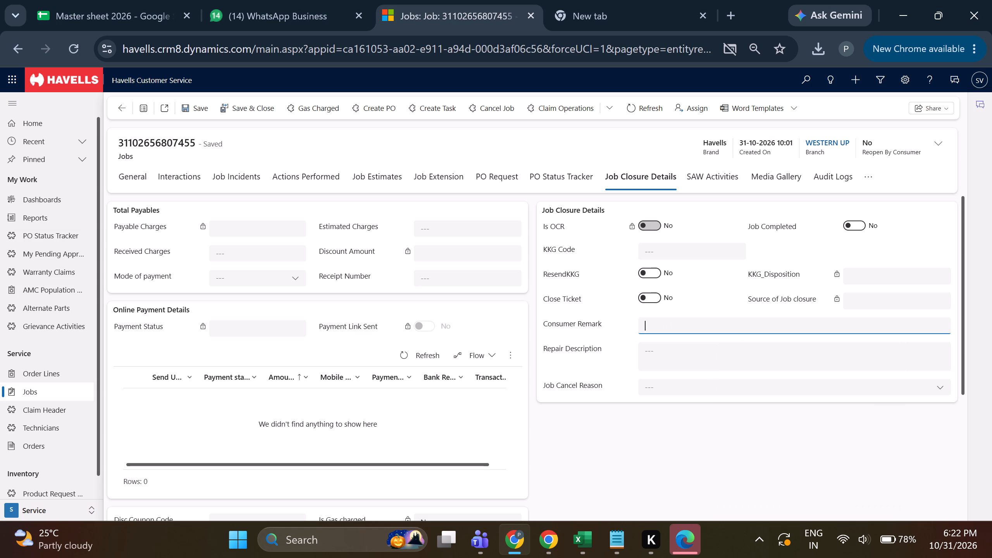
Enter "Cancellation : Continues ringing no response" as both Consumer Remark and Repair Description, and save and close the job.
type("CA")
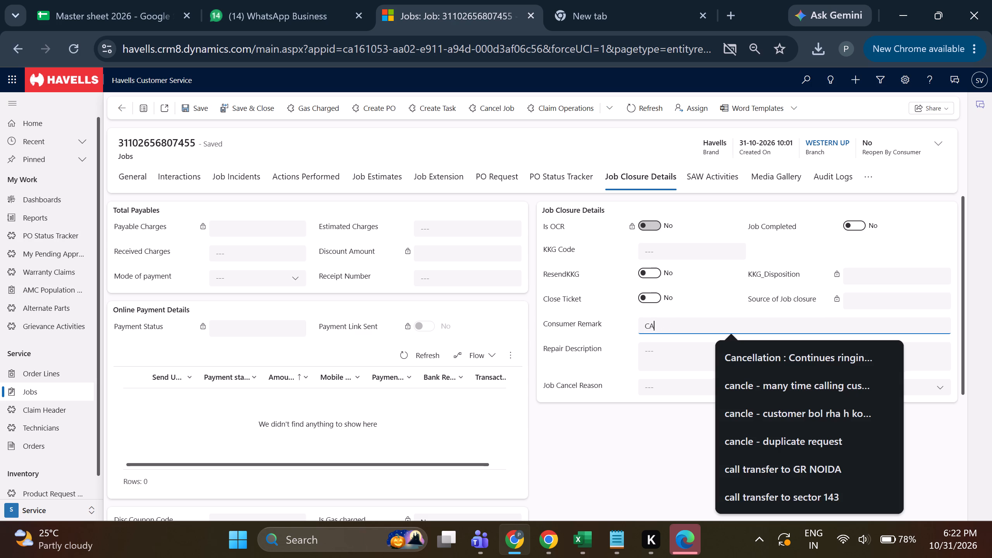
left_click(750, 353)
triple_click(800, 320)
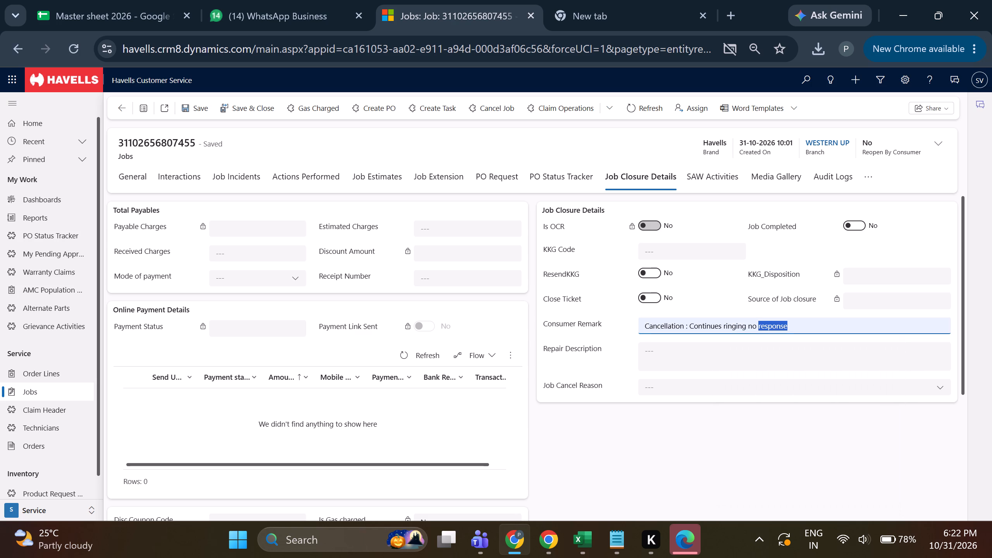
key("ctrl+c")
left_click(790, 361)
key("ctrl+v")
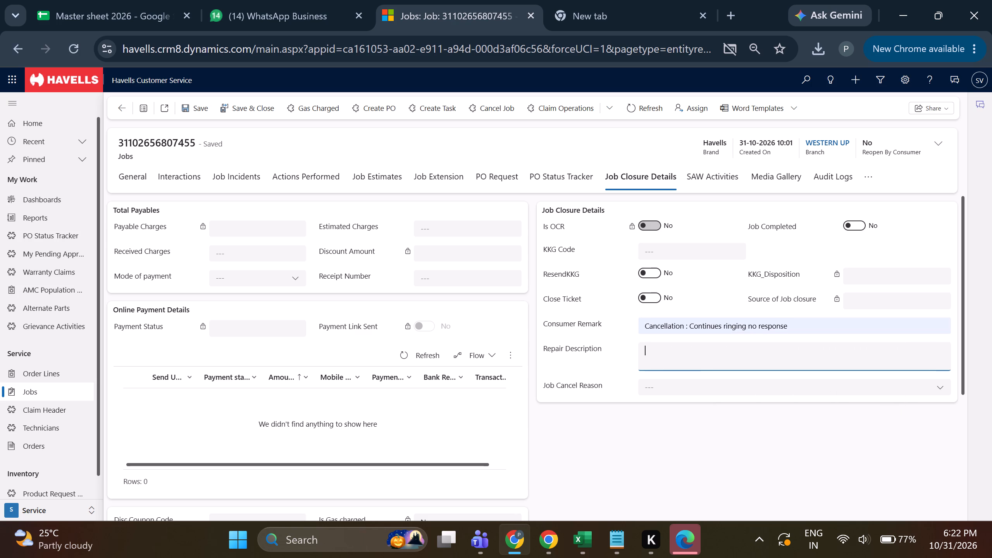
left_click(247, 103)
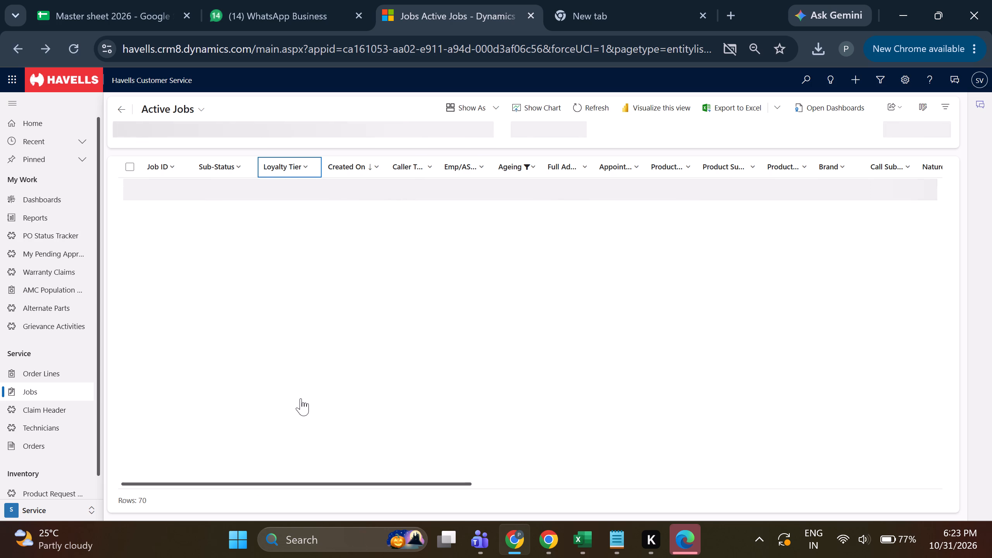
left_click_drag(347, 486, 549, 491)
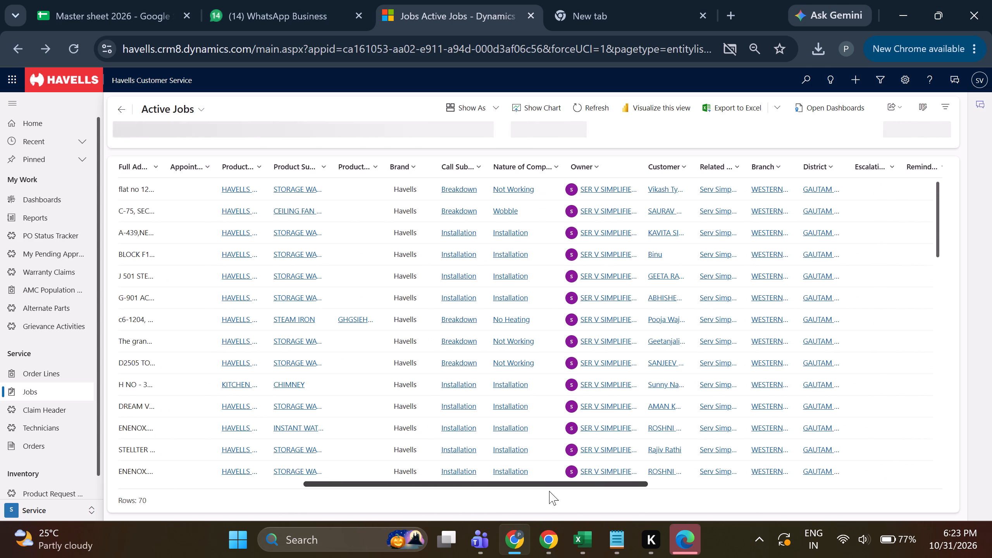
left_click_drag(549, 491, 761, 490)
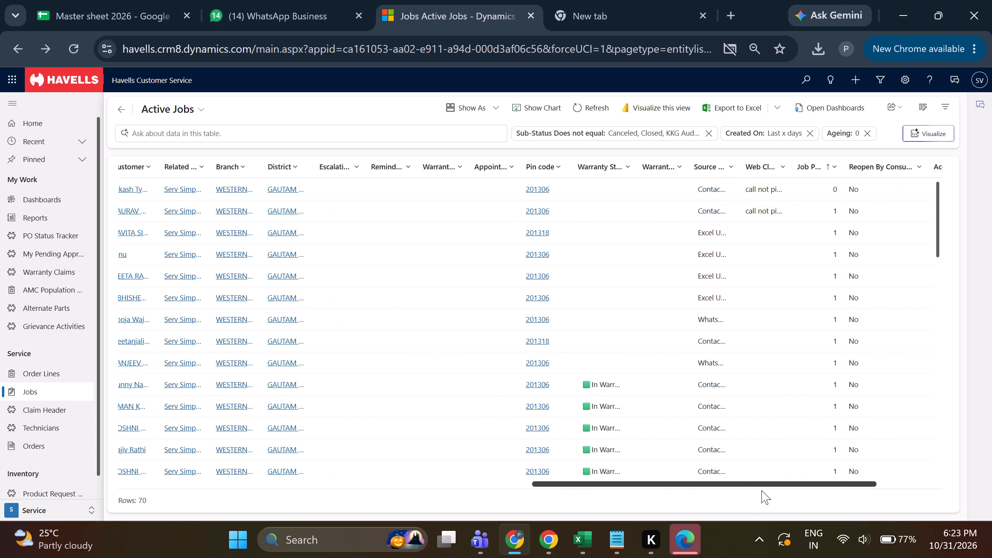
left_click_drag(761, 490, 786, 492)
scroll(697, 345, "down", 6)
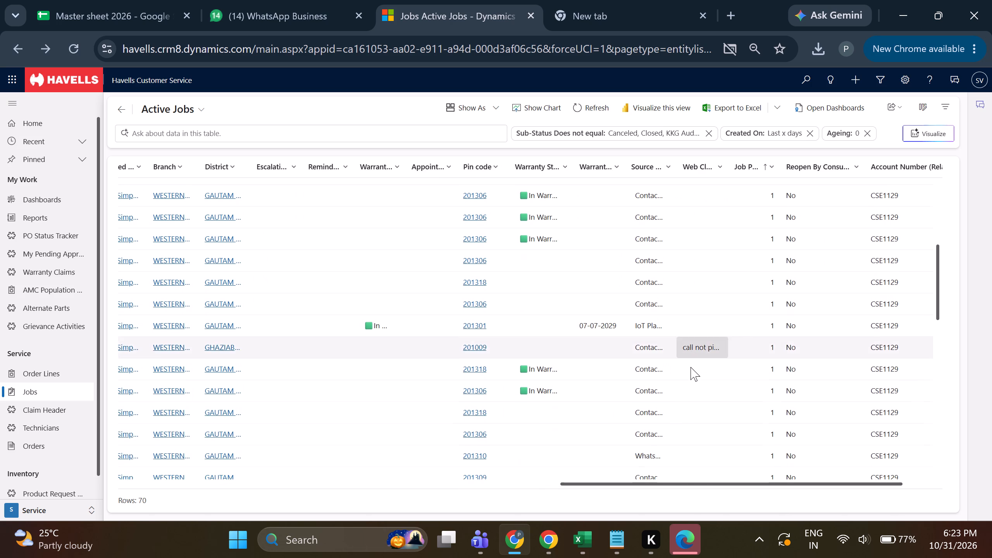
scroll(691, 367, "down", 2)
scroll(698, 399, "down", 2)
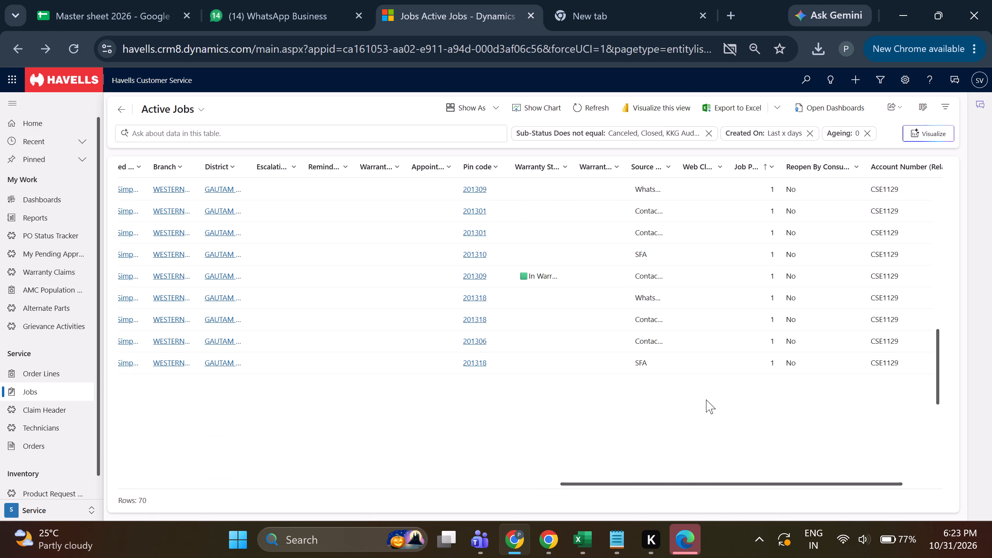
scroll(708, 415, "down", 4)
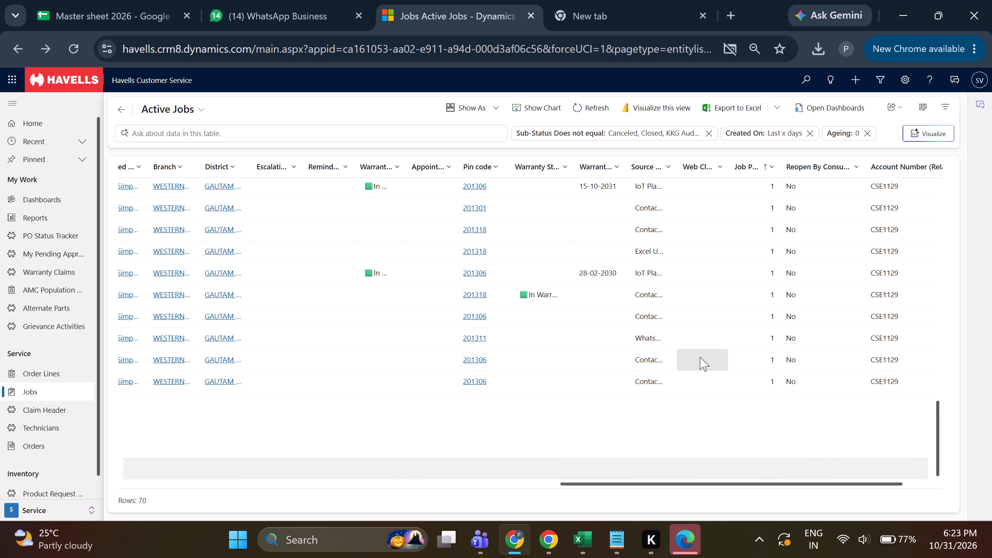
scroll(702, 344, "down", 5)
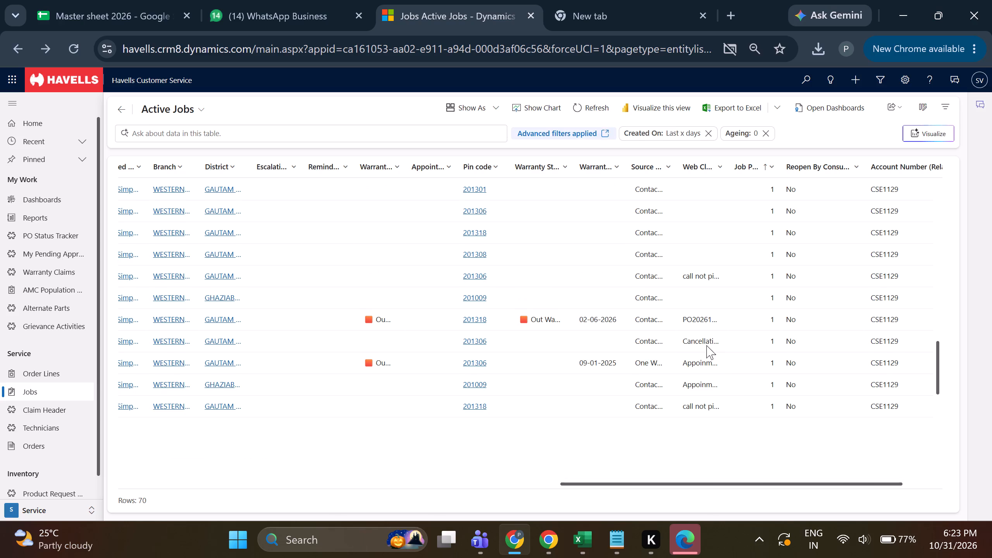
scroll(710, 354, "down", 3)
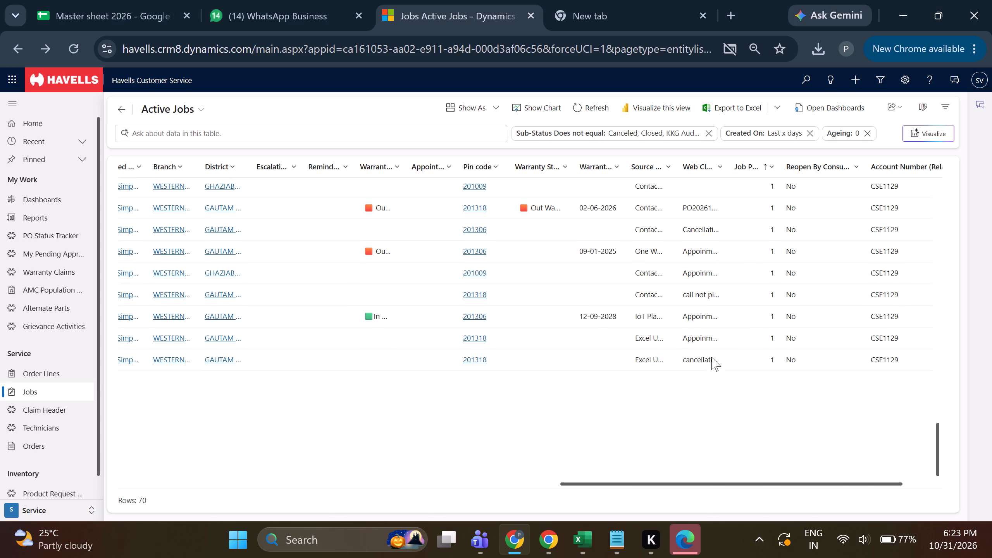
scroll(692, 390, "down", 9)
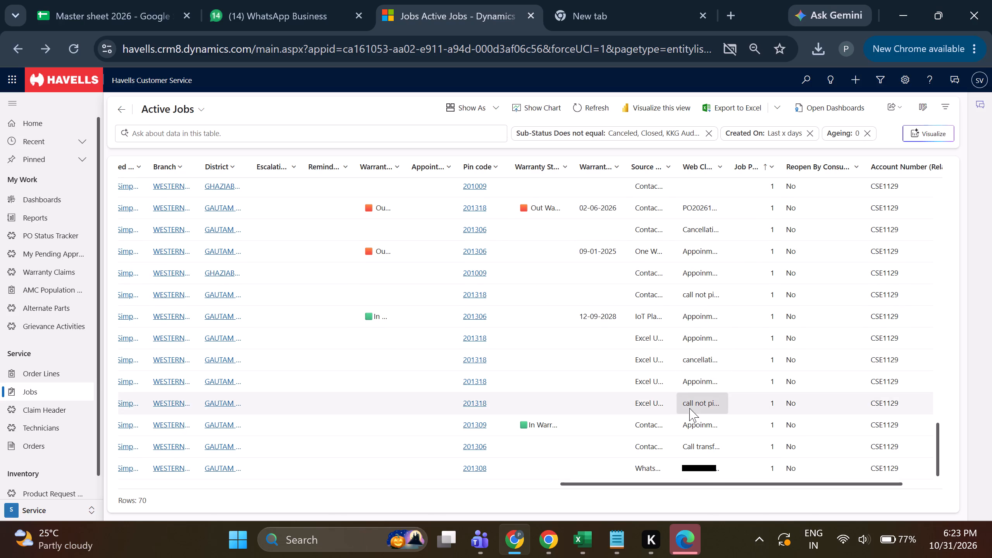
scroll(689, 408, "down", 4)
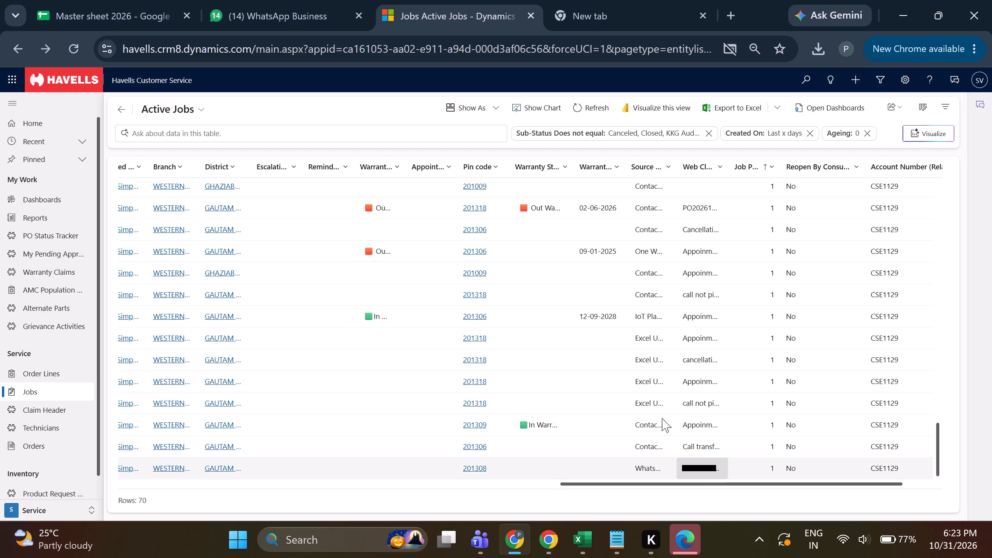
scroll(672, 387, "down", 4)
scroll(678, 386, "up", 2)
scroll(702, 425, "down", 4)
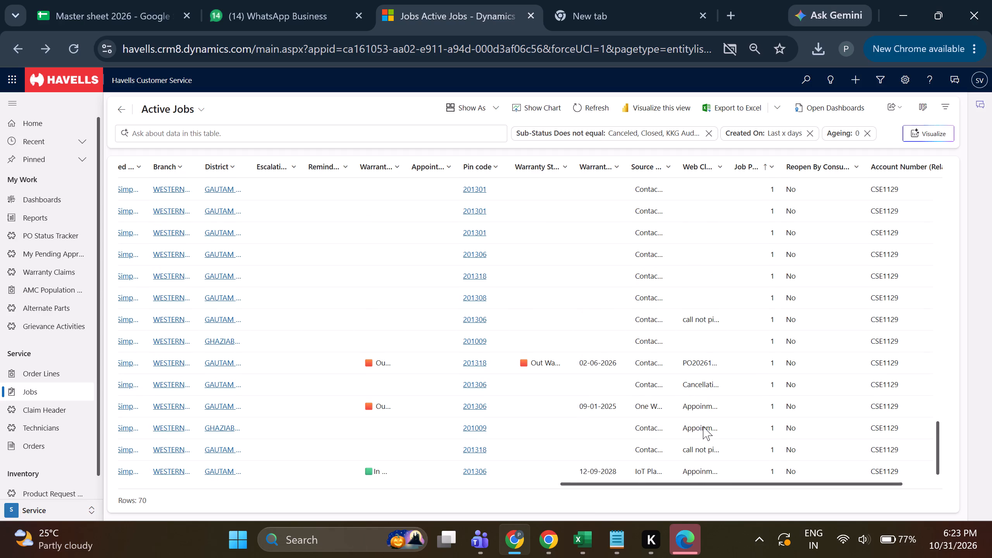
scroll(706, 427, "down", 4)
scroll(716, 428, "up", 1)
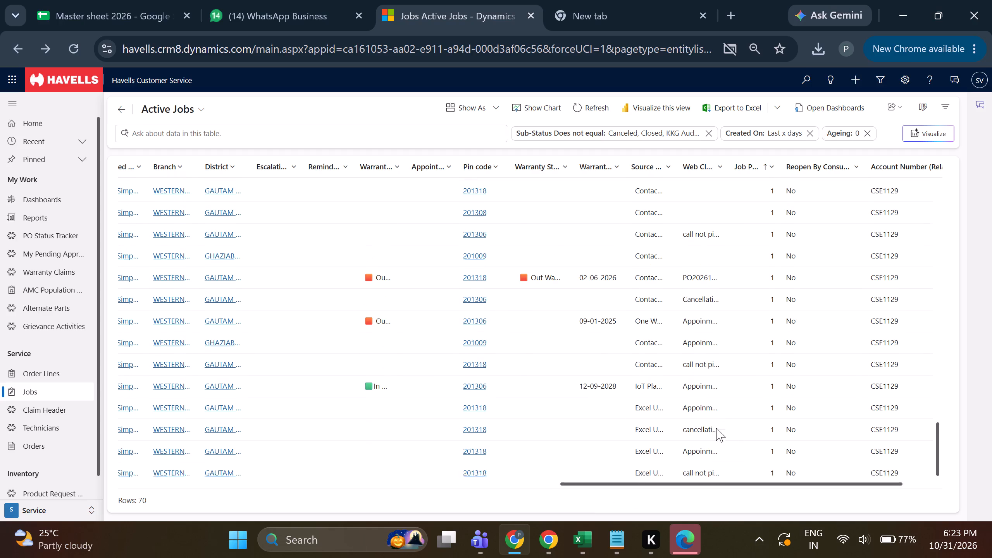
double_click(699, 265)
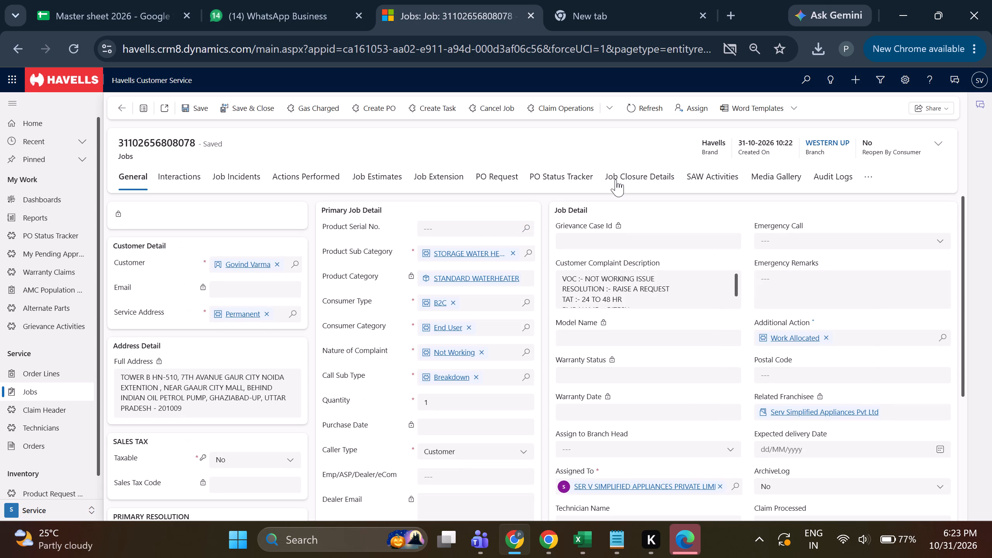
Start a new phone call record for the job from its Interactions section.
left_click(182, 191)
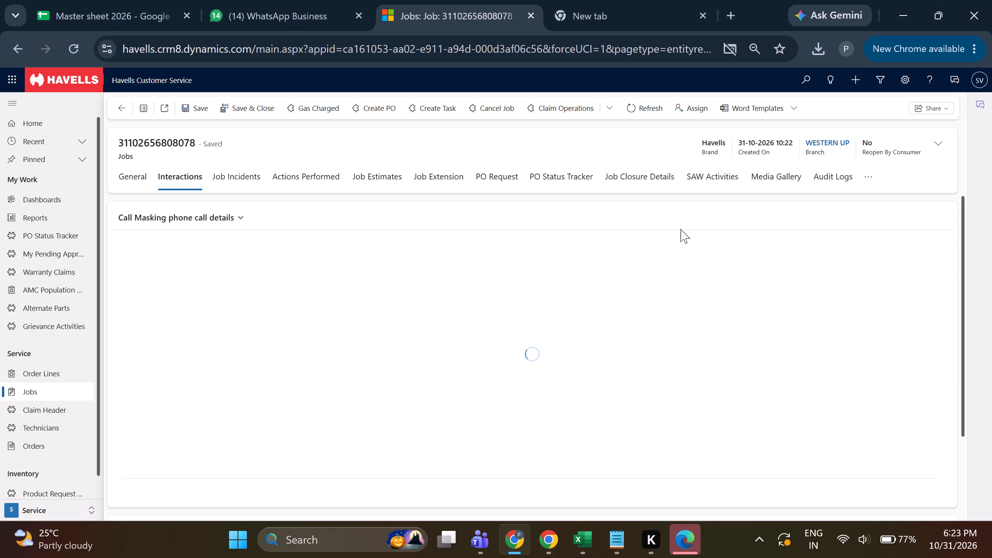
left_click(709, 218)
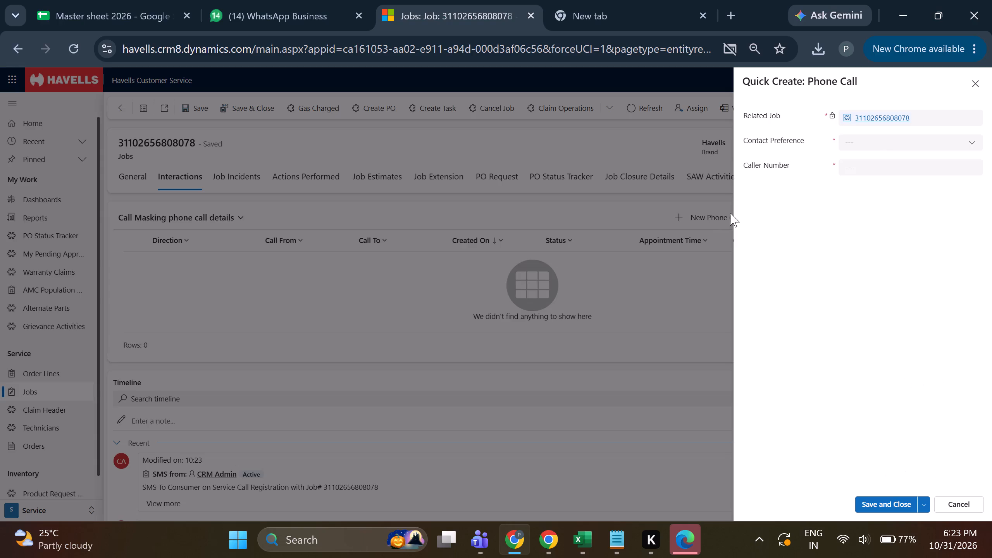
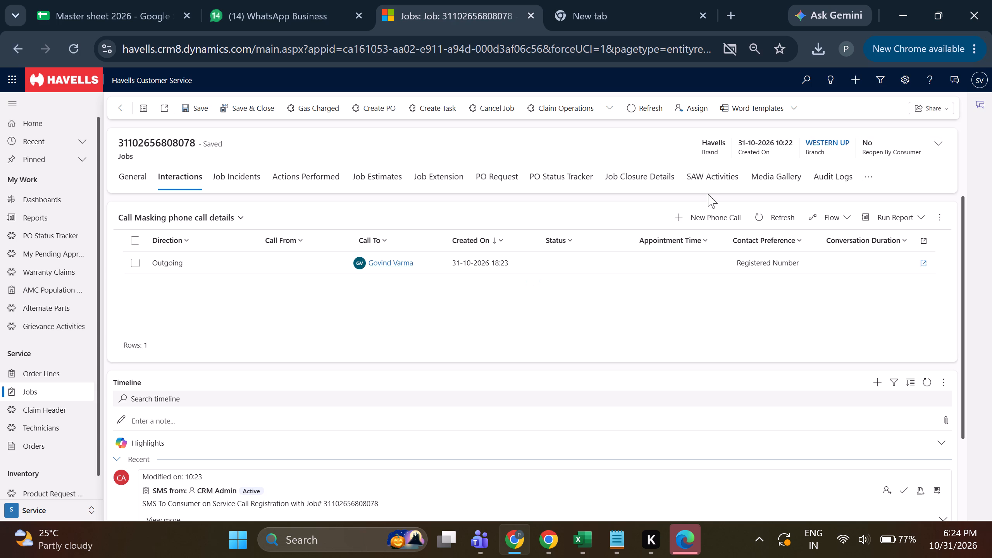
Open the job's General section to review the customer, product and complaint details.
left_click_drag(134, 186, 126, 189)
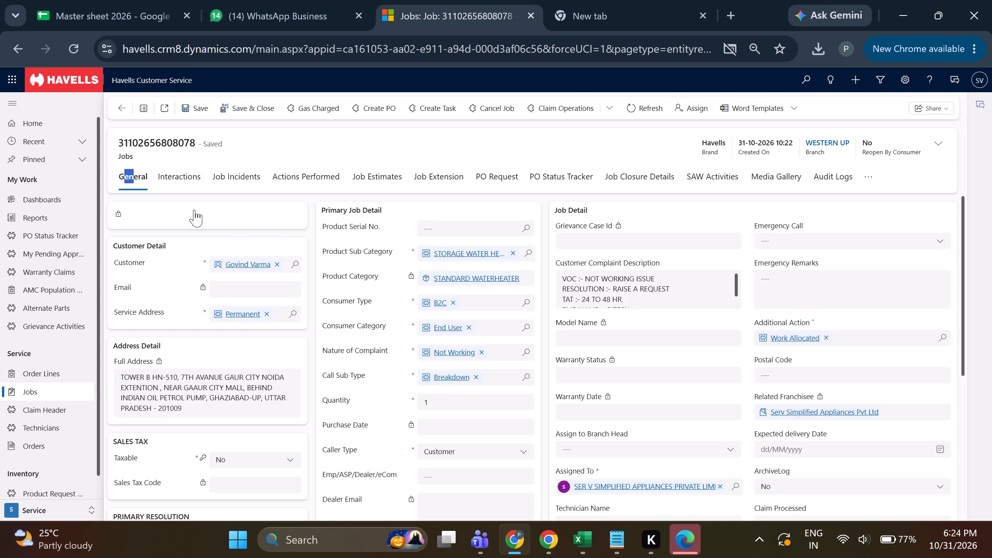
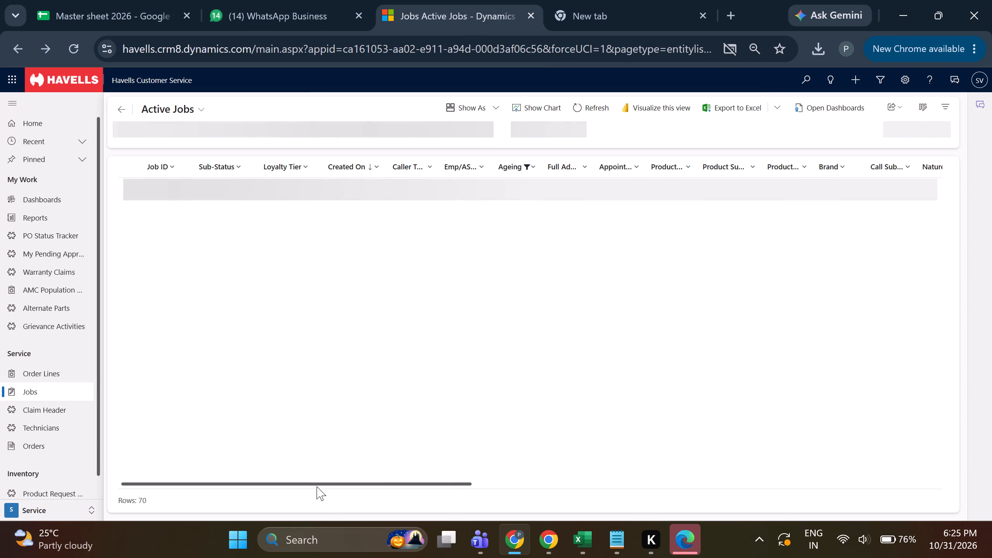
Look through the far columns and lower rows of the Active Jobs list for the next ageing 0 job without a closure remark.
left_click_drag(307, 486, 496, 491)
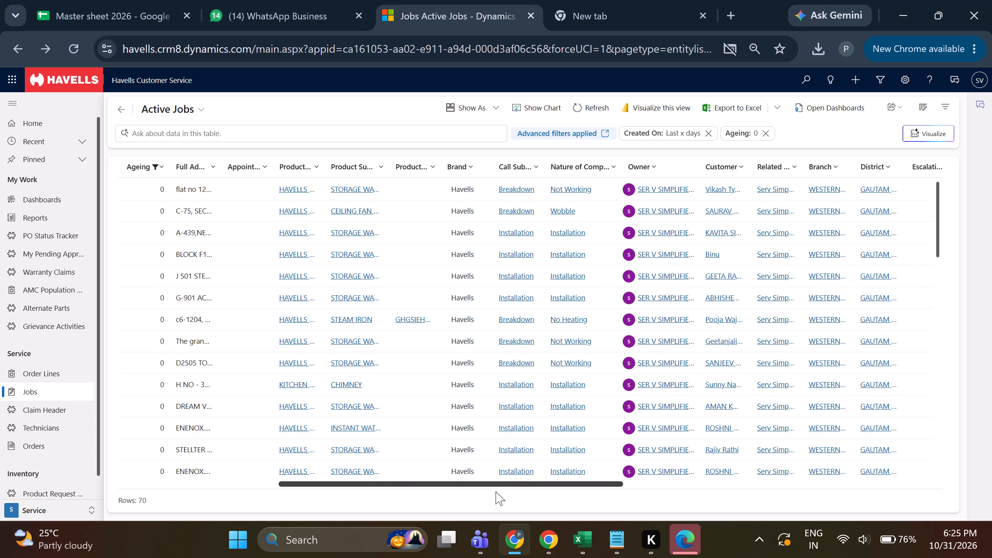
left_click_drag(496, 491, 756, 493)
scroll(700, 351, "down", 9)
scroll(687, 417, "down", 3)
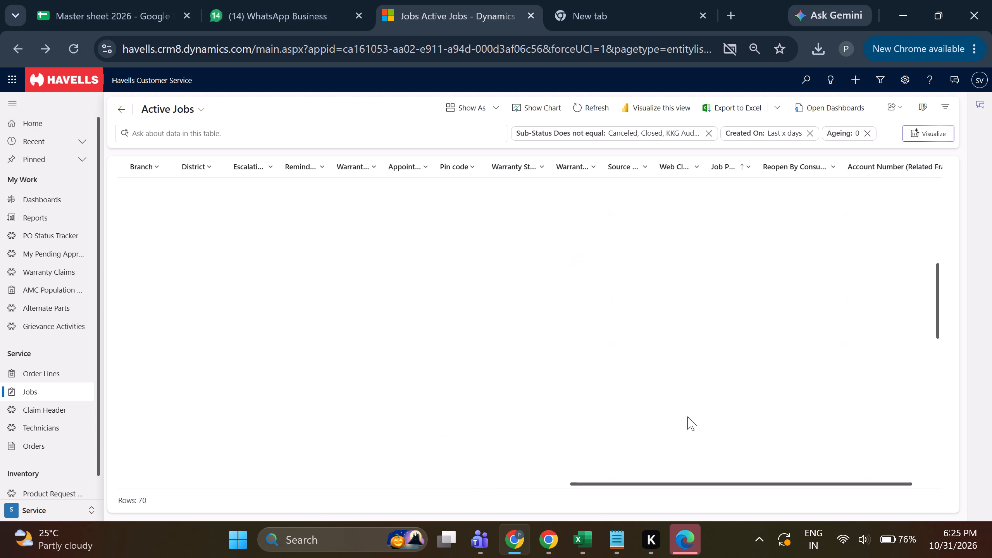
scroll(687, 417, "down", 3)
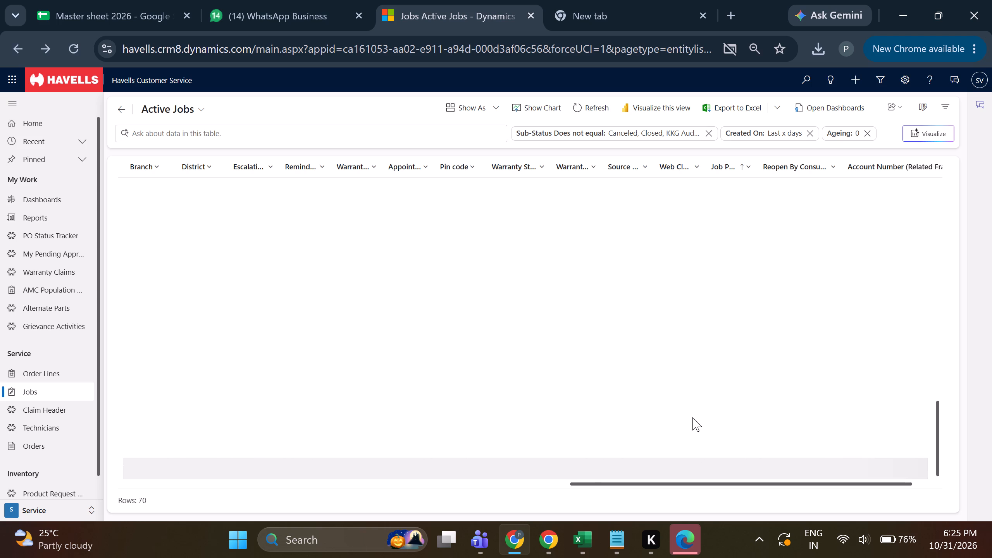
Open the Active Jobs record in Ghaziabad district, pin code 201009, that has no web closure remark.
scroll(710, 422, "down", 1)
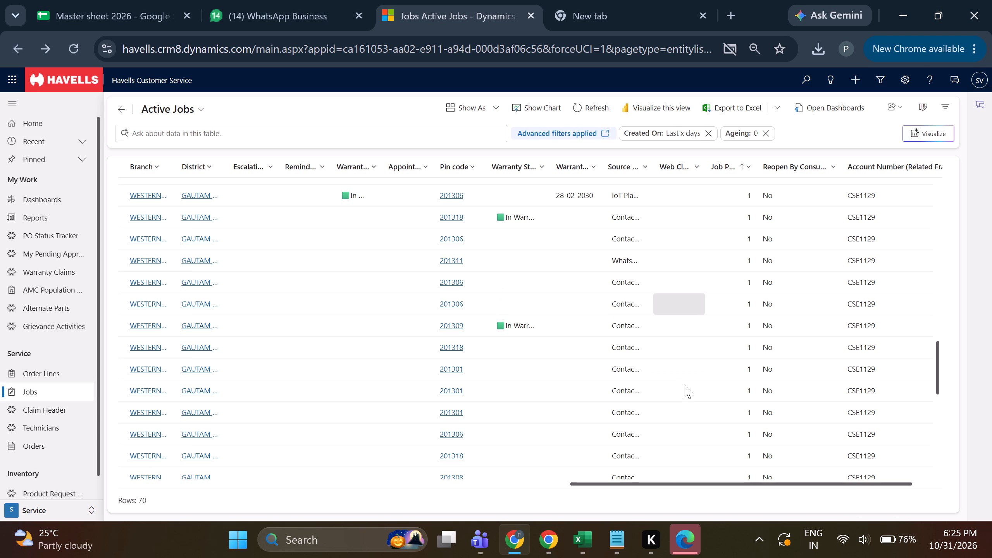
scroll(687, 389, "down", 8)
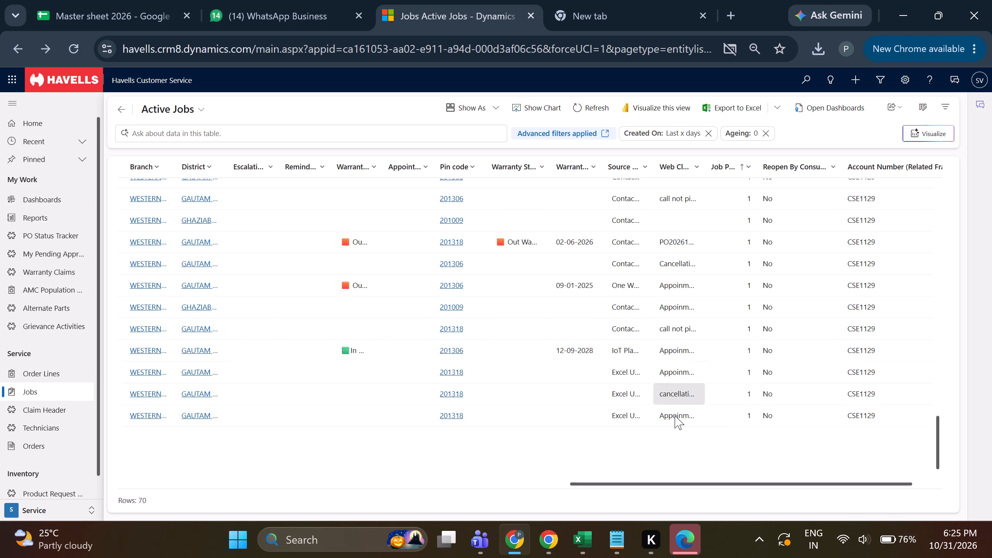
scroll(675, 415, "down", 1)
scroll(684, 369, "up", 1)
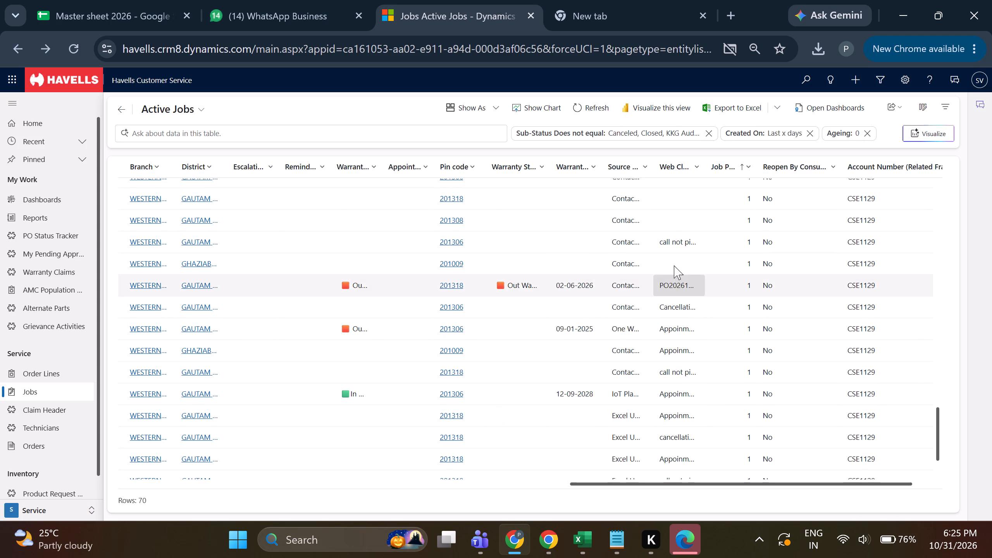
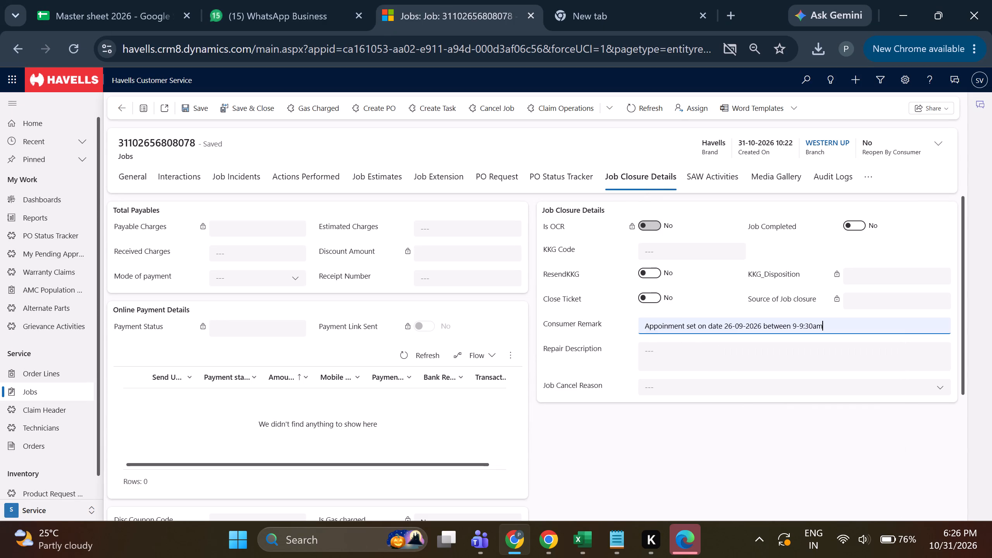
Delete the old date and time after "Appoinment set on date" in the job's Consumer Remark.
left_click_drag(724, 324, 838, 320)
key("BackSpace")
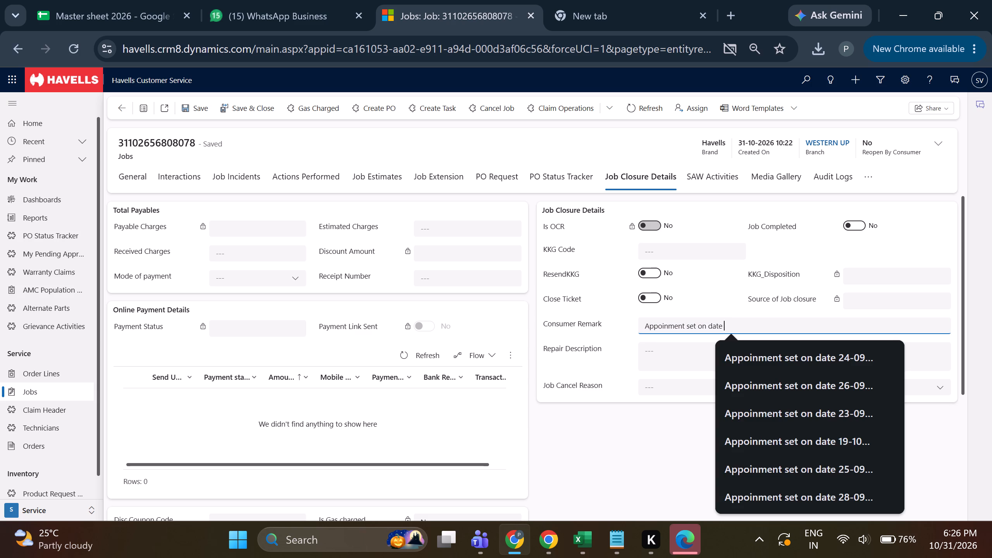
type("1/11")
key("Down")
key("Return")
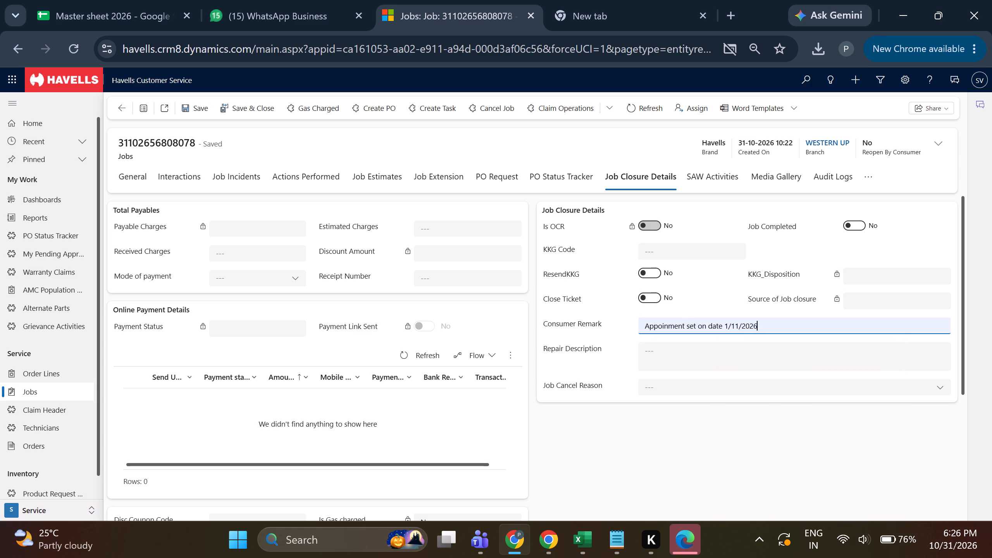
triple_click(838, 320)
key("ctrl+c")
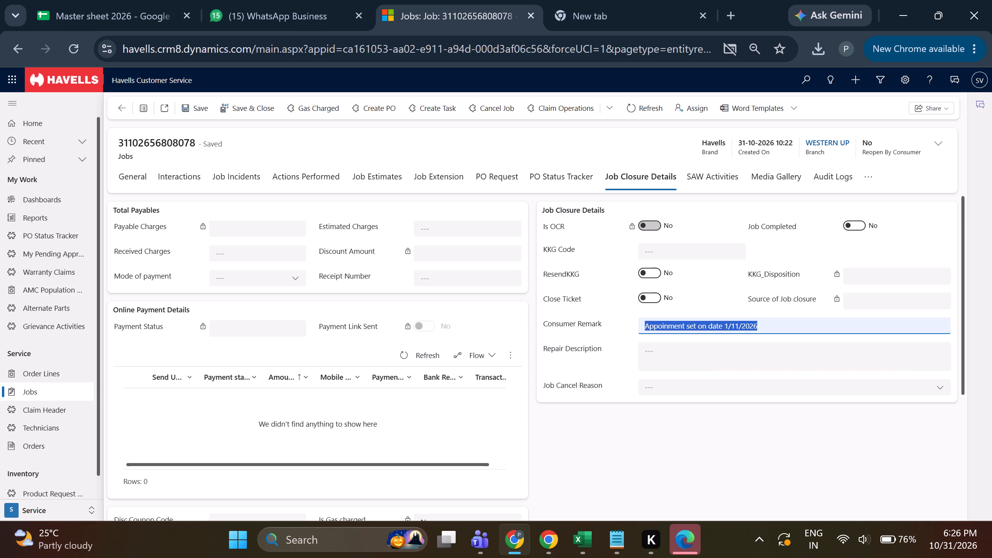
left_click(789, 354)
key("ctrl+v")
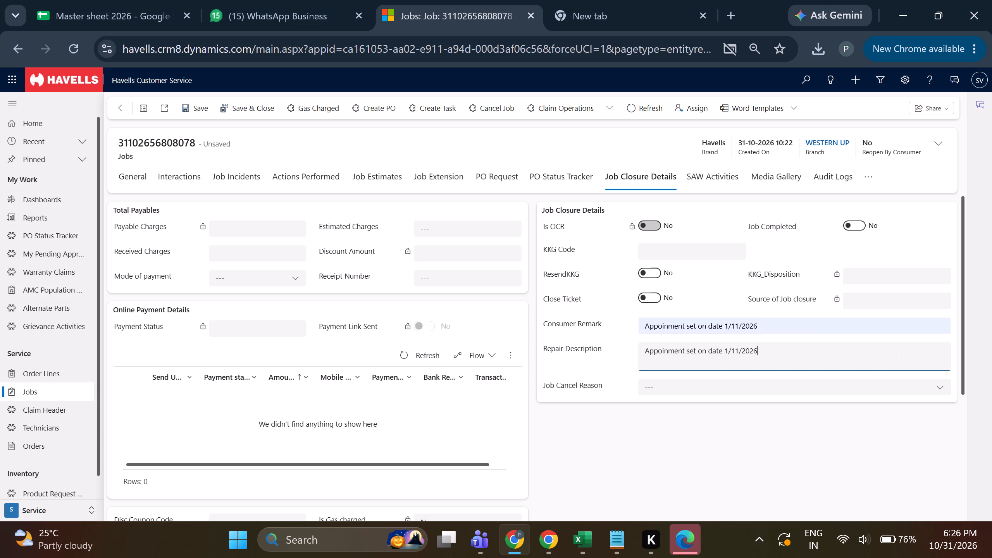
left_click(227, 100)
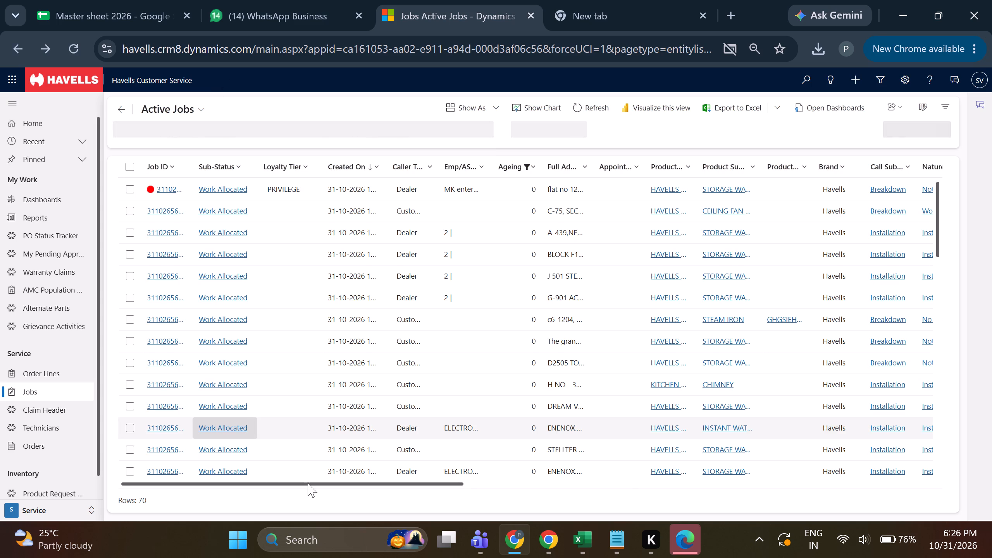
left_click_drag(307, 483, 541, 503)
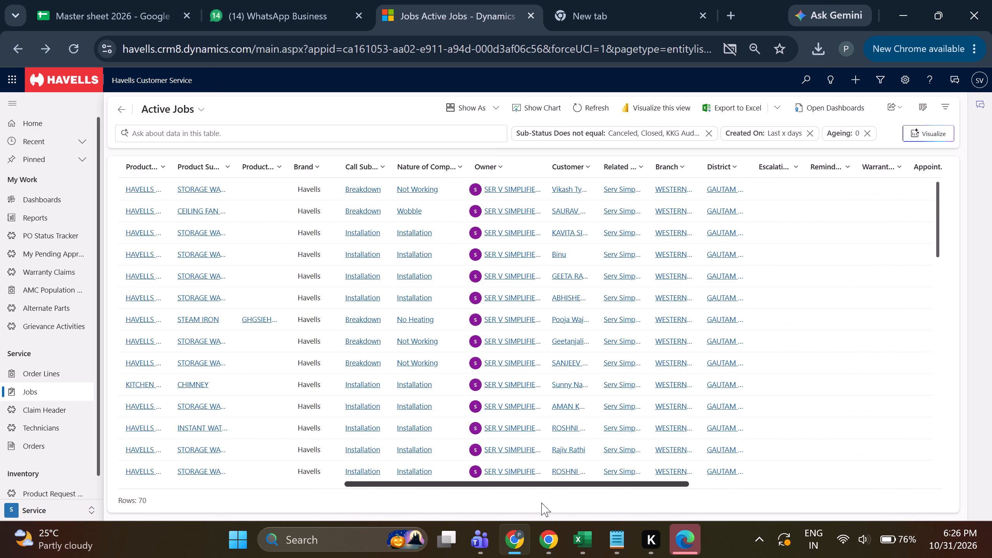
left_click_drag(541, 503, 710, 508)
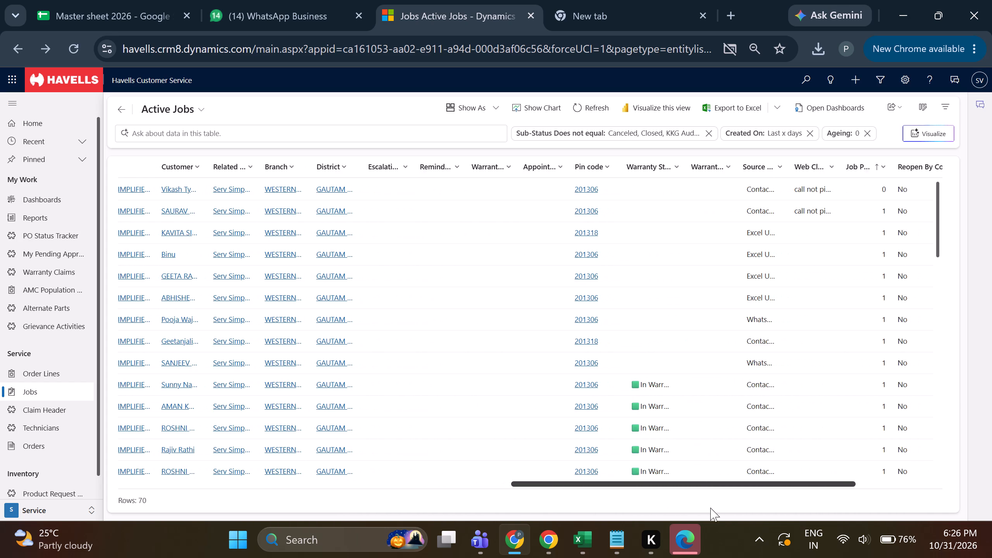
left_click_drag(710, 508, 804, 513)
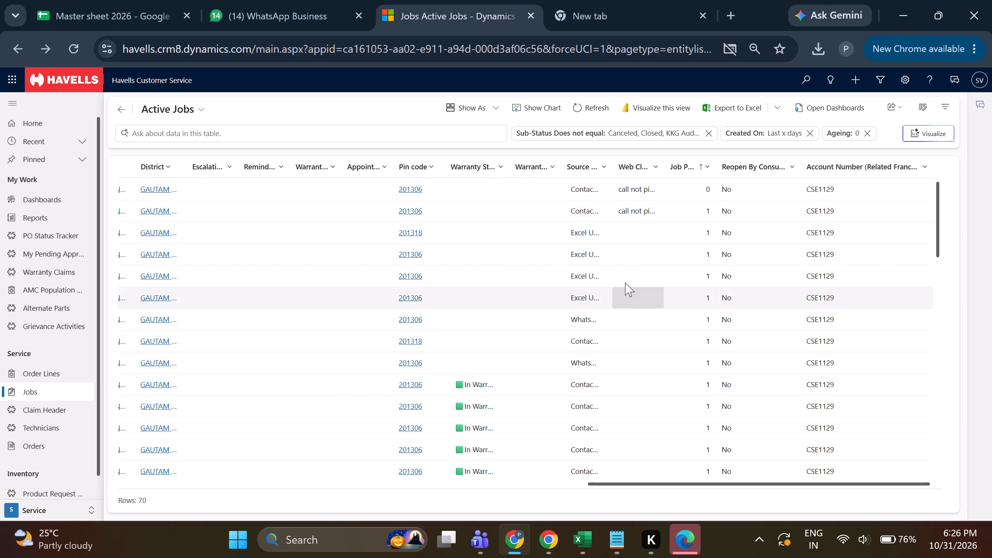
scroll(626, 281, "down", 4)
scroll(642, 313, "down", 3)
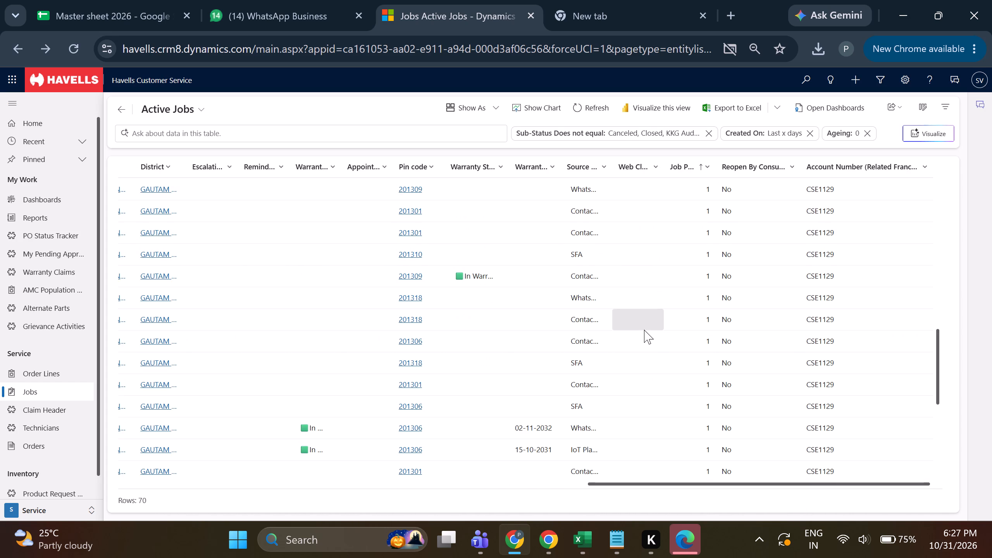
scroll(644, 341, "down", 5)
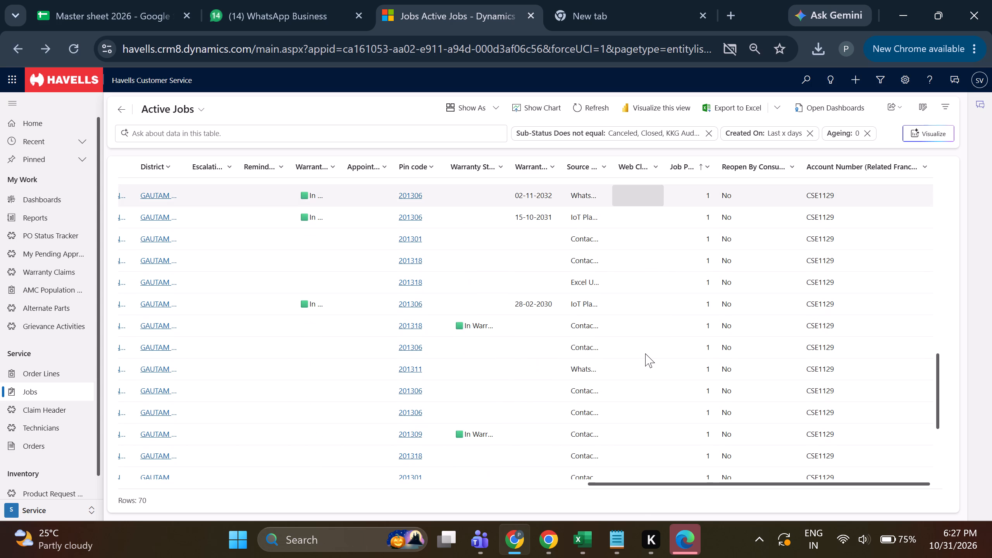
scroll(645, 353, "down", 2)
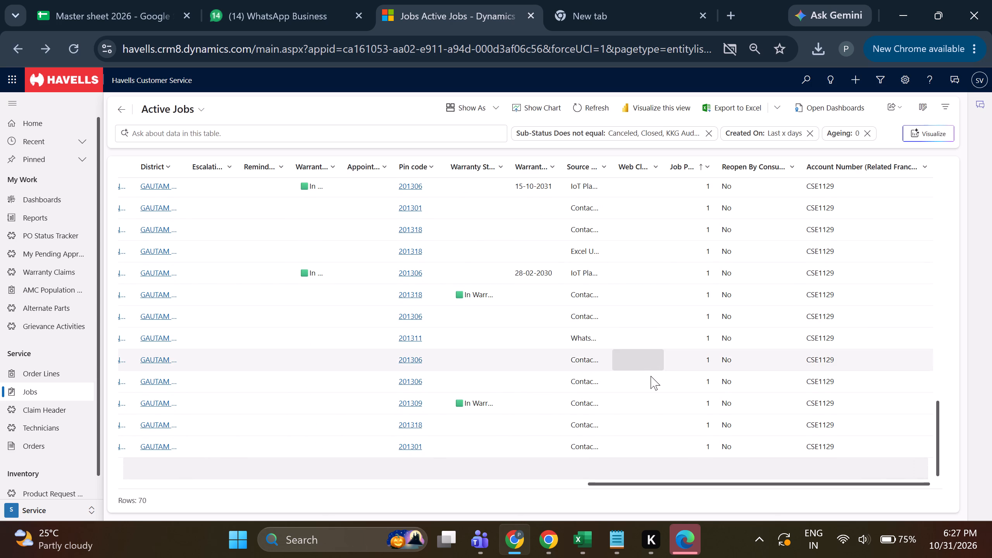
scroll(651, 376, "down", 4)
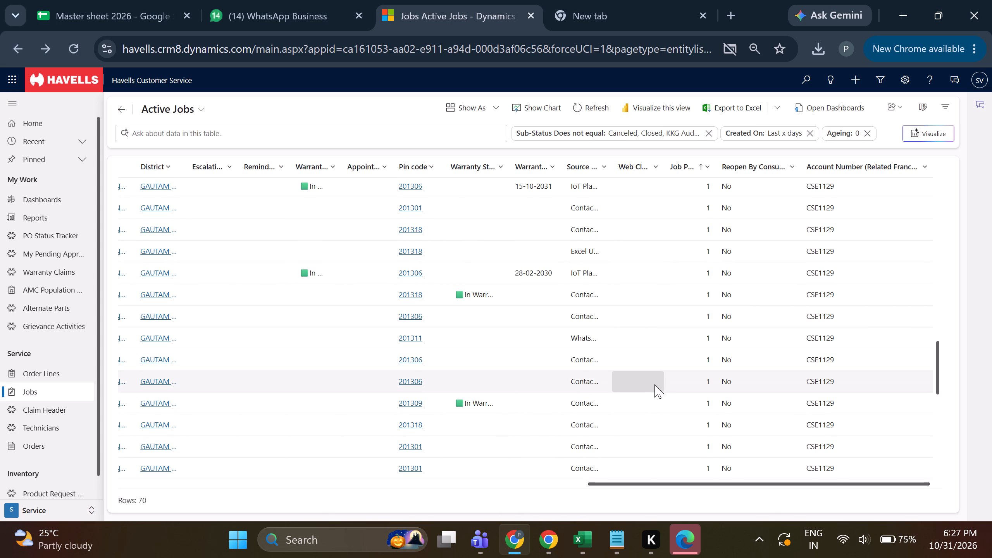
scroll(655, 385, "down", 2)
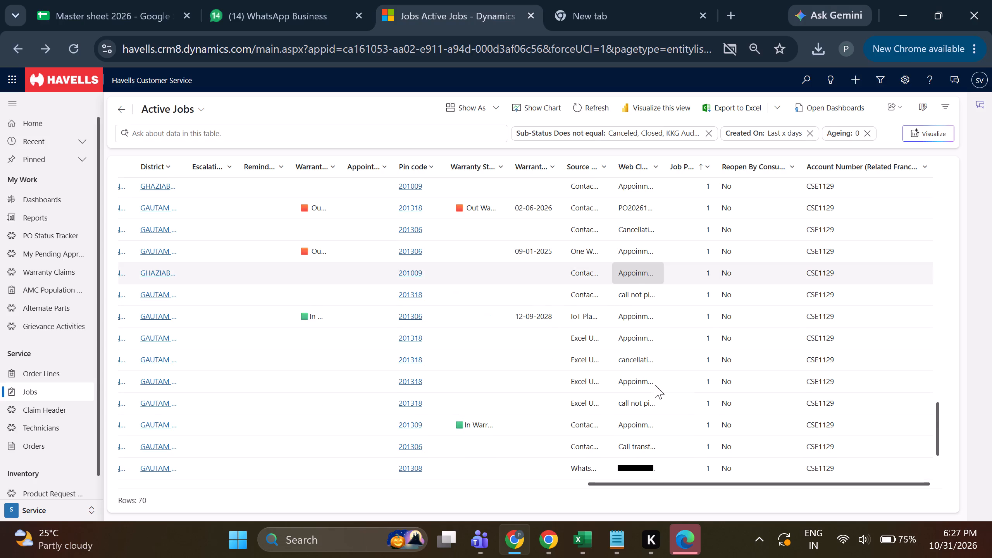
scroll(655, 385, "down", 8)
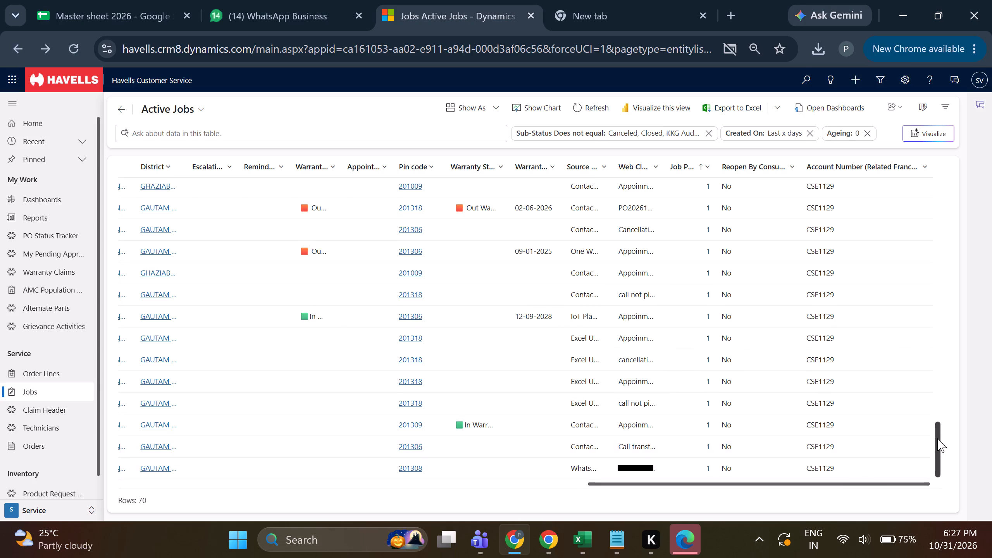
left_click_drag(937, 438, 941, 458)
scroll(654, 417, "down", 1)
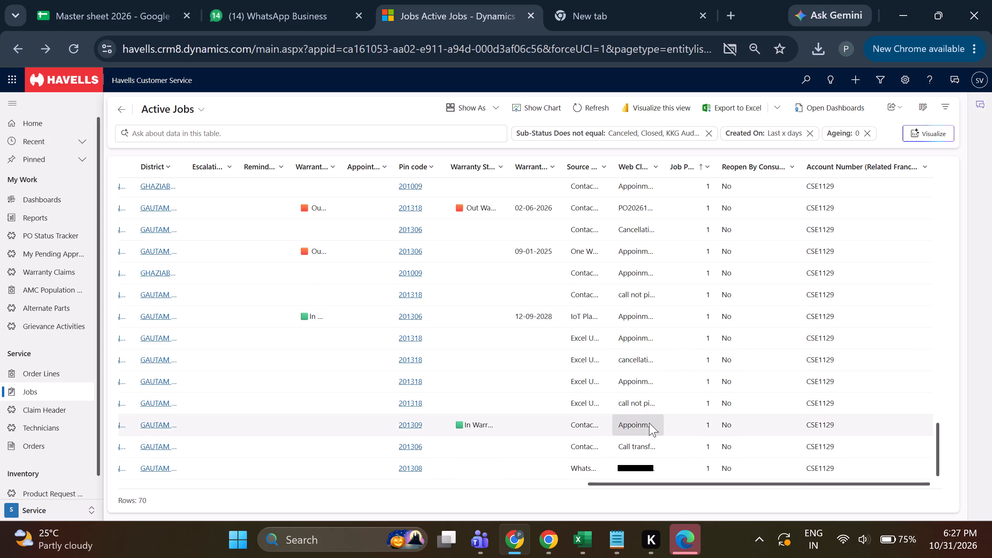
scroll(649, 423, "up", 2)
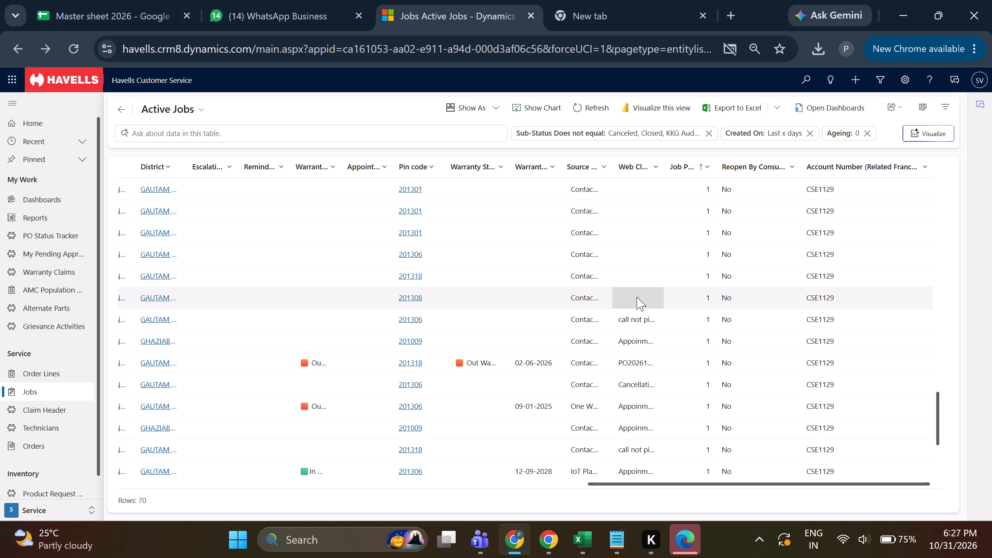
triple_click(637, 297)
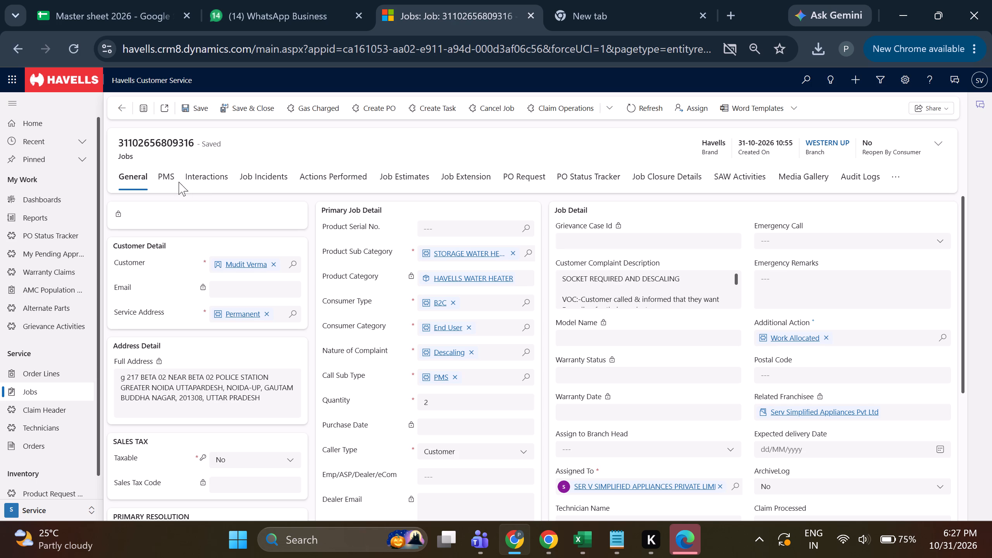
Start a new phone call record from the job's interactions and open its Contact Preference choices.
left_click(199, 190)
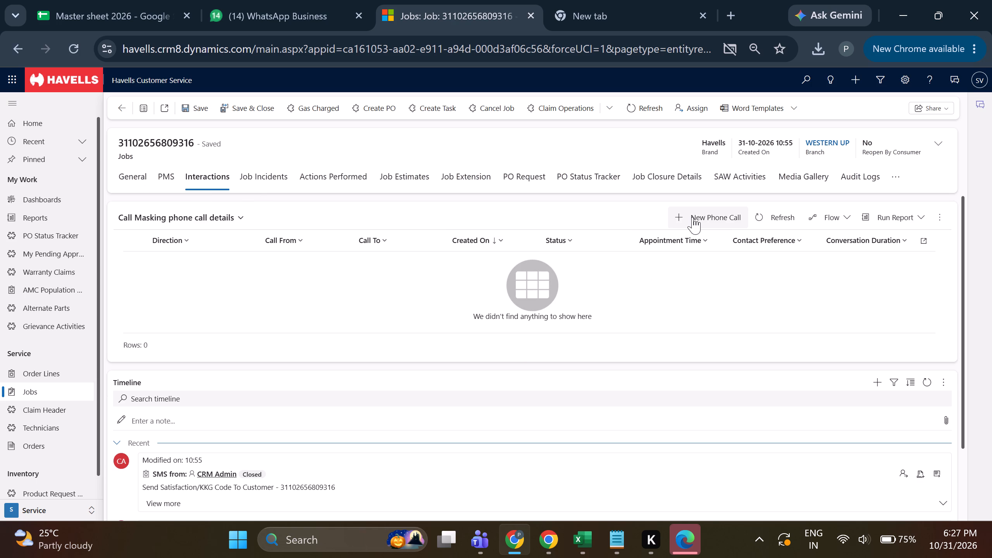
left_click(692, 217)
left_click(871, 133)
left_click(869, 144)
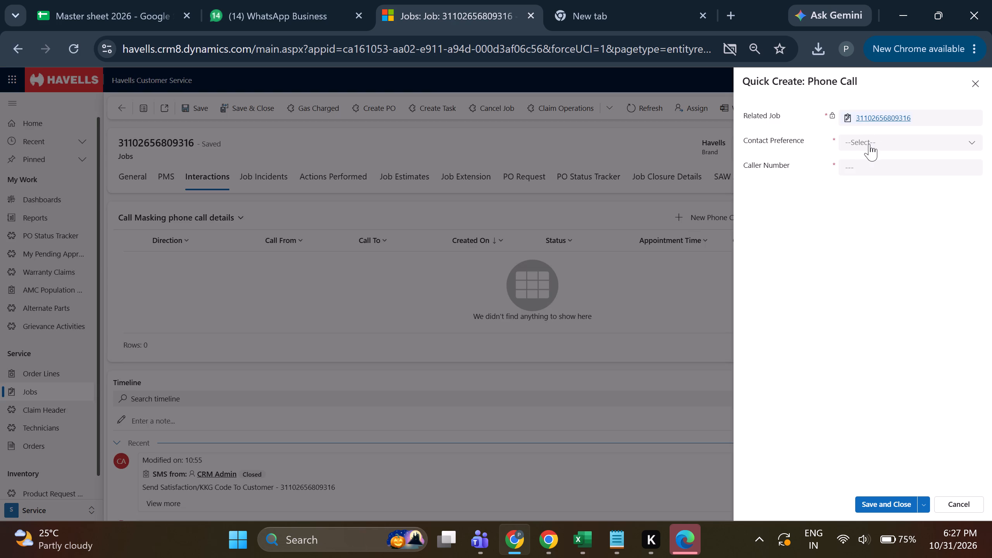
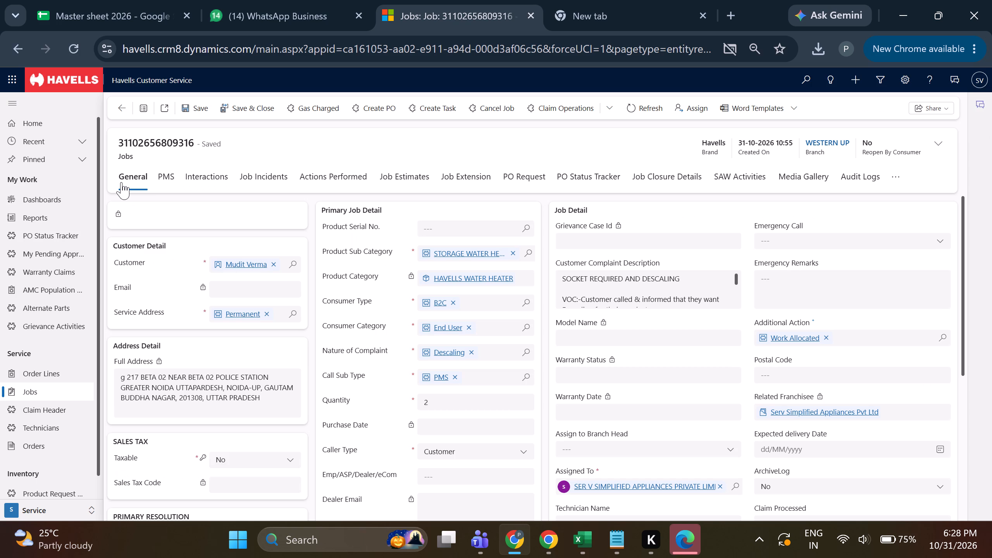
left_click(201, 185)
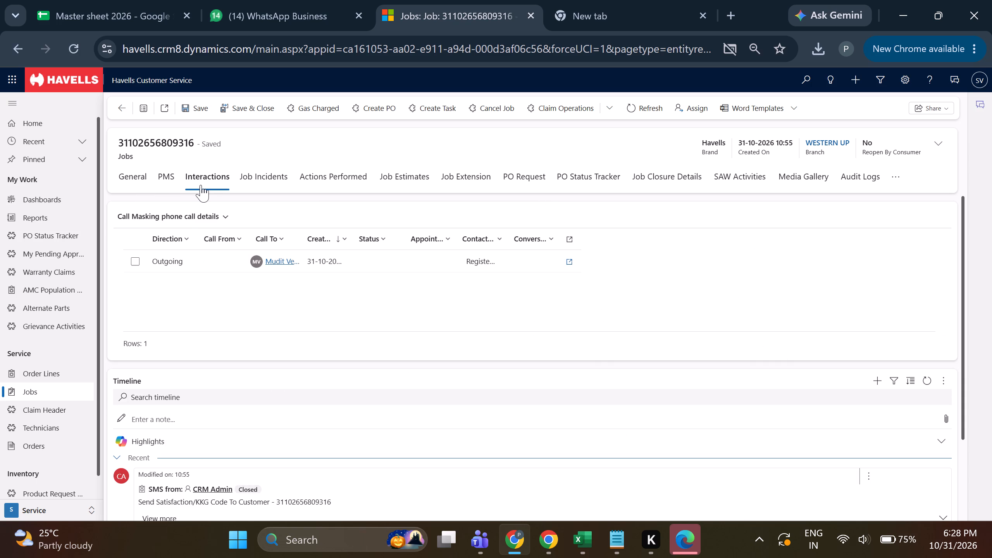
left_click(115, 188)
left_click(122, 188)
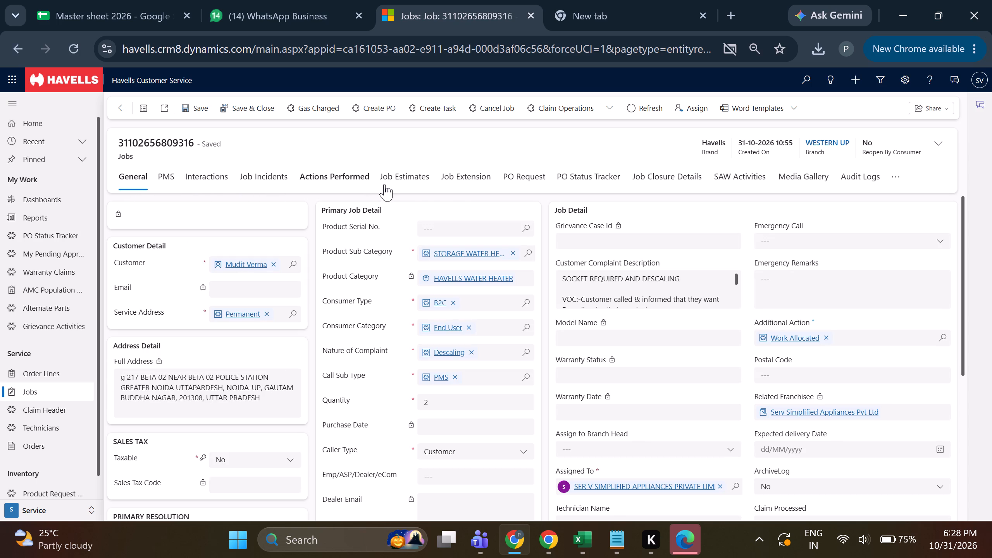
left_click(533, 231)
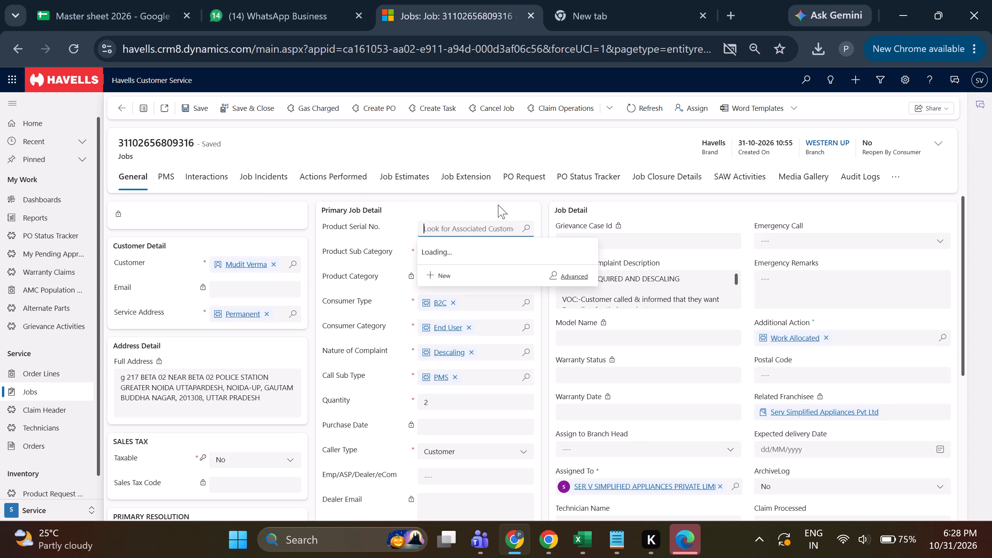
left_click(498, 205)
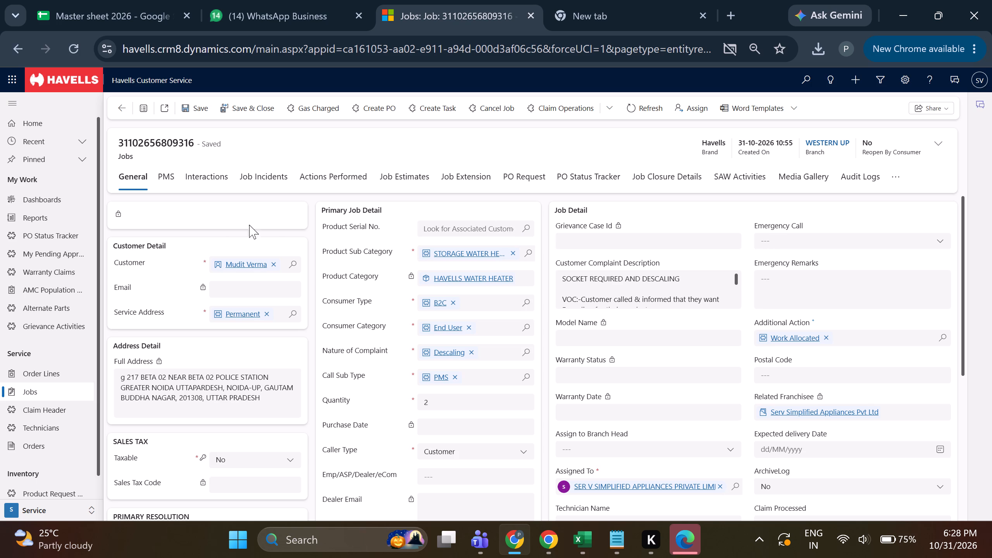
left_click(204, 188)
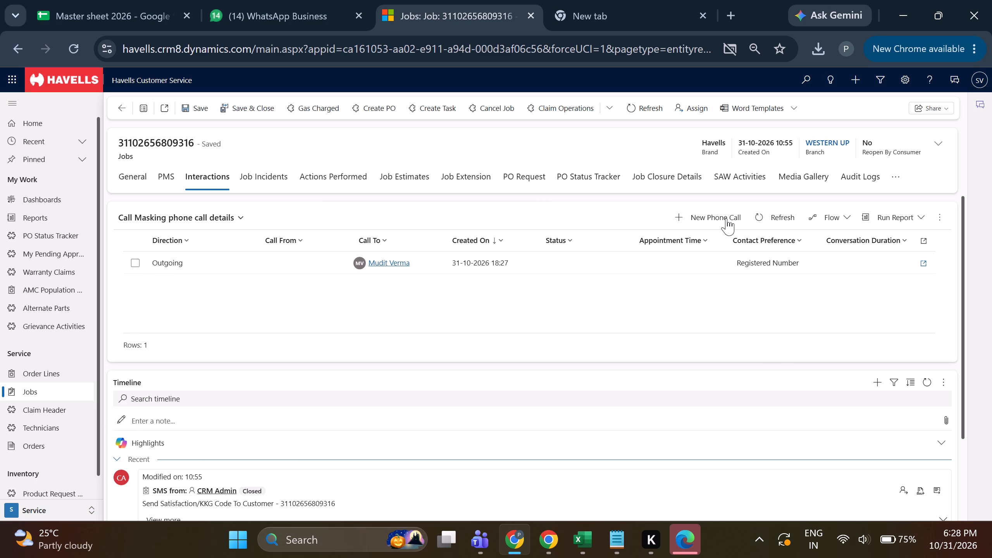
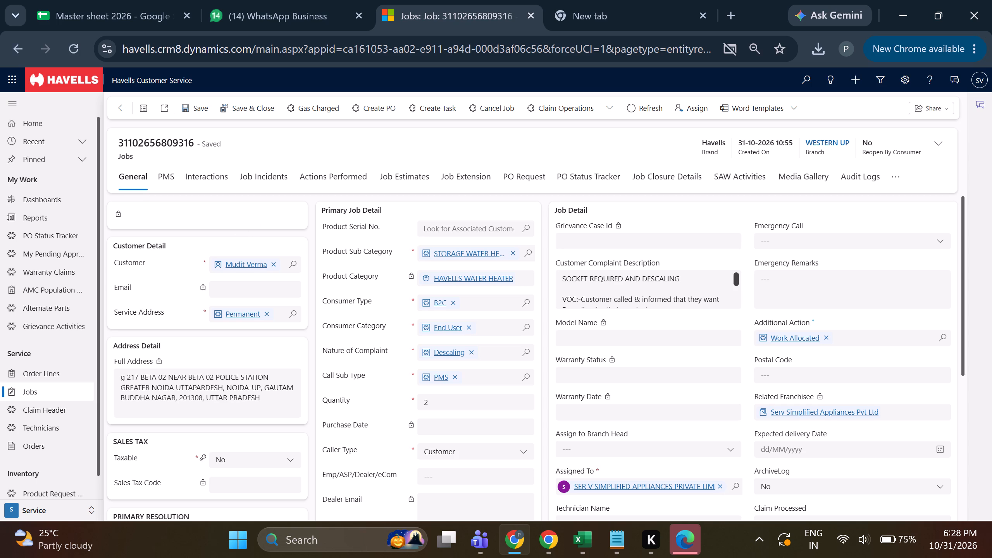
left_click_drag(732, 277, 735, 286)
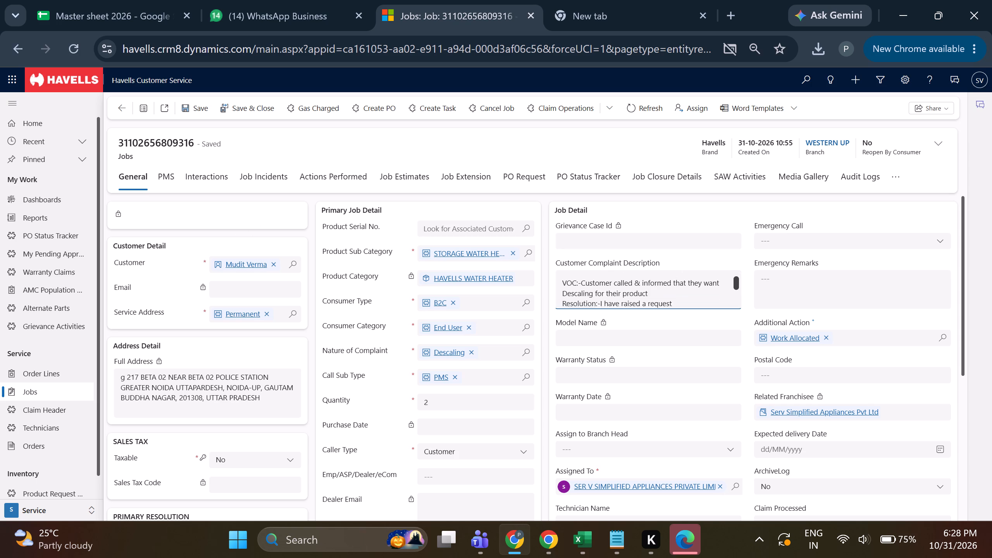
left_click_drag(735, 286, 737, 300)
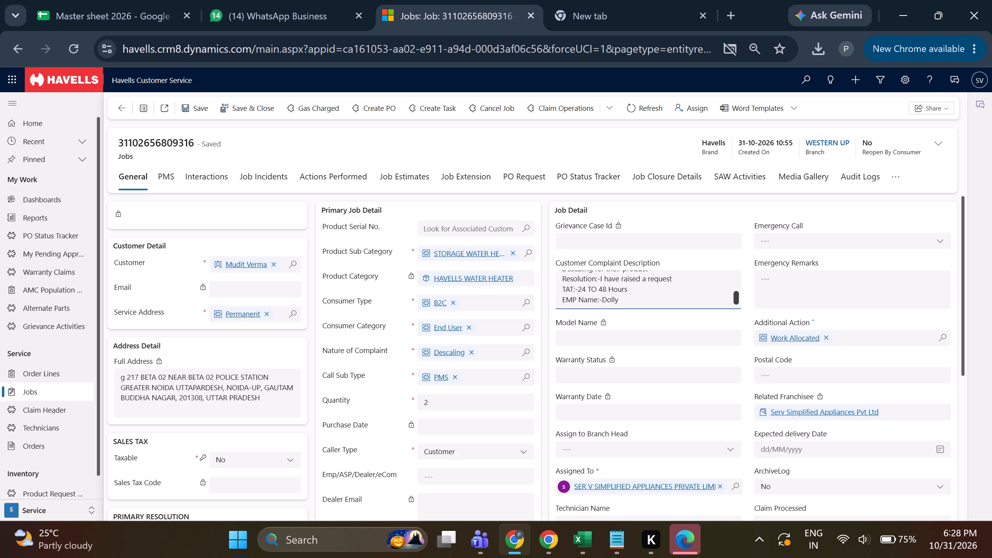
left_click_drag(737, 300, 742, 272)
left_click(751, 257)
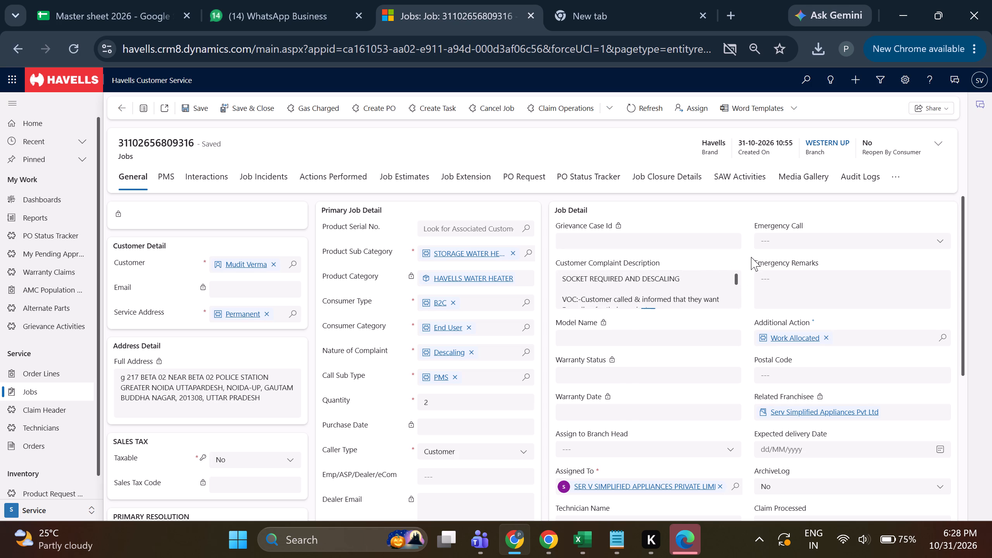
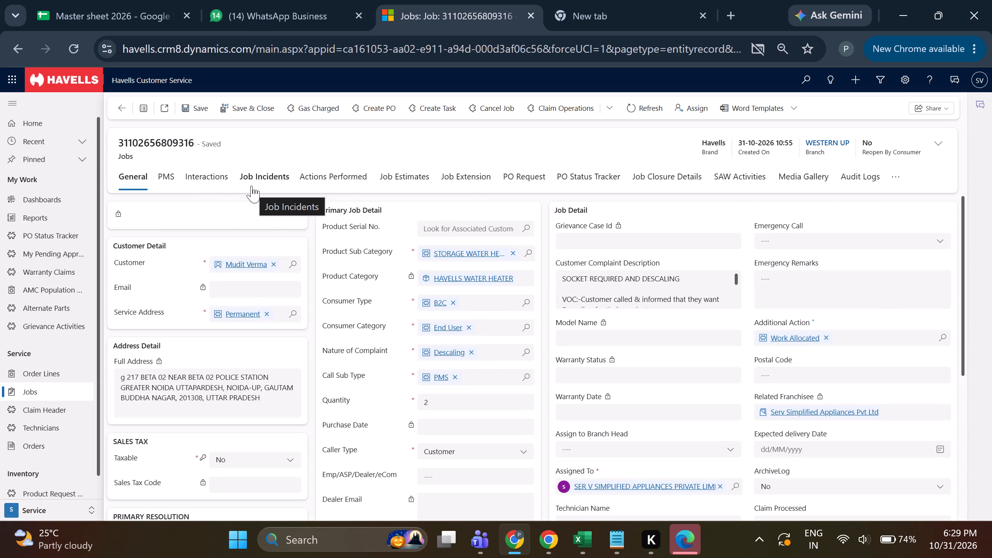
left_click(667, 191)
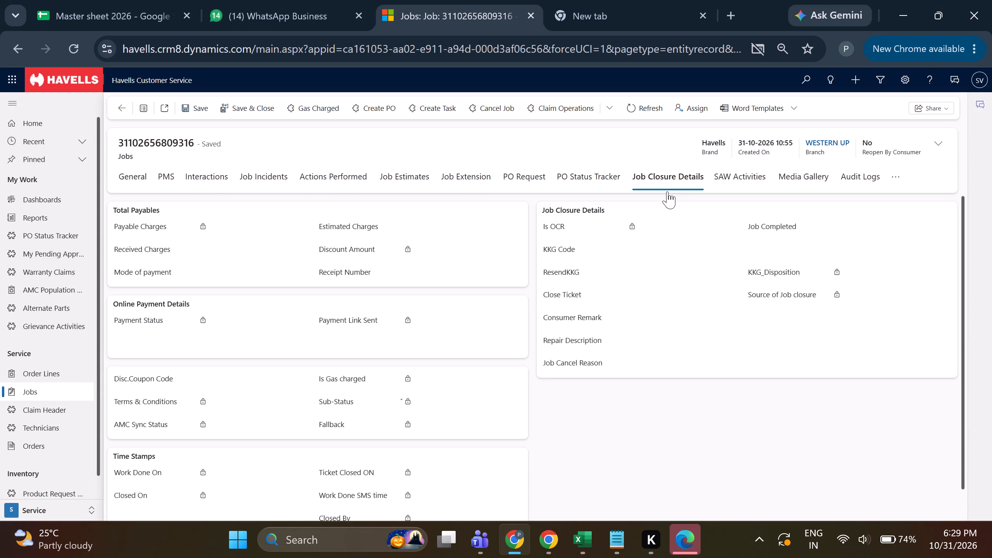
left_click(713, 327)
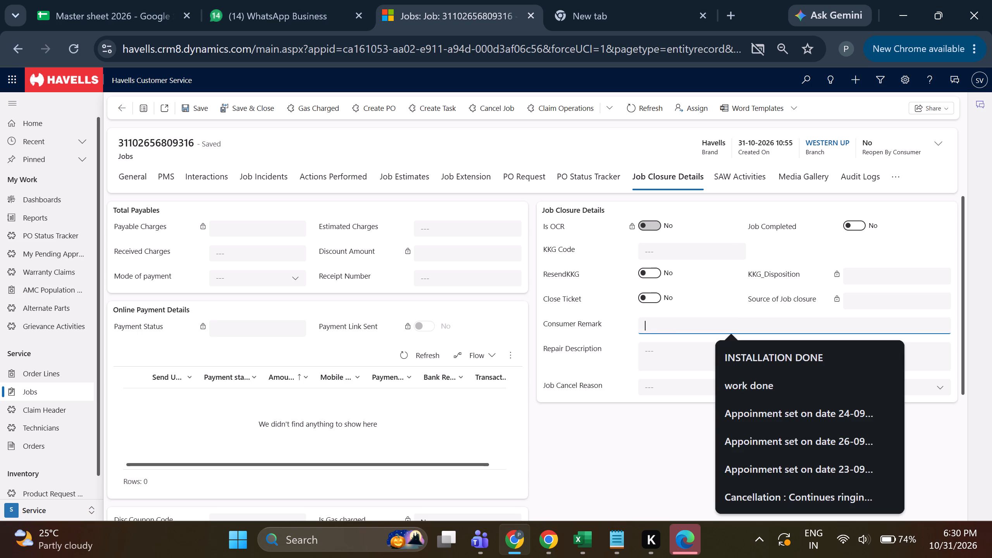
left_click(754, 418)
left_click_drag(722, 323, 773, 324)
key("BackSpace")
key("space")
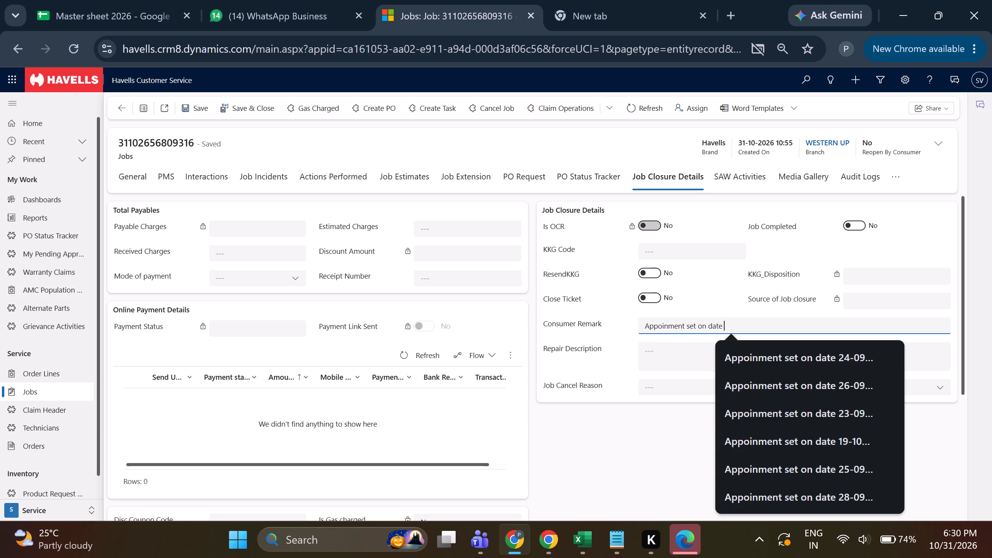
type("1")
type("/10")
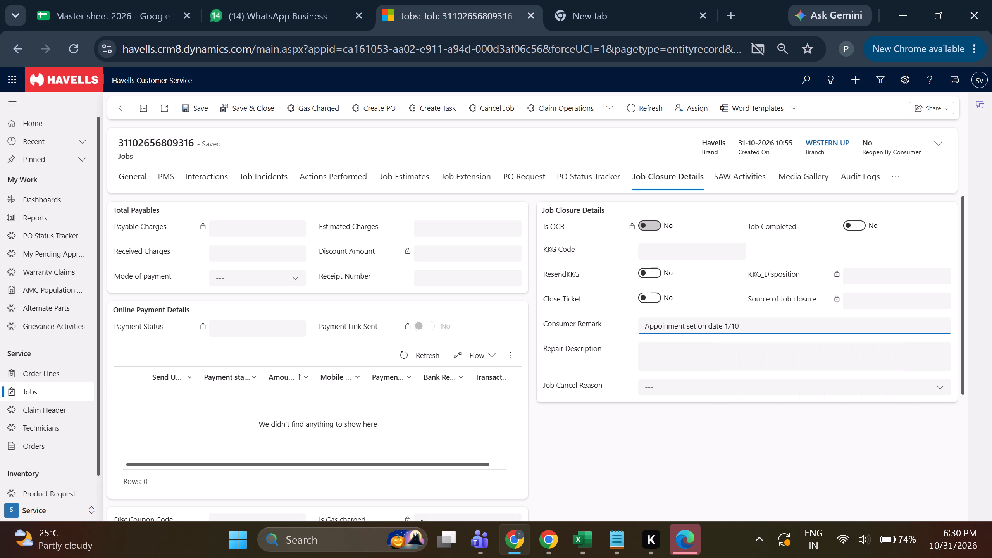
key("slash")
key("BackSpace")
key("BackSpace")
key("BackSpace")
left_click(787, 345)
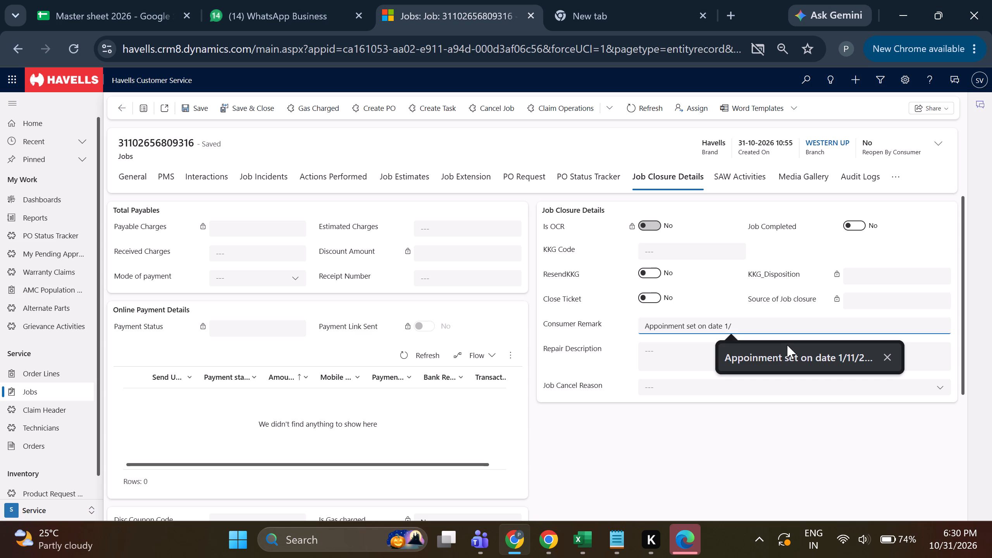
key("space")
type("BET")
type("WEEN")
key("space")
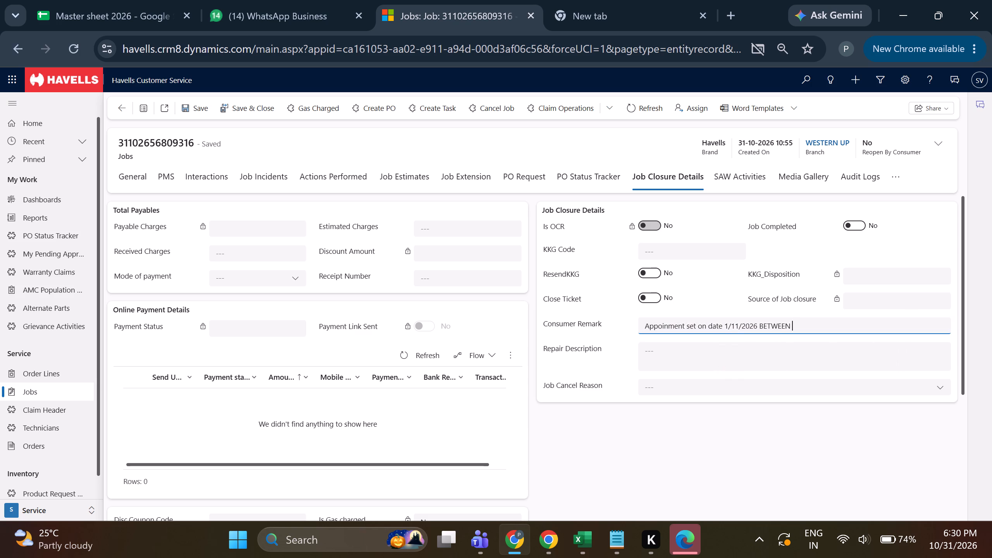
type("11AM")
key("space")
Copy the consumer remark into the repair description, and save and close the job.
triple_click(828, 325)
key("ctrl+c")
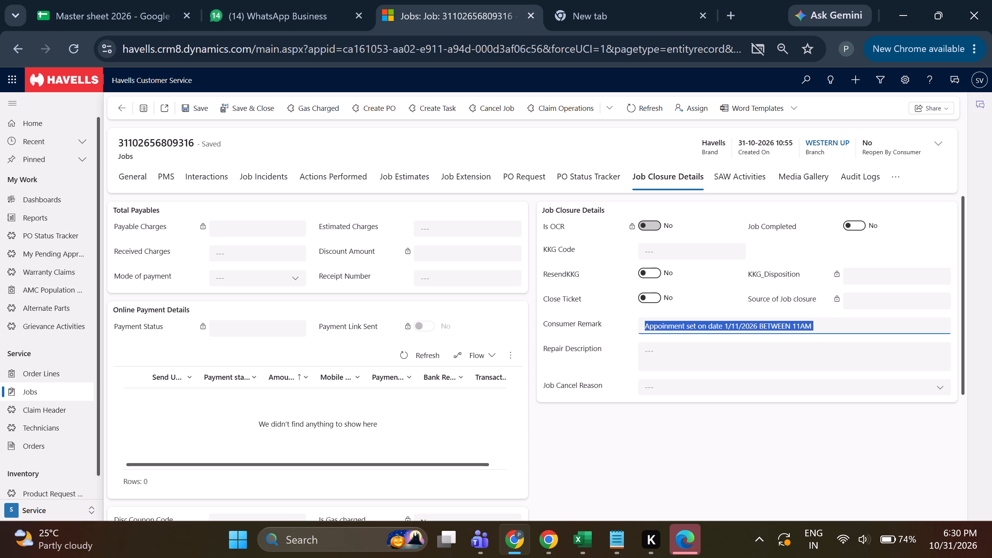
left_click(775, 355)
key("ctrl+v")
left_click(232, 112)
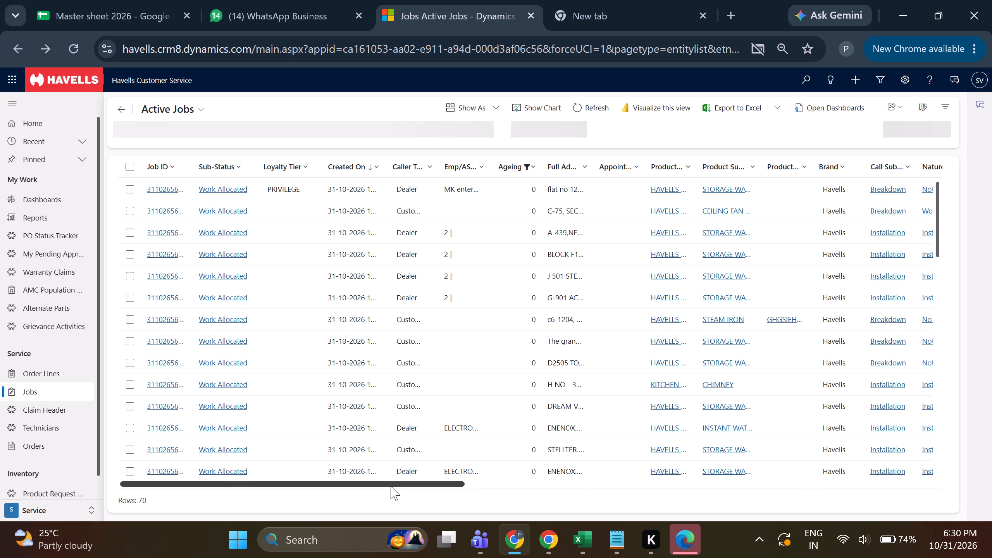
Examine the closure remark column across the active jobs list for jobs that have no remark.
left_click_drag(390, 485, 556, 500)
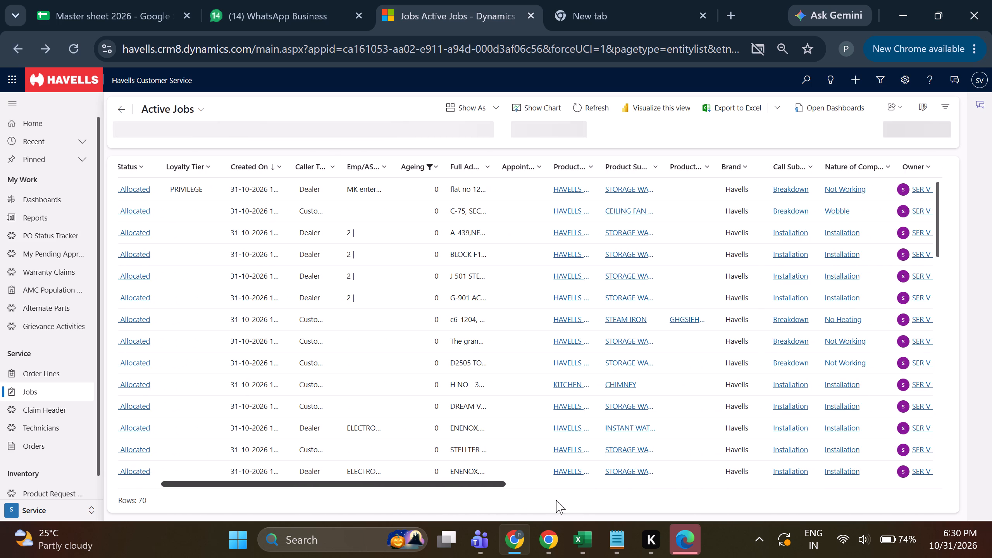
left_click_drag(556, 500, 749, 485)
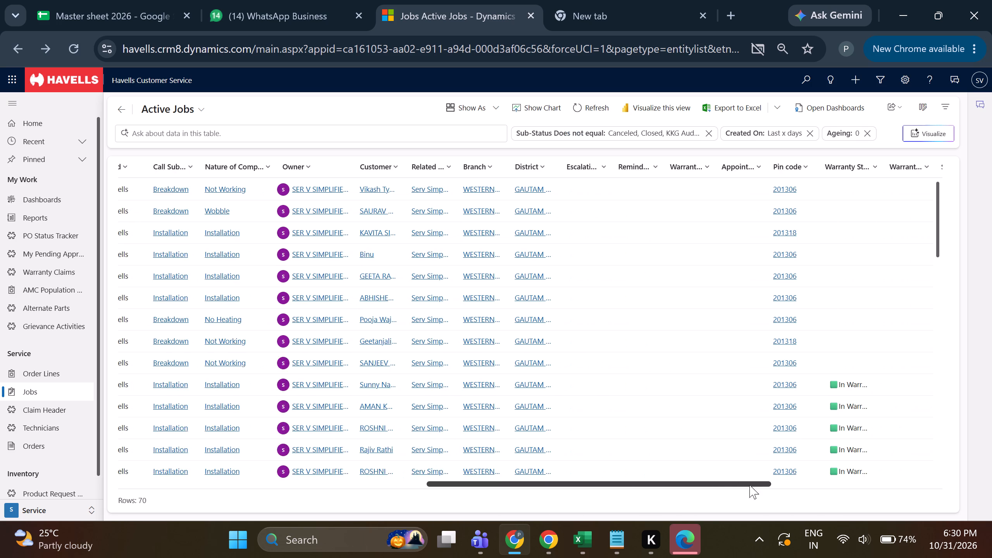
left_click_drag(749, 485, 864, 481)
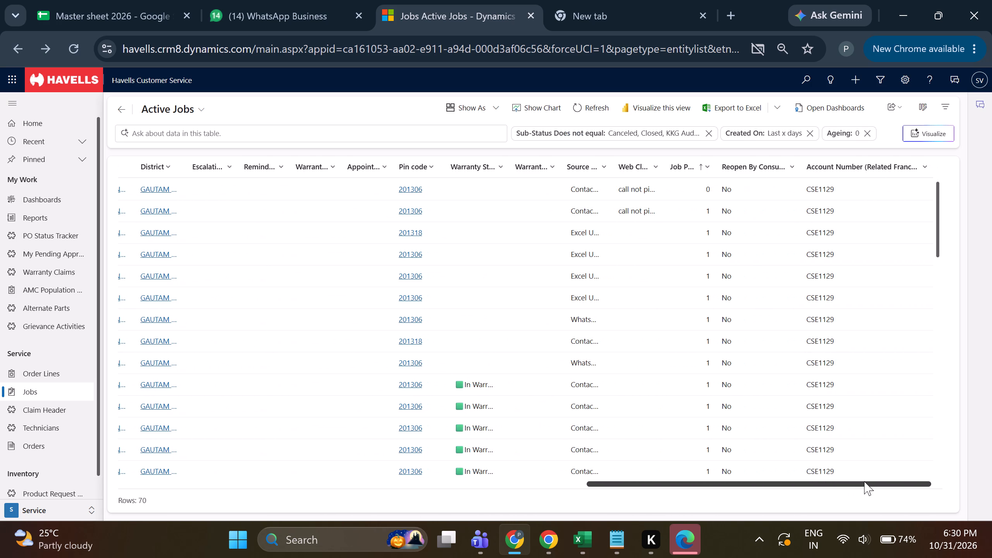
scroll(648, 332, "down", 8)
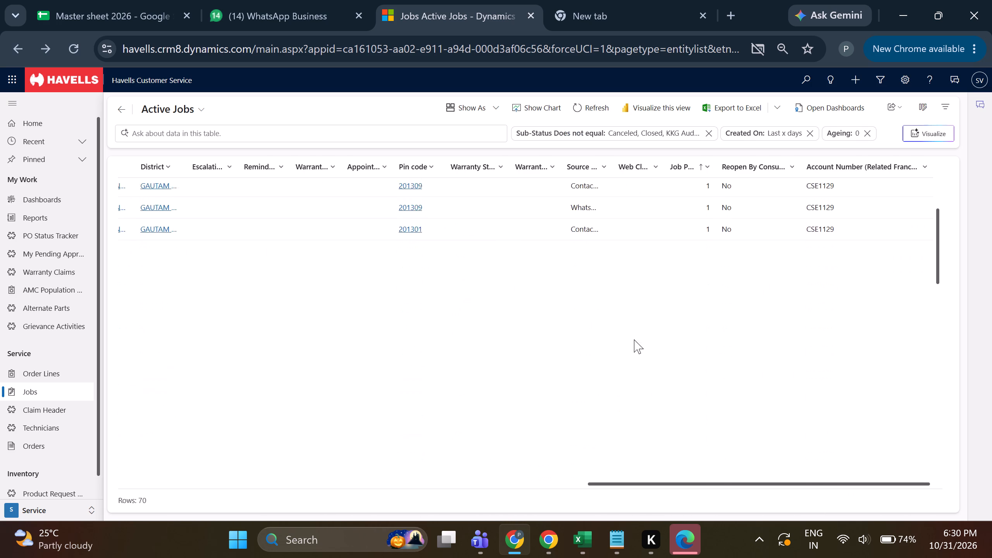
scroll(634, 339, "down", 2)
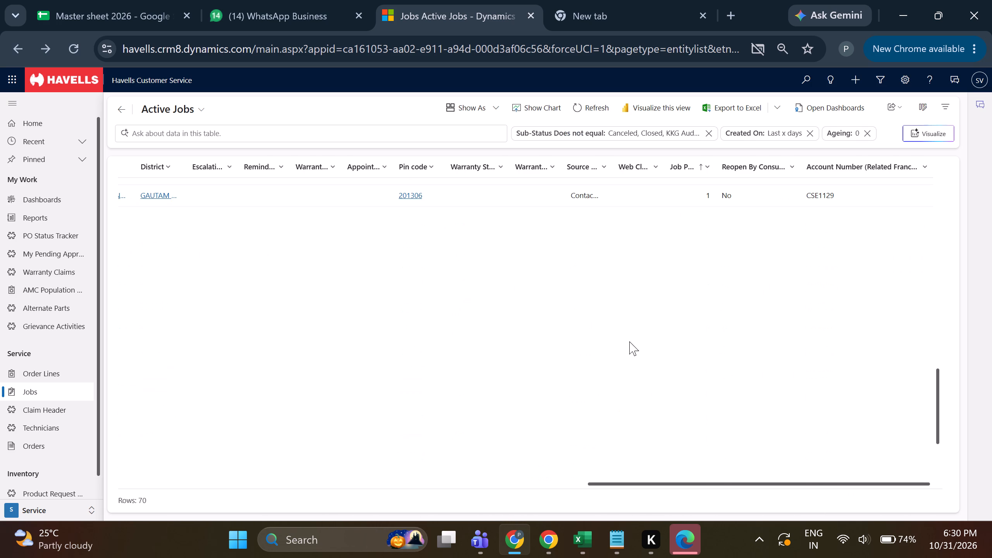
scroll(484, 359, "up", 11)
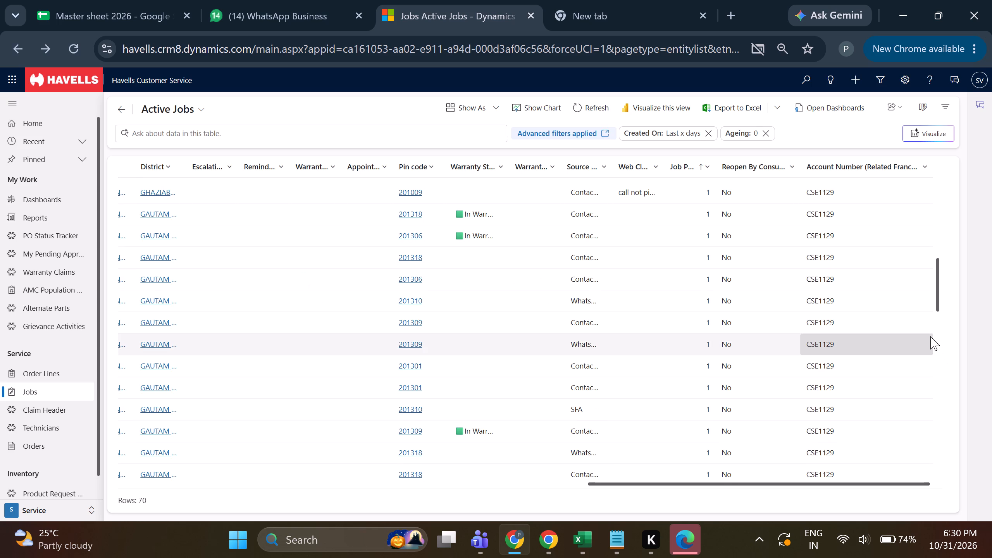
scroll(637, 386, "up", 2)
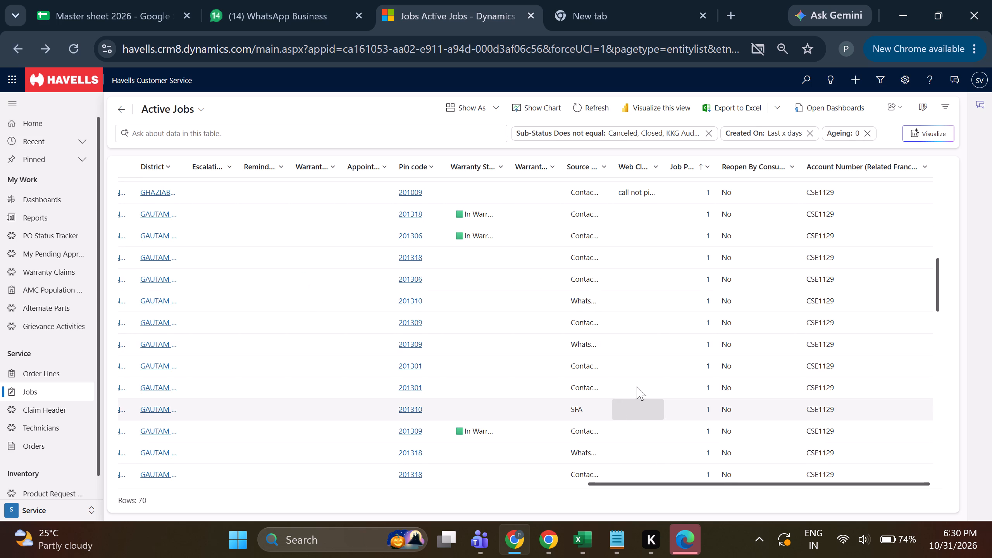
scroll(637, 386, "up", 4)
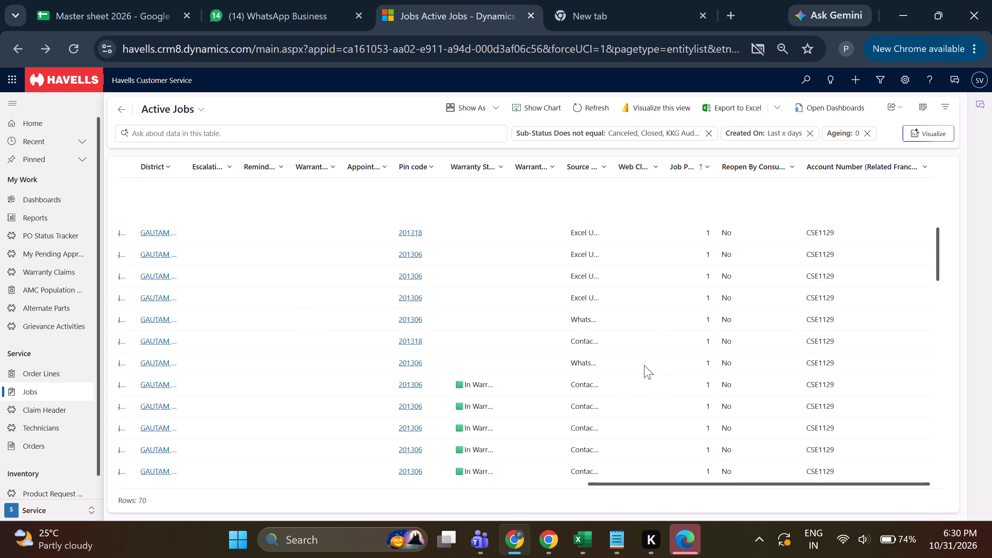
scroll(644, 365, "up", 10)
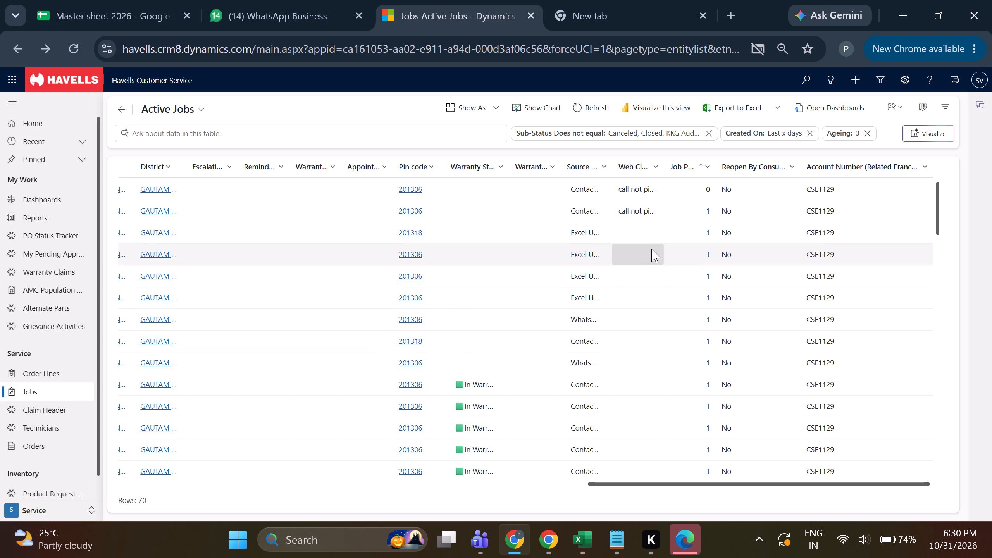
left_click_drag(936, 204, 935, 219)
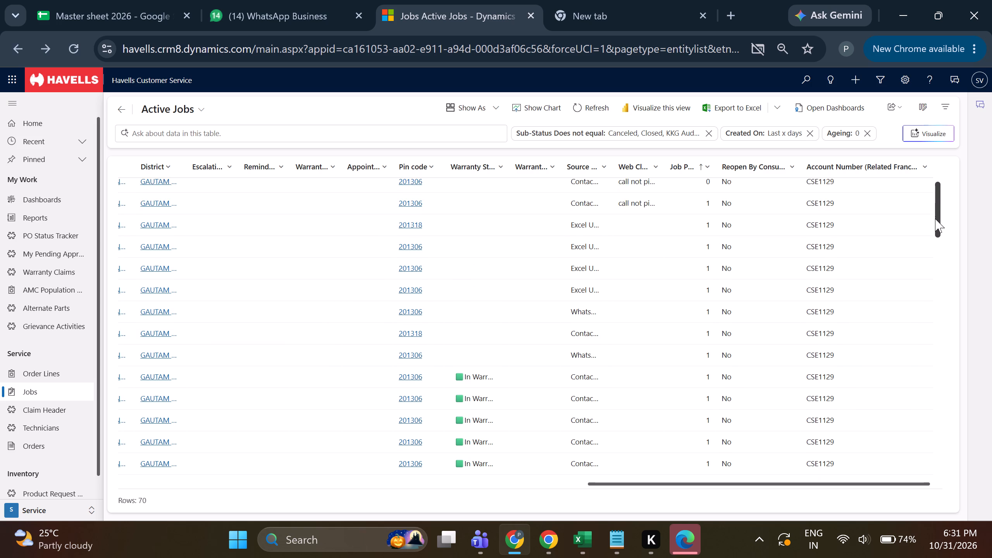
left_click_drag(935, 219, 938, 178)
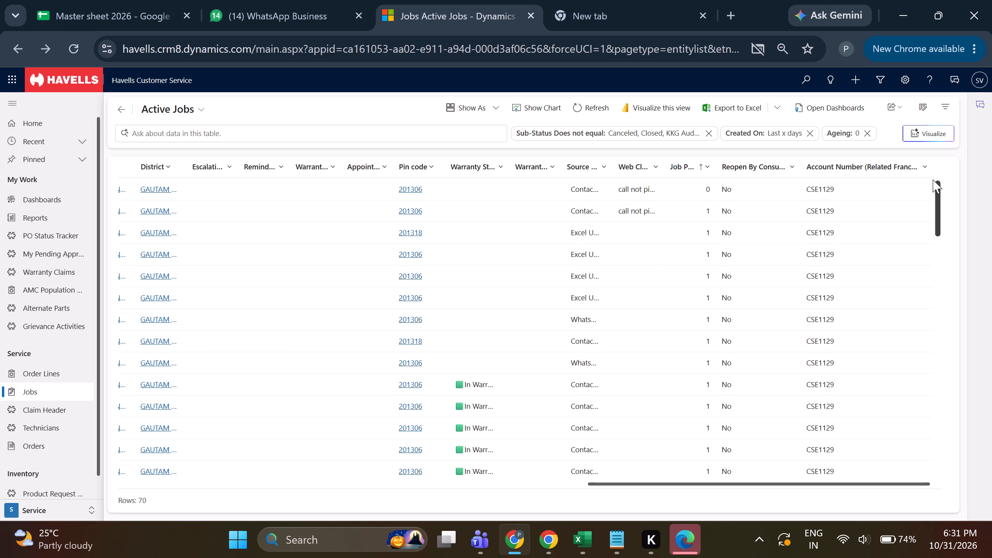
double_click(648, 237)
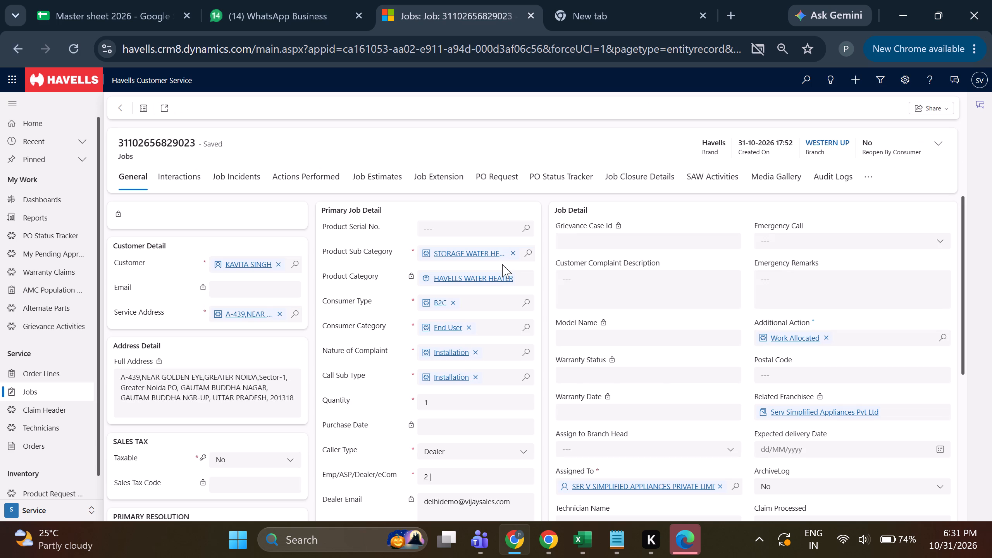
left_click(182, 179)
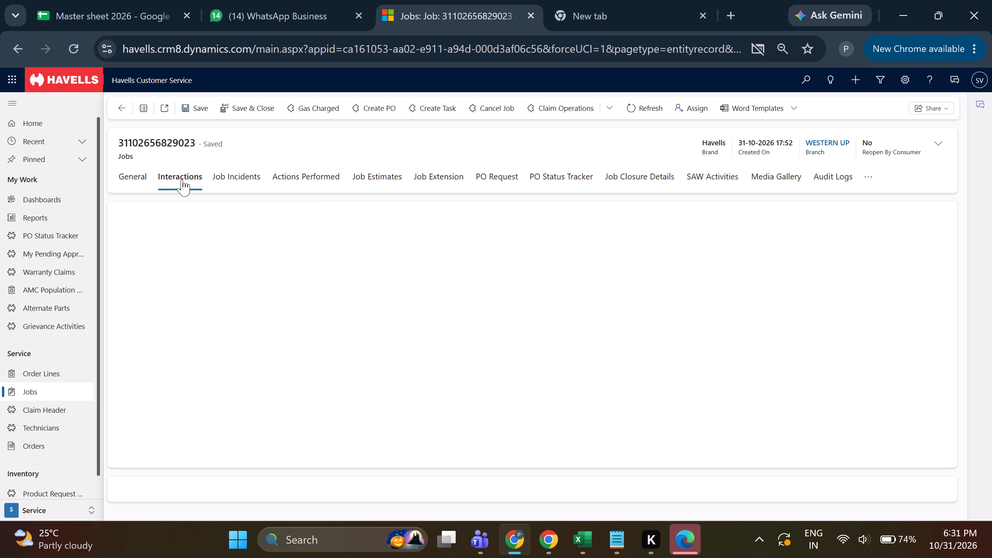
left_click(691, 219)
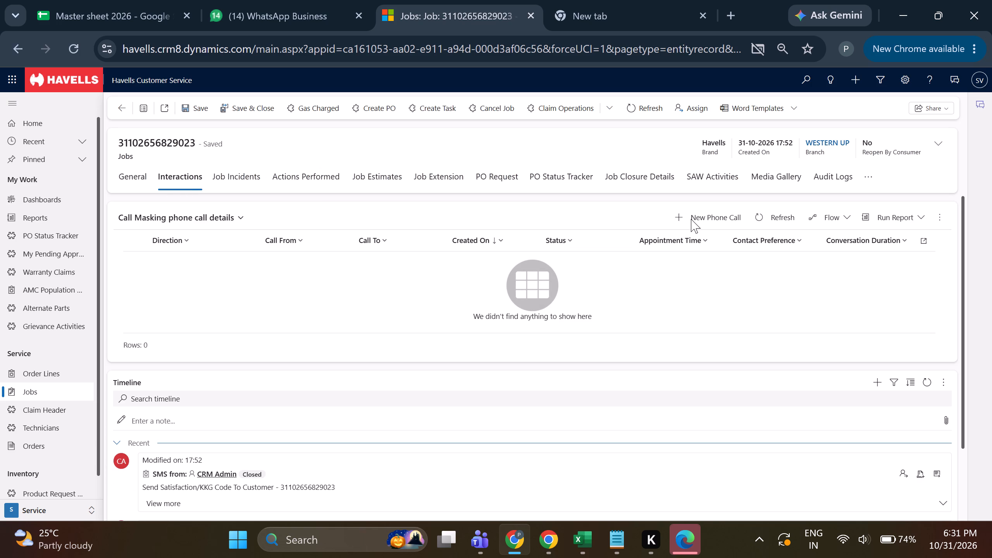
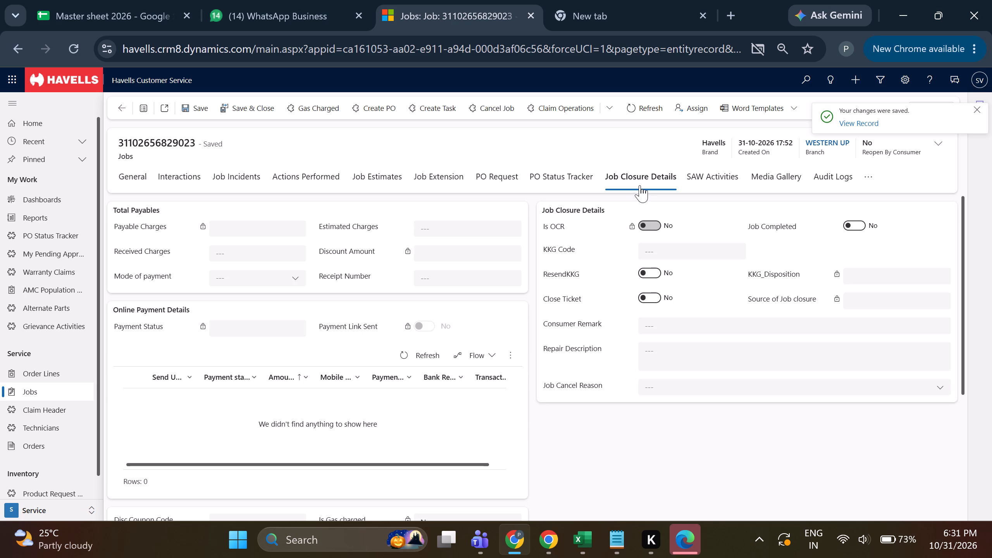
left_click(131, 180)
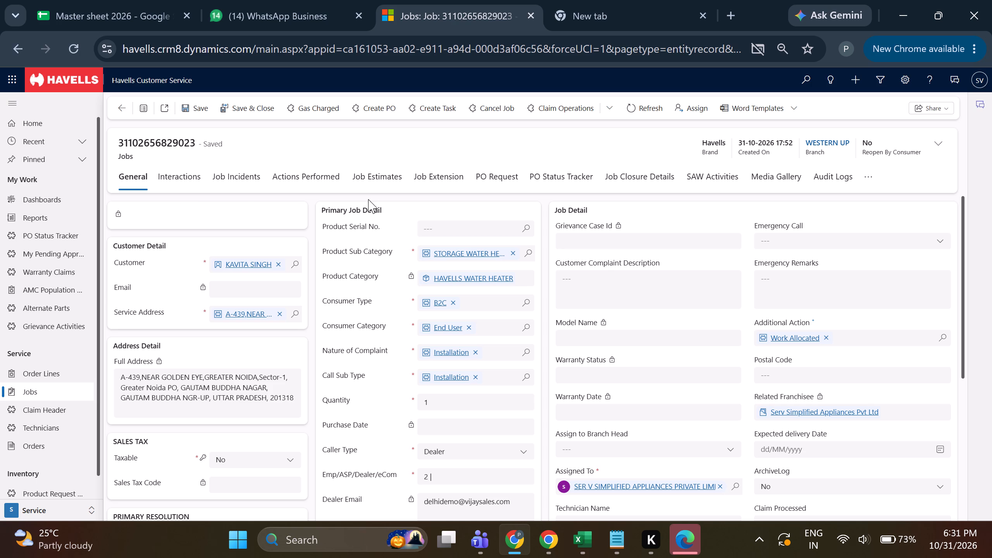
left_click(637, 192)
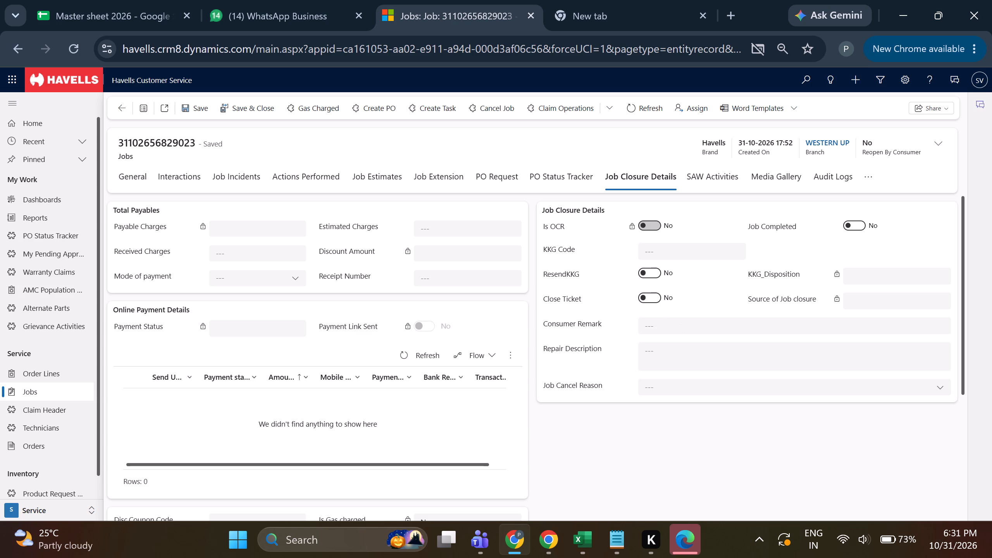
left_click(681, 325)
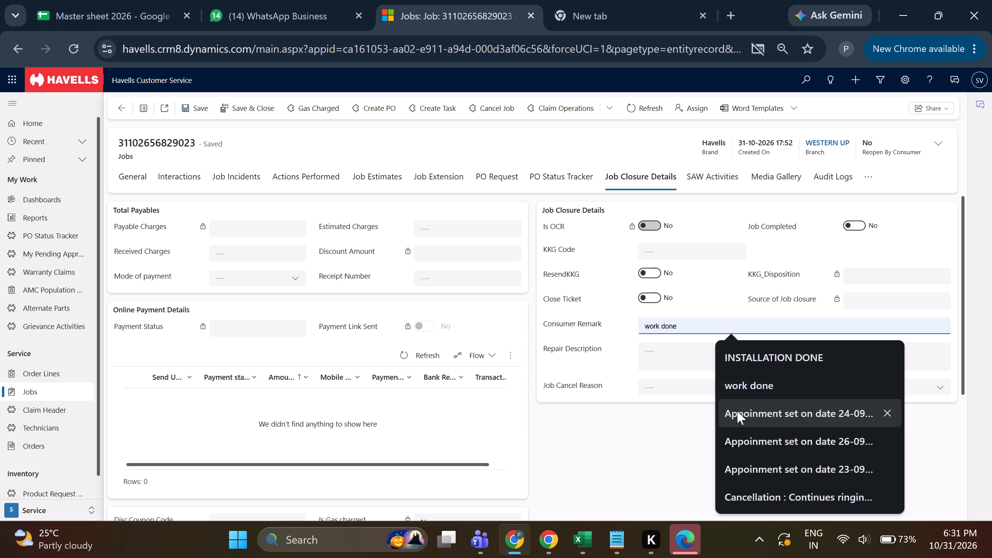
left_click(737, 411)
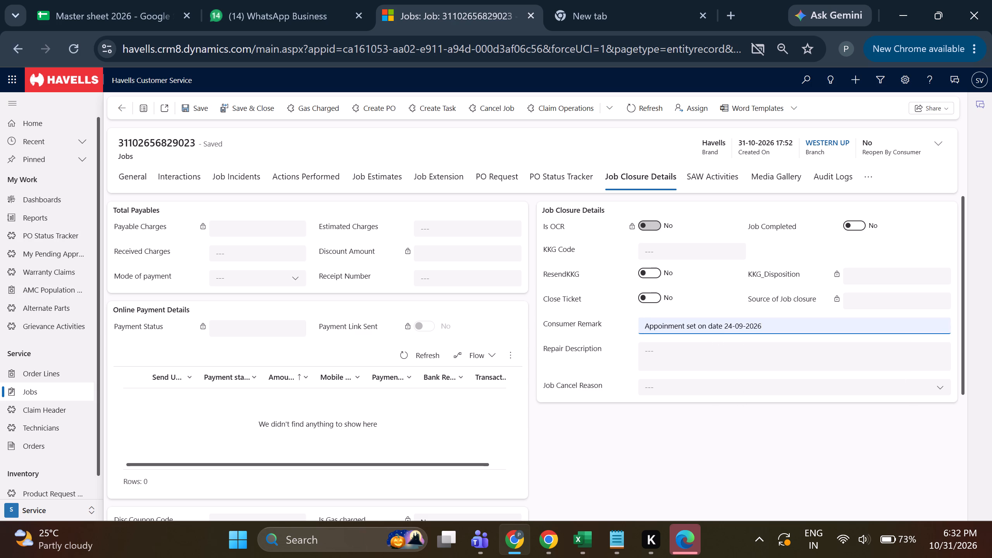
left_click(717, 325)
left_click_drag(724, 323, 762, 328)
key("BackSpace")
key("1")
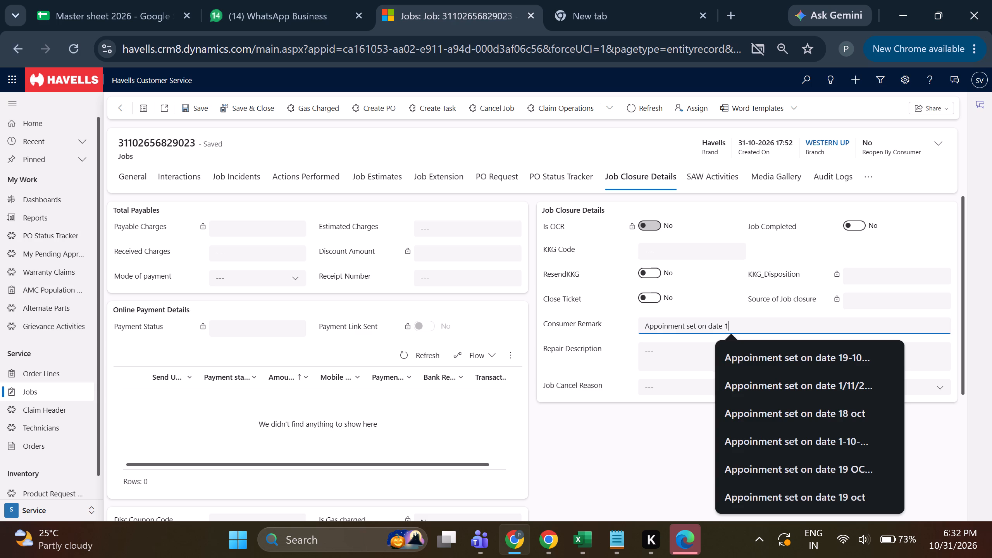
left_click(775, 381)
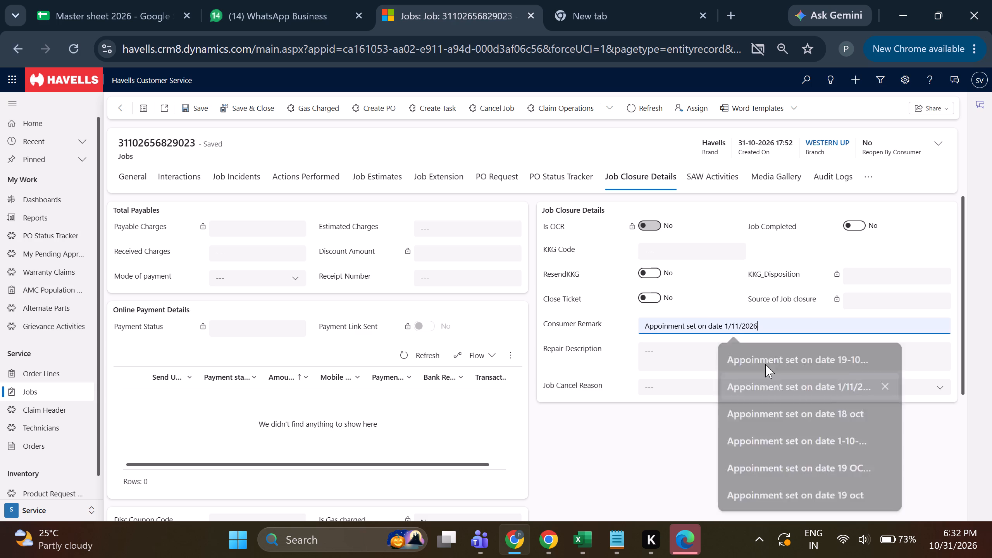
key("space")
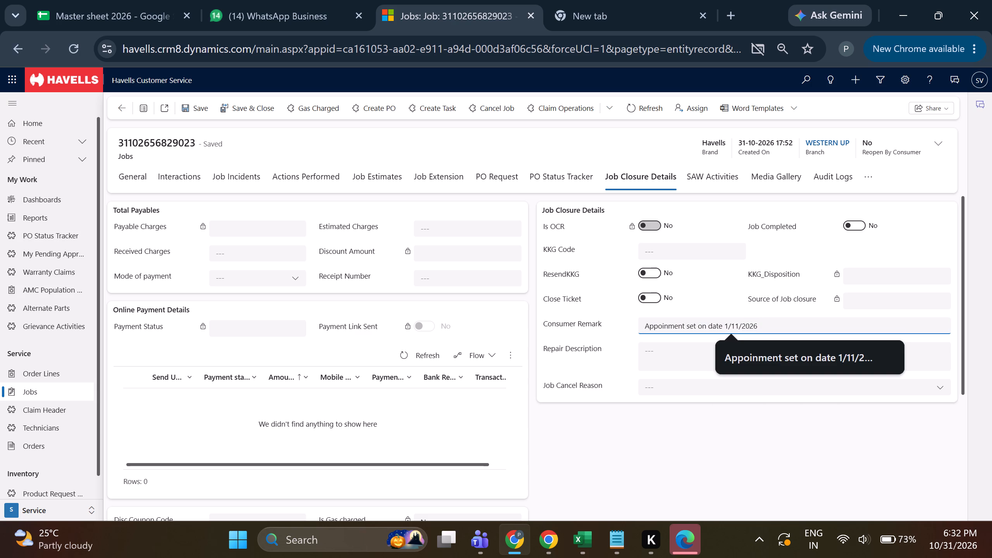
left_click(783, 325)
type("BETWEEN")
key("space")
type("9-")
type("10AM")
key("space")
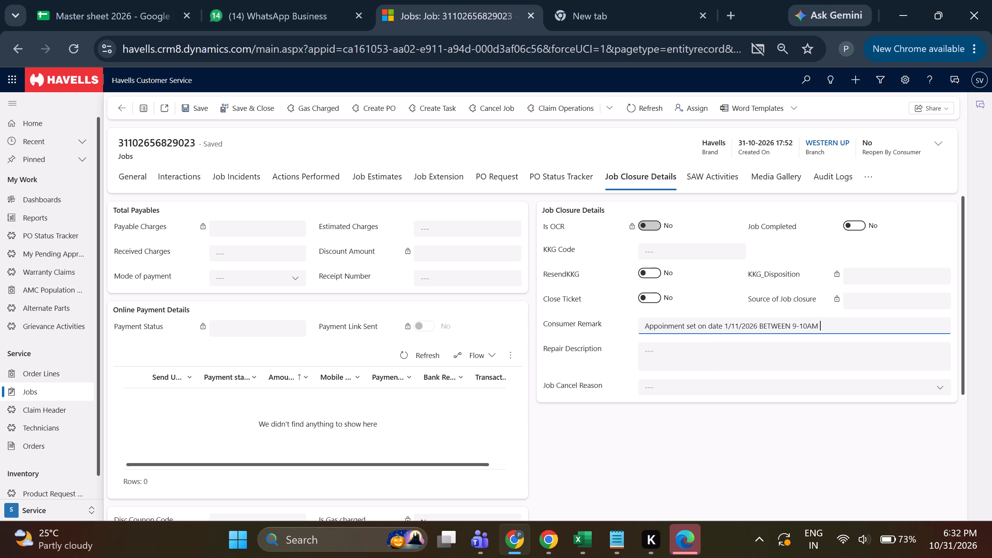
triple_click(851, 325)
key("ctrl+c")
left_click(800, 369)
Fill the repair description with the consumer remark "Appoinment set on date 1/11/2026 BETWEEN 9-10AM" and open the job's general details.
key("ctrl+v")
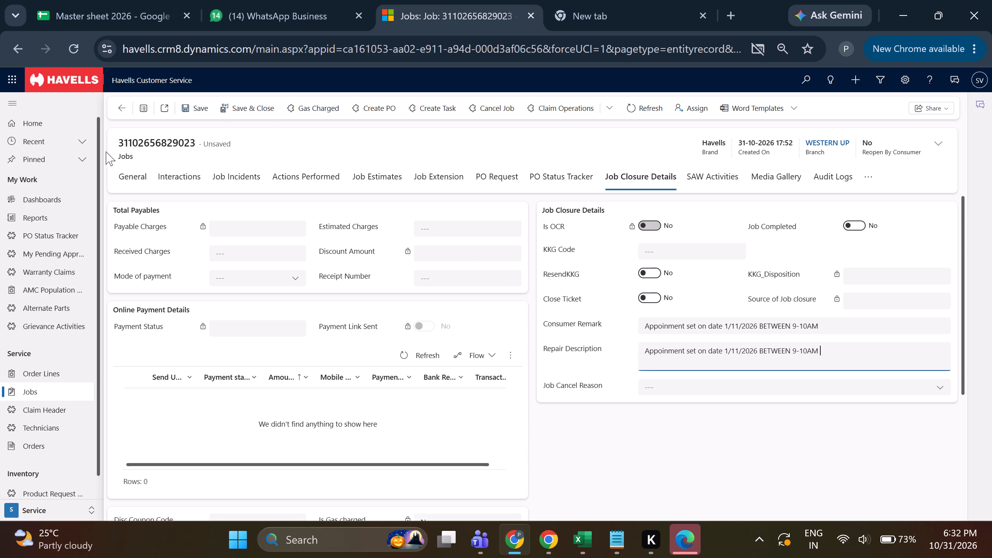
left_click(124, 172)
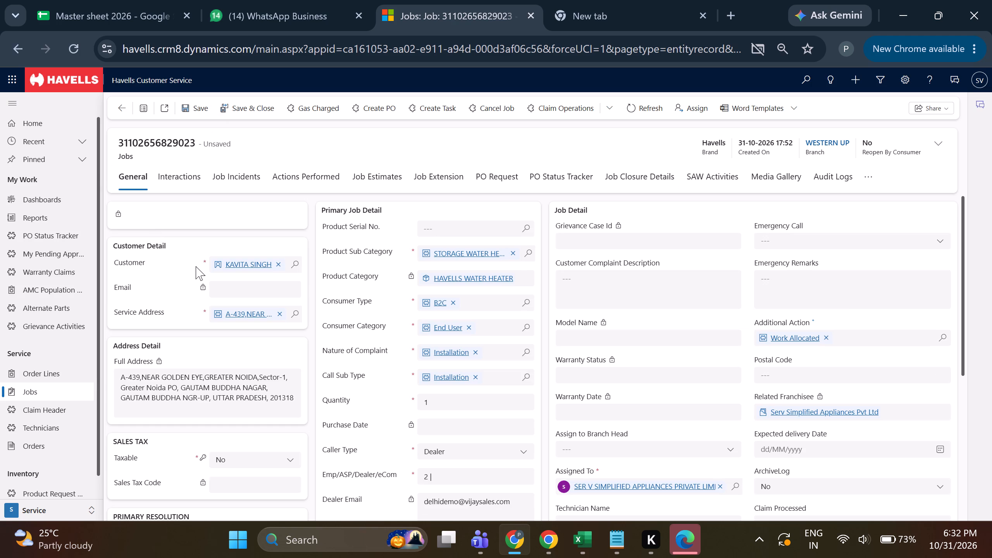
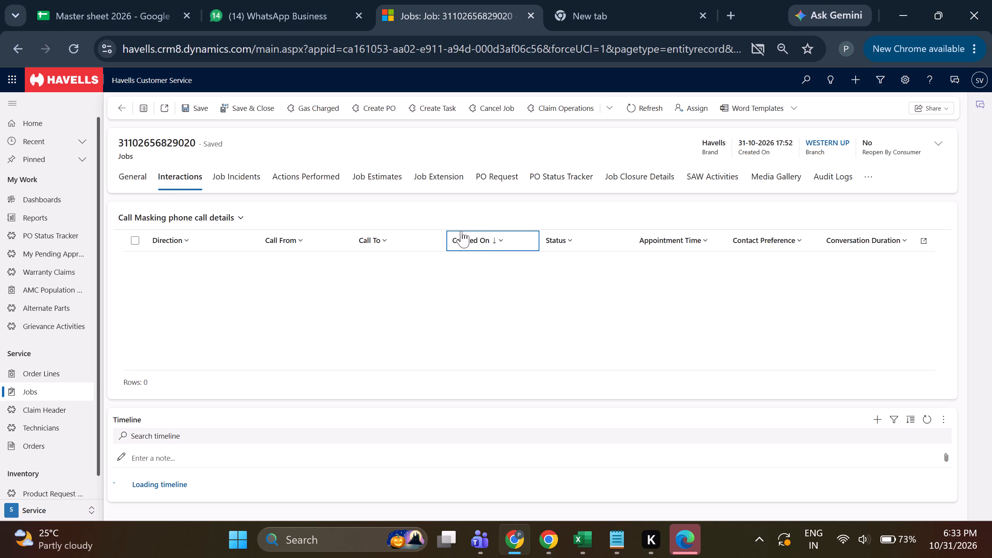
left_click(723, 225)
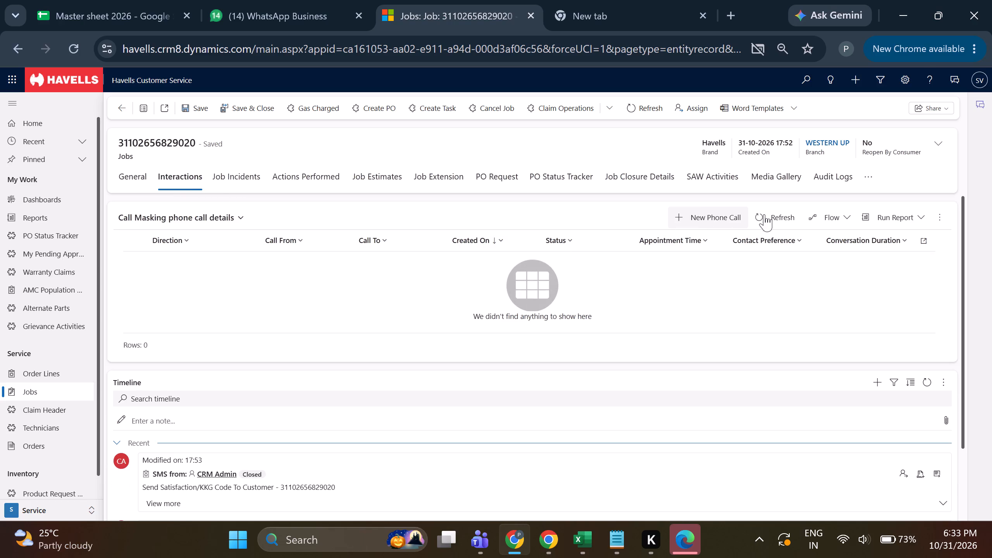
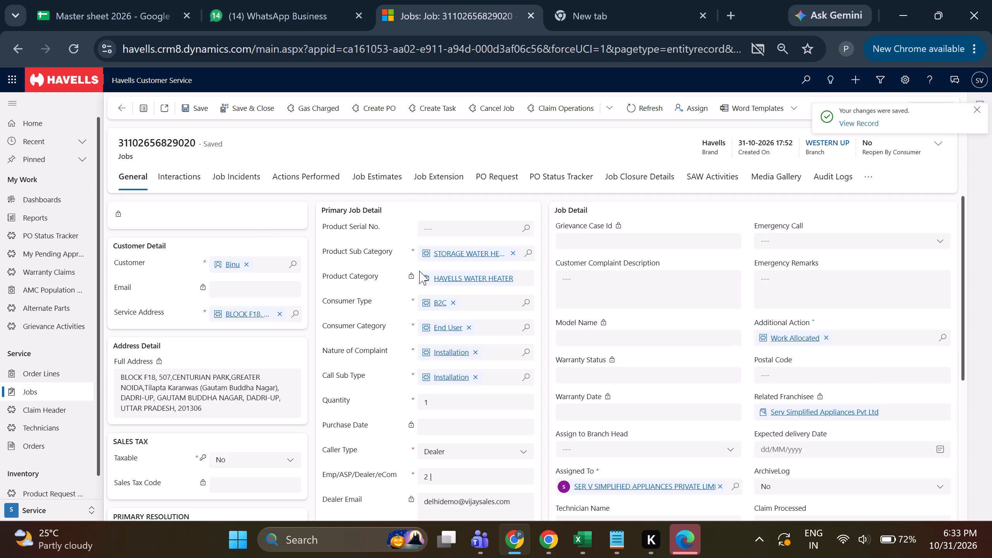
left_click(644, 182)
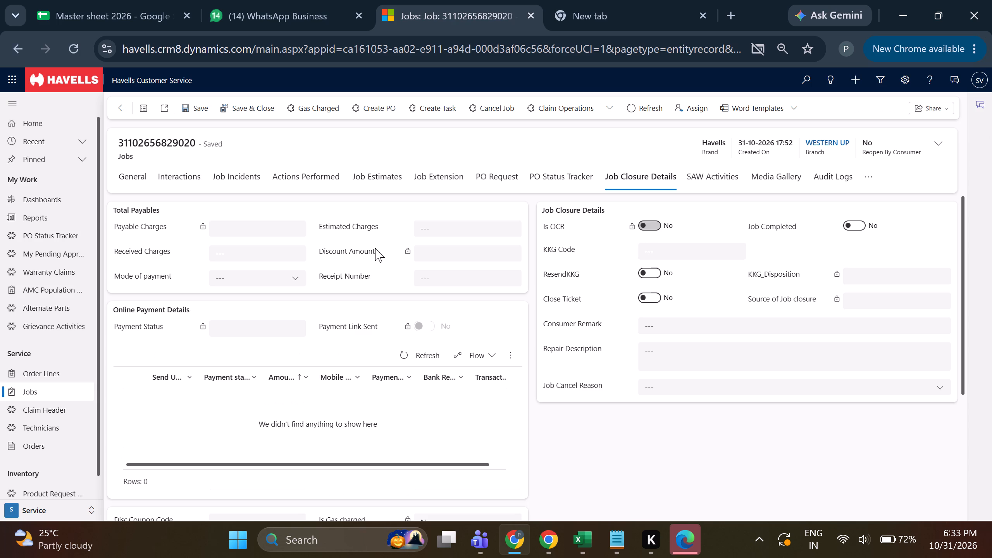
left_click(127, 179)
scroll(566, 297, "down", 1)
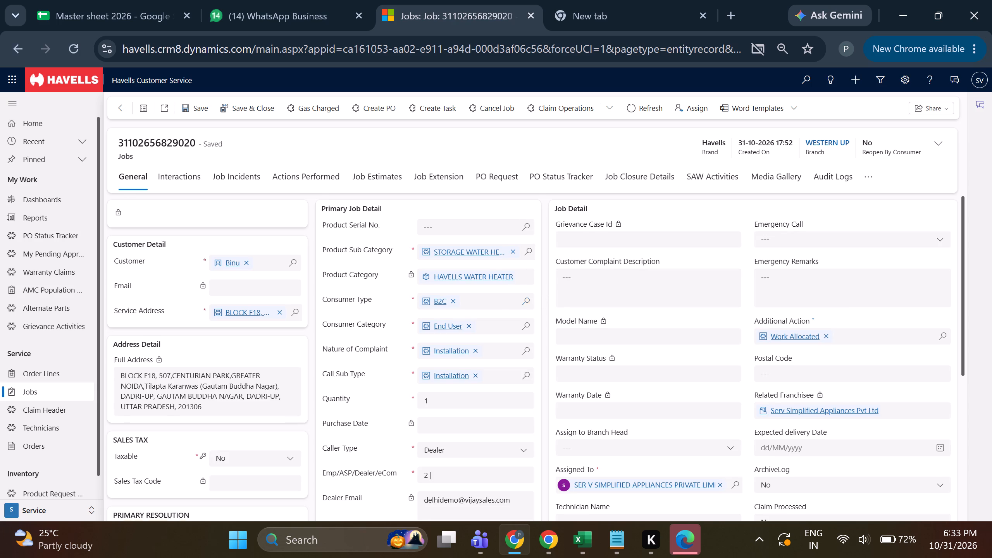
scroll(566, 297, "down", 1)
scroll(587, 281, "up", 1)
scroll(600, 248, "up", 2)
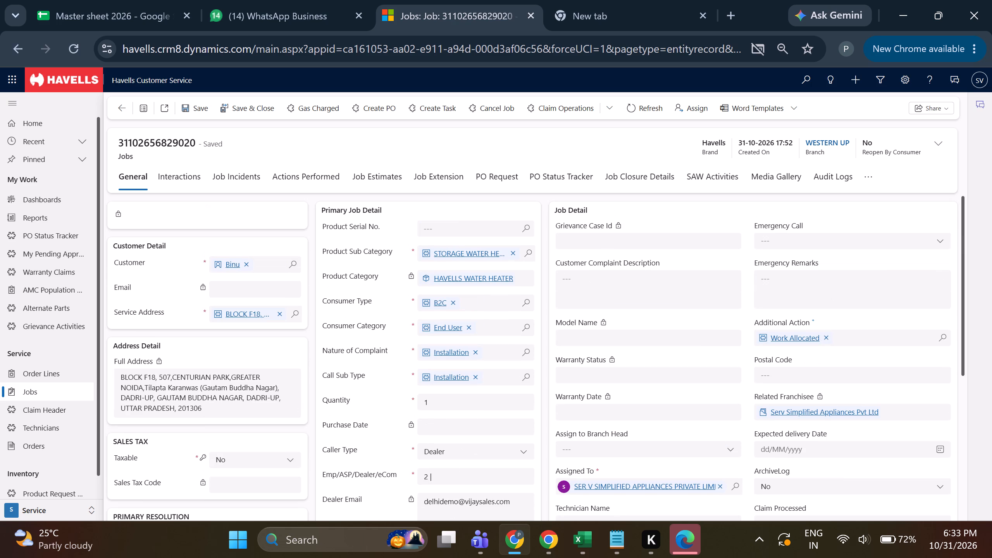
left_click(573, 287)
left_click(742, 265)
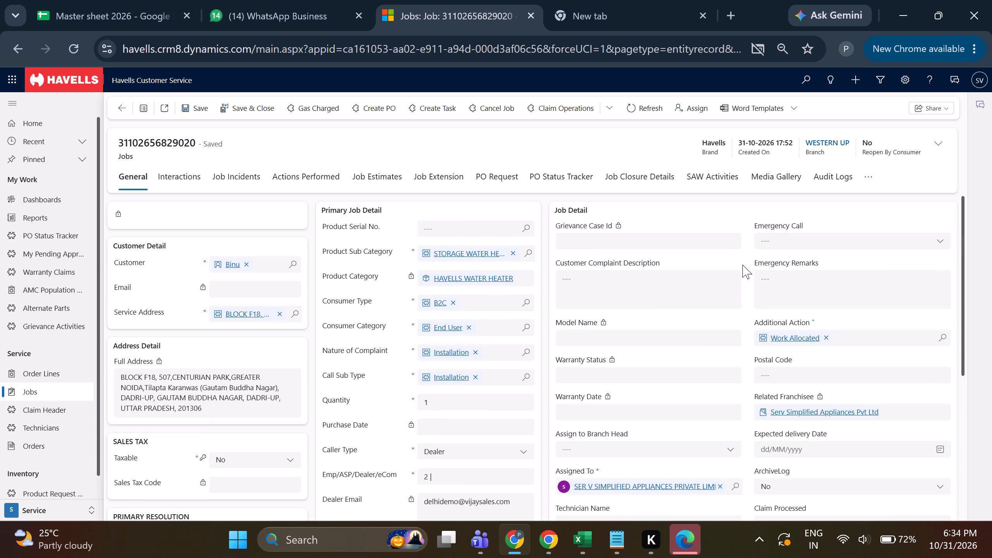
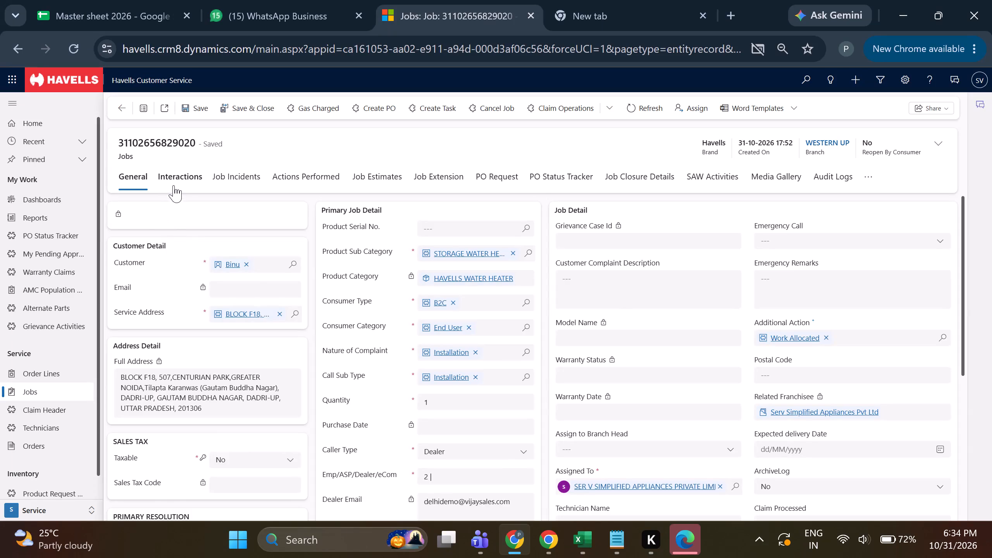
left_click(174, 184)
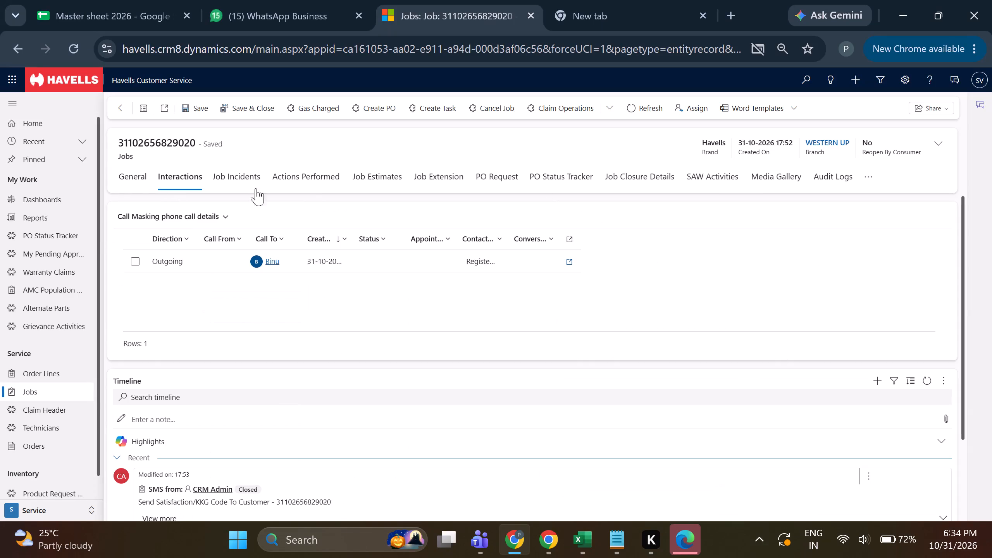
left_click(707, 225)
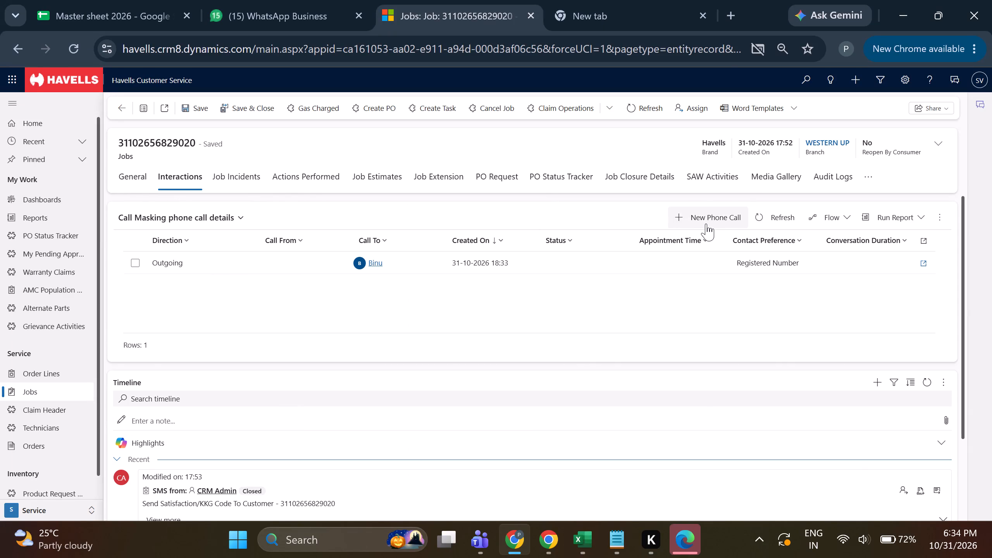
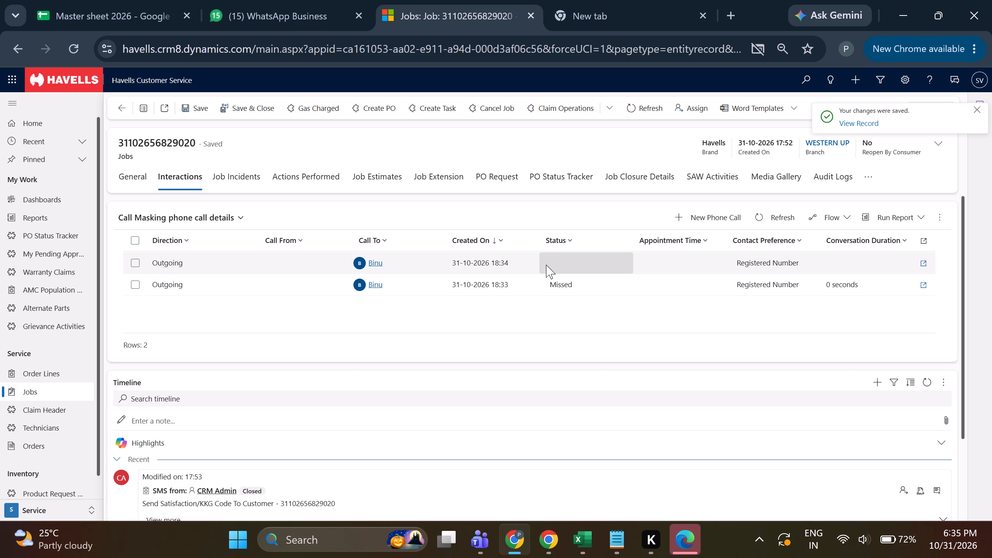
left_click(139, 187)
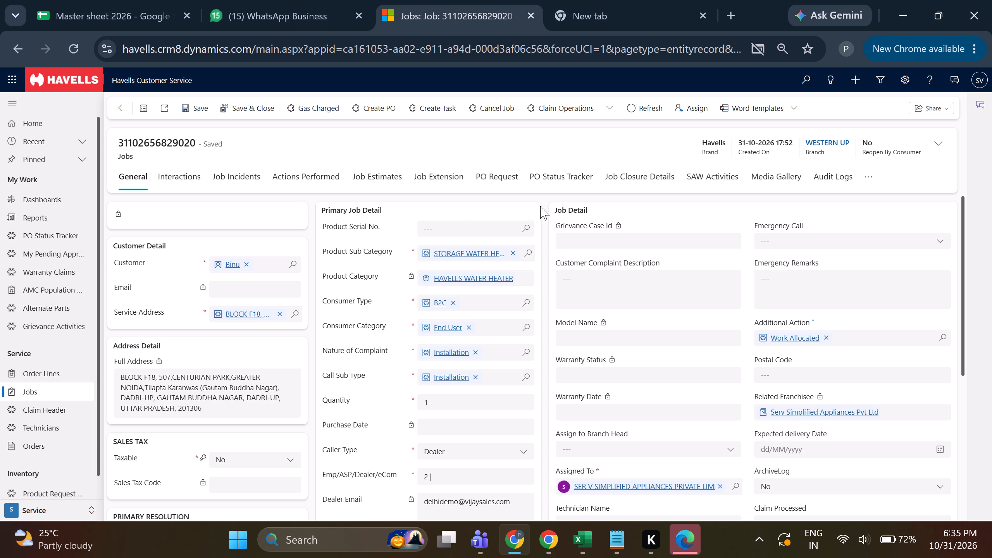
left_click(620, 183)
left_click(672, 327)
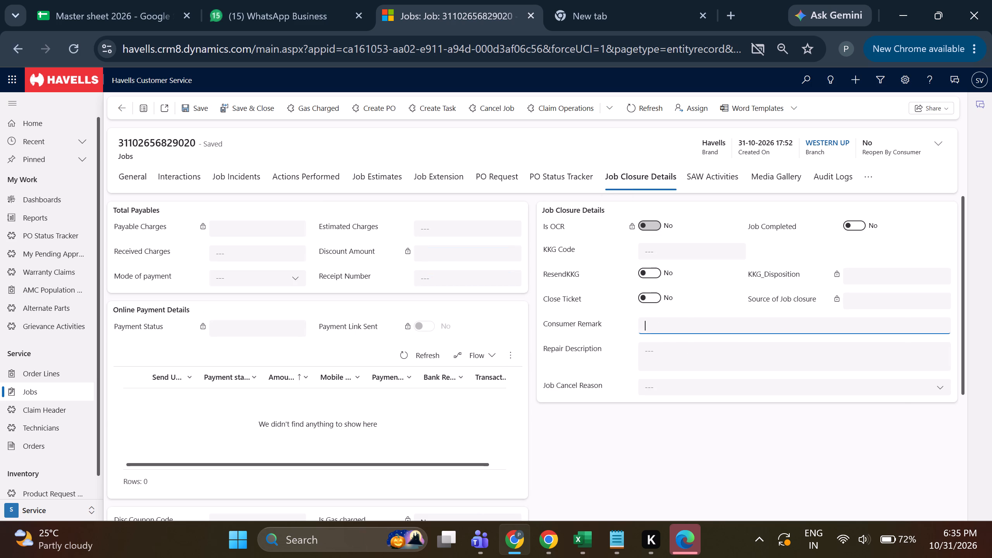
left_click(623, 347)
left_click(135, 187)
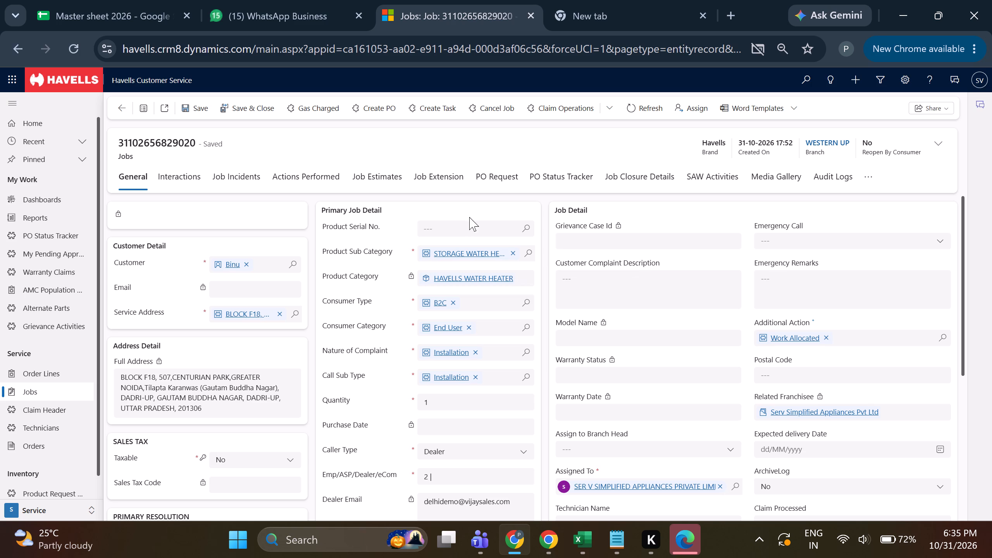
Enter the consumer remark "Appoinment set on date 1/11/2026 10-11AM" in the job's closure details.
left_click(619, 179)
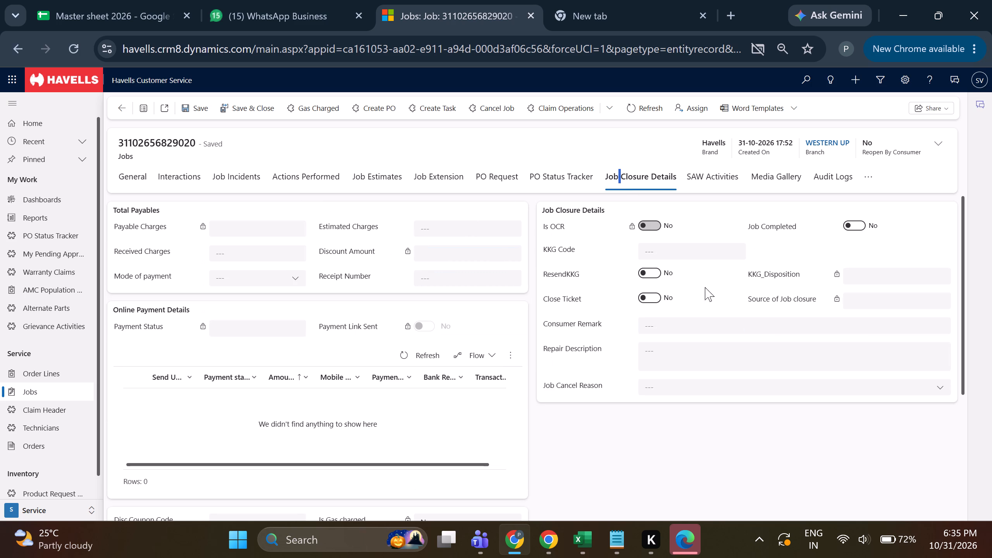
left_click(701, 319)
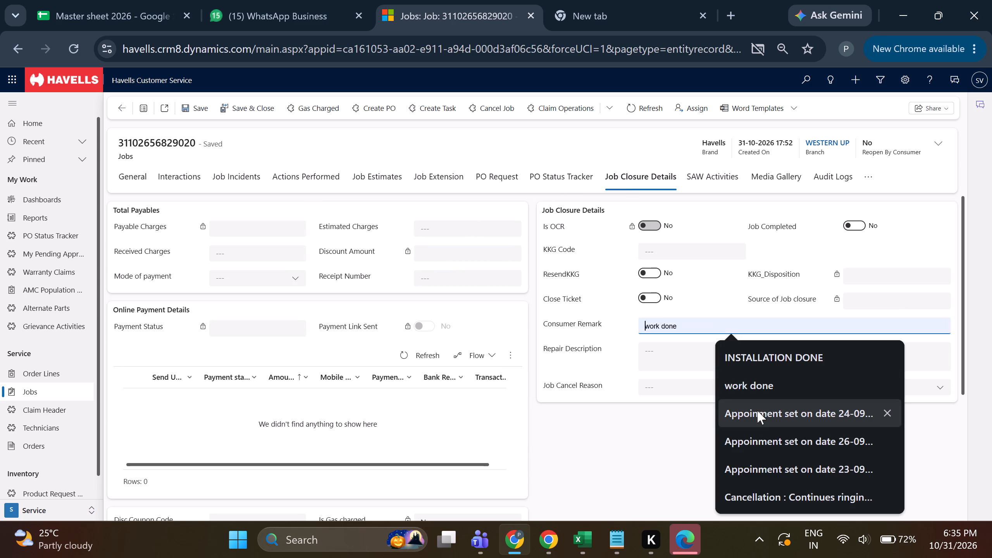
left_click(761, 412)
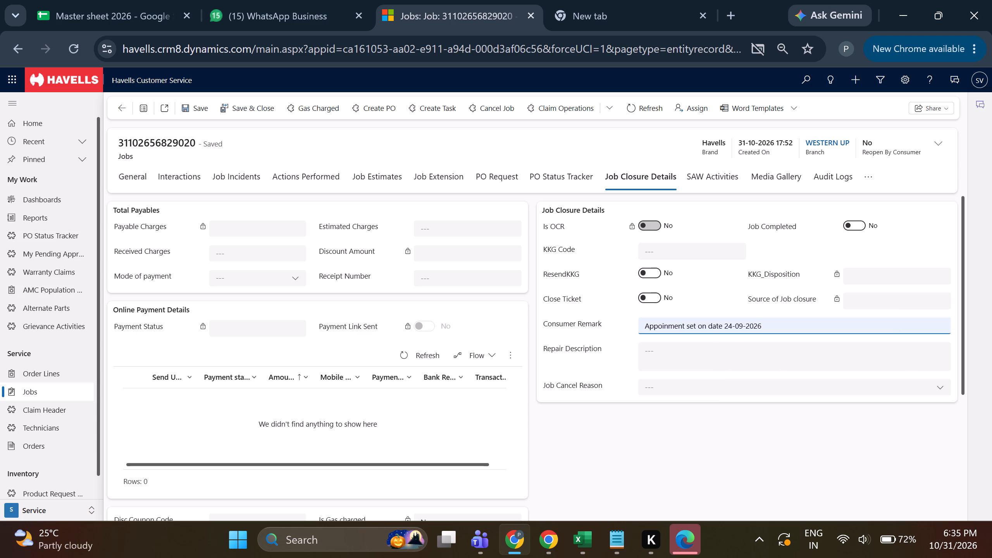
left_click_drag(724, 325, 775, 319)
key("BackSpace")
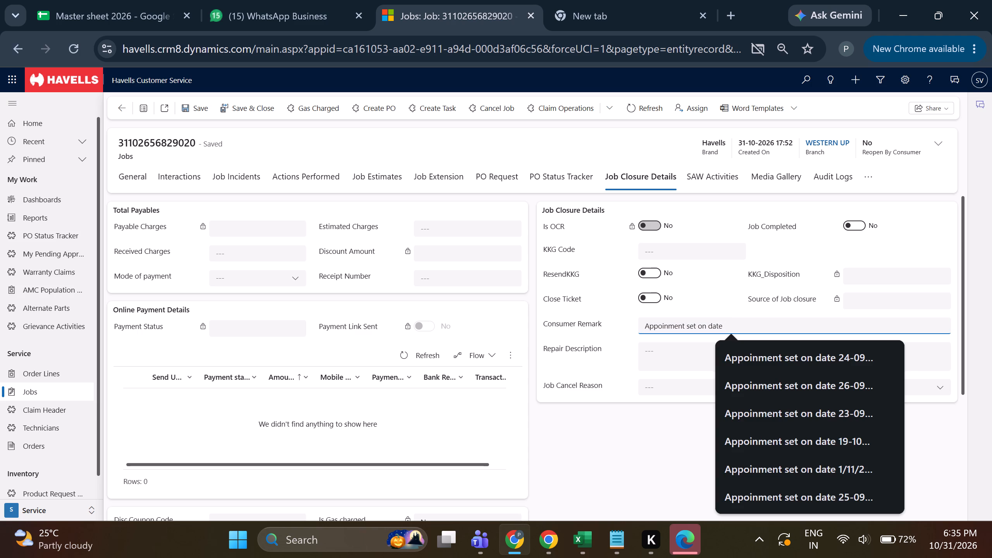
key("1")
key("slash")
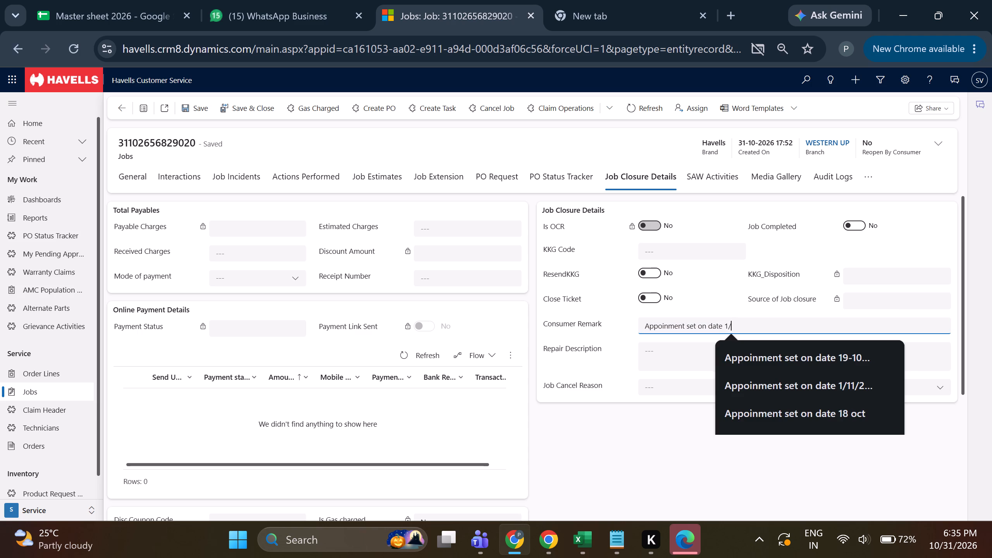
key("Down")
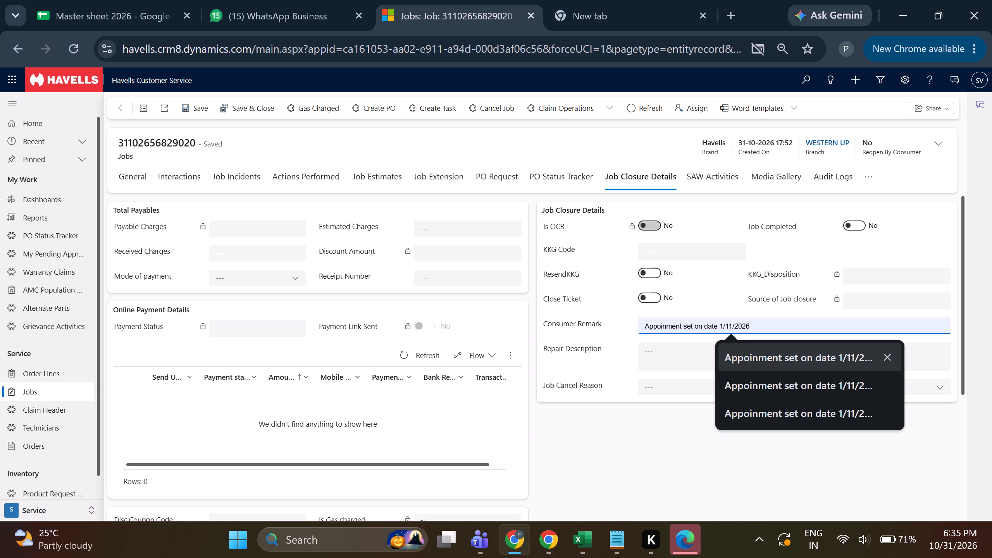
key("space")
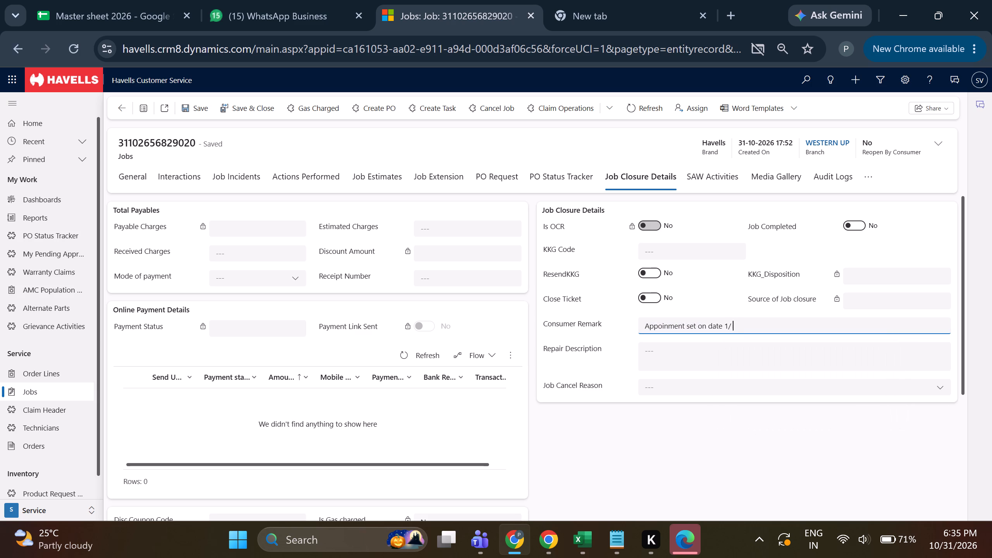
key("BackSpace")
left_click(793, 347)
key("space")
type("10")
type("-11AM")
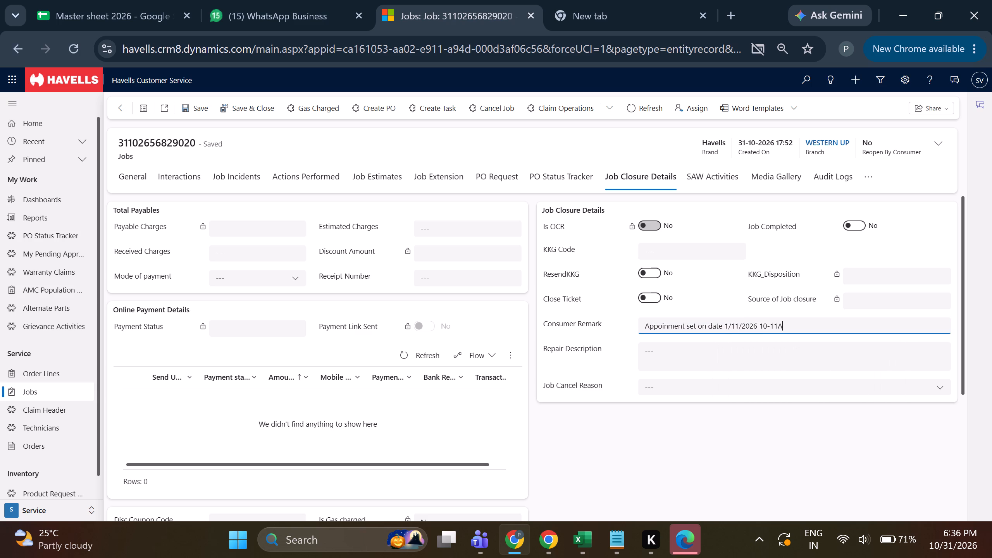
key("space")
Copy the full consumer remark into the repair description, saving and closing the job.
triple_click(825, 331)
key("ctrl+c")
left_click(808, 340)
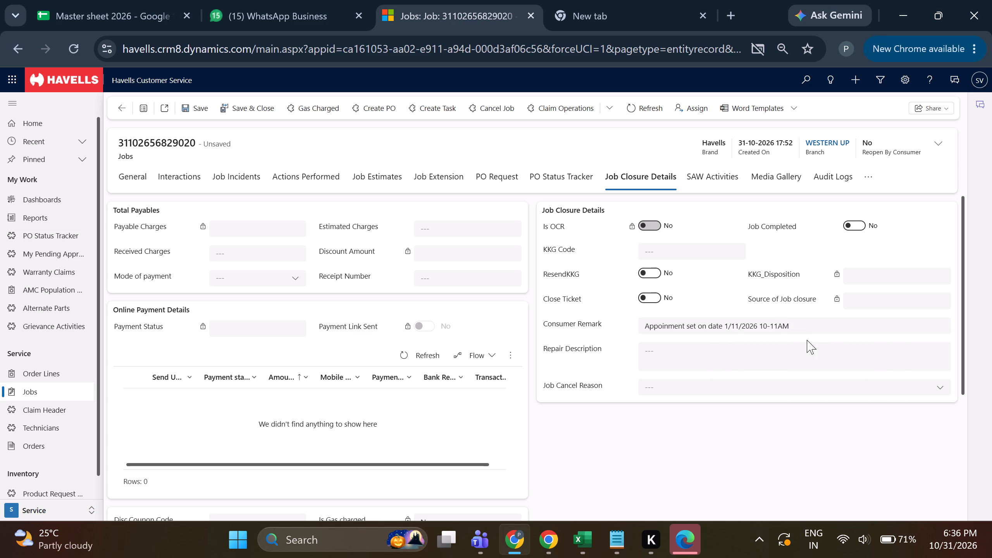
left_click(787, 353, "ctrl")
key("ctrl+v")
left_click(255, 104)
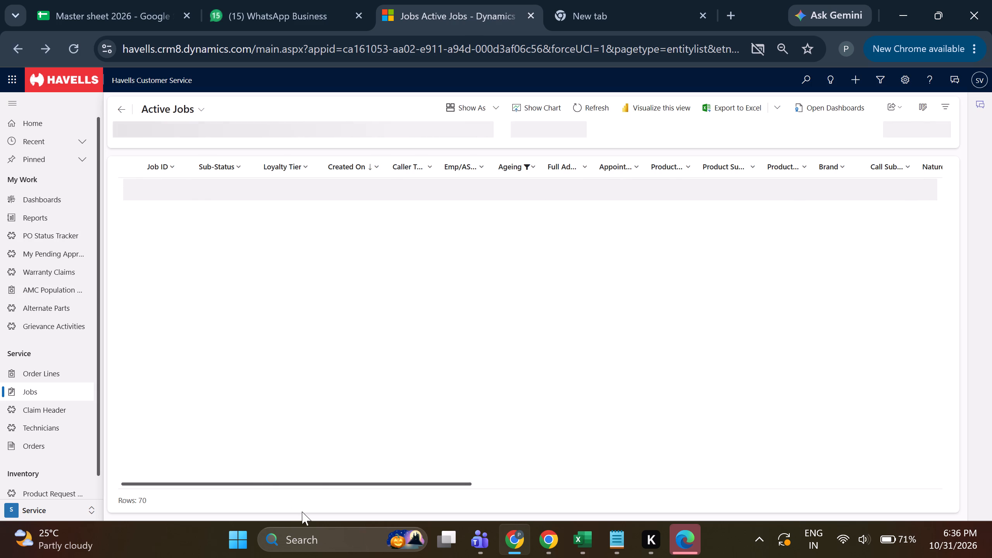
left_click_drag(312, 481, 315, 486)
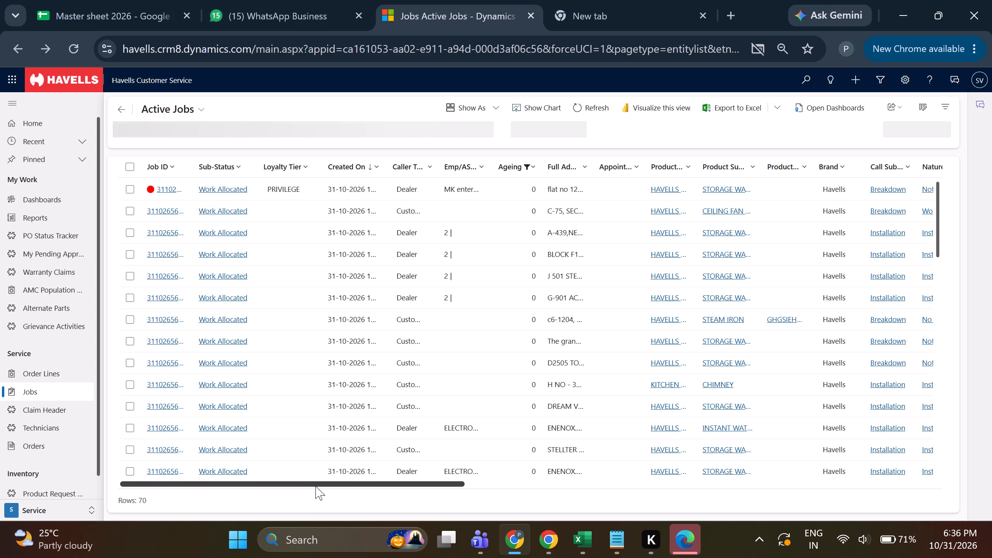
left_click_drag(315, 486, 732, 487)
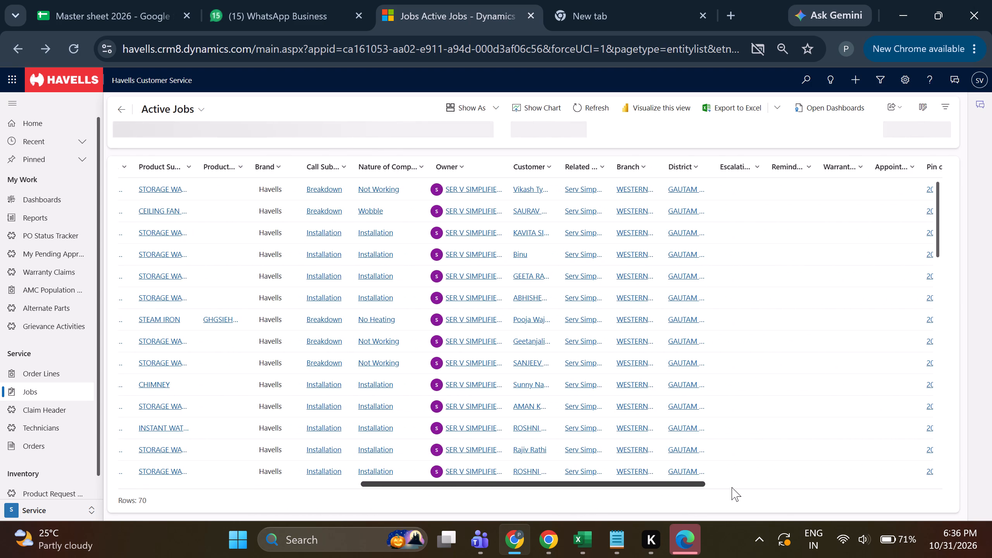
left_click_drag(732, 487, 784, 484)
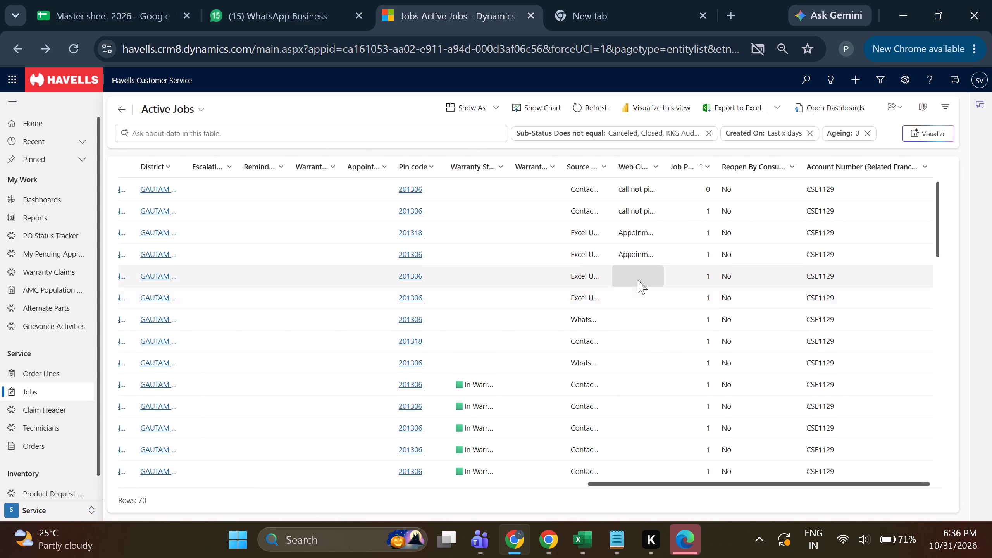
double_click(642, 276)
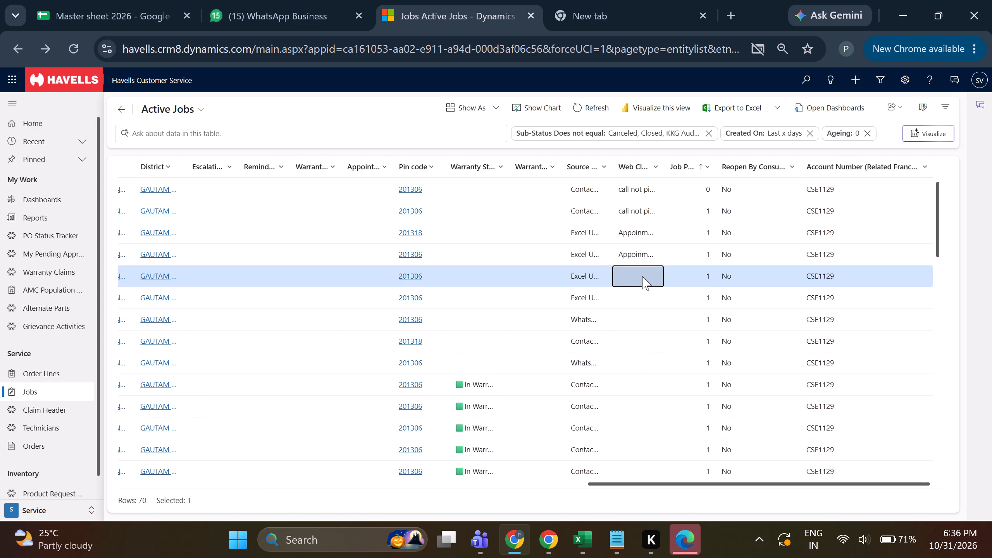
double_click(642, 276)
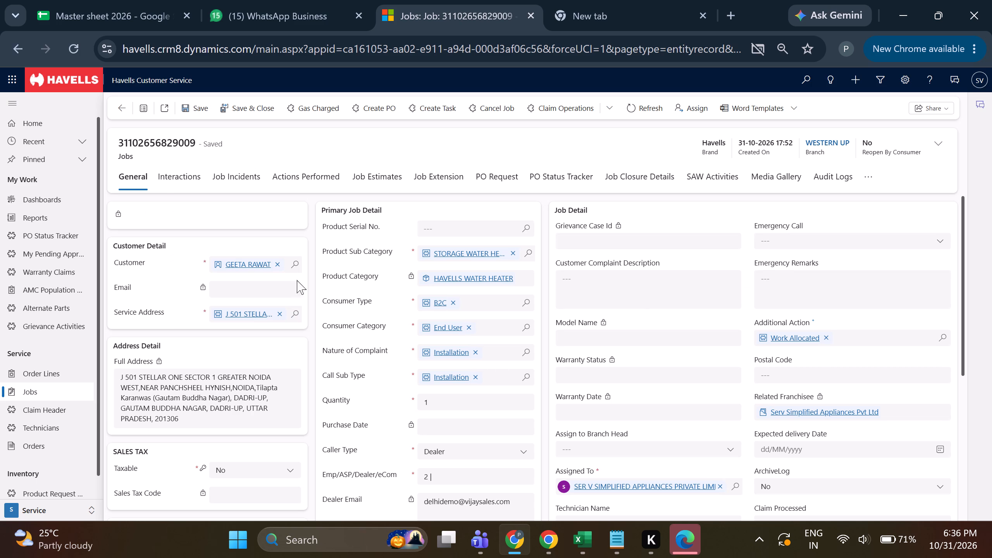
left_click(172, 190)
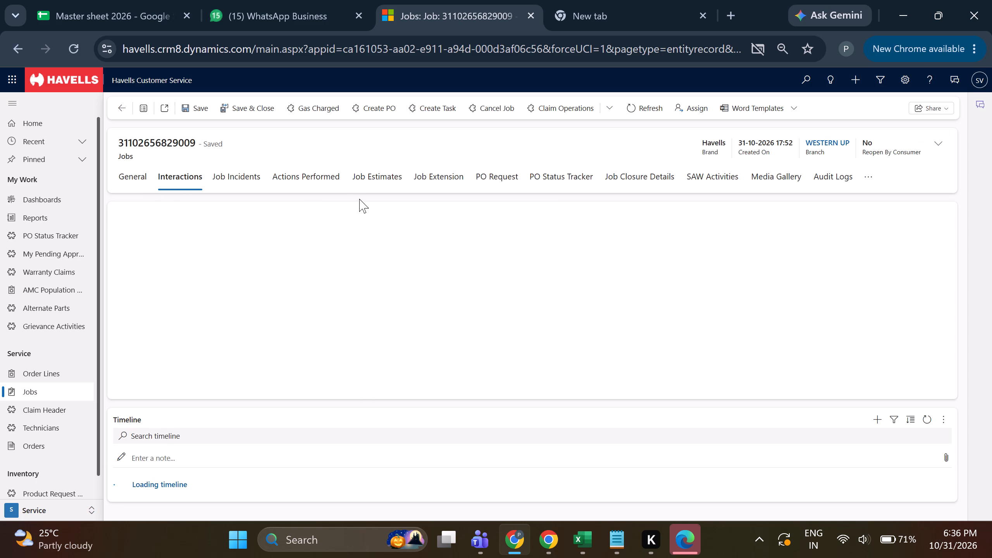
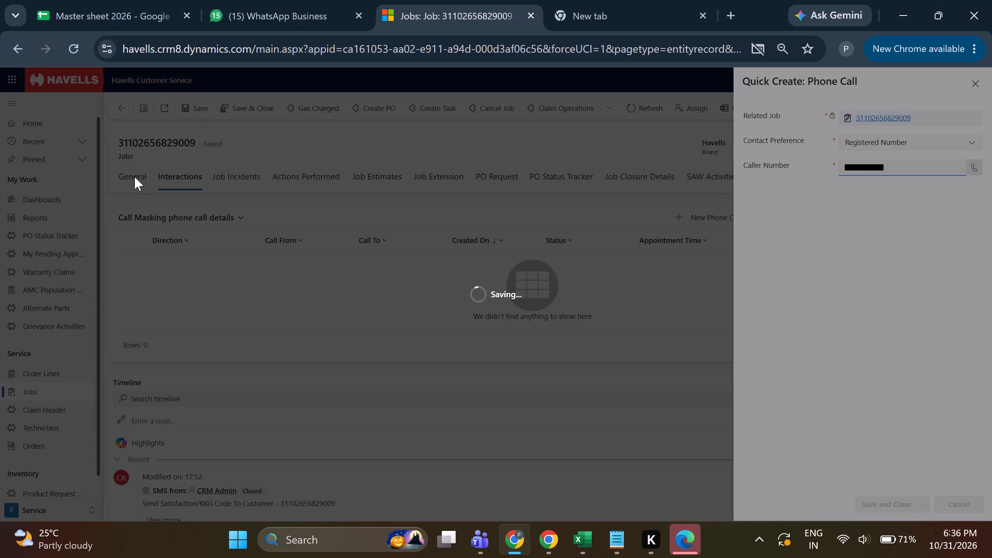
left_click(134, 177)
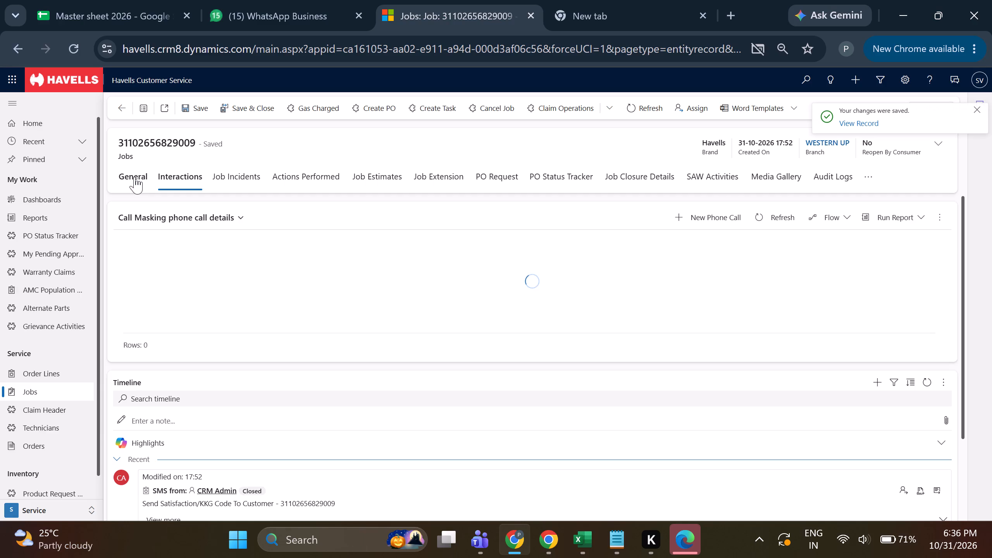
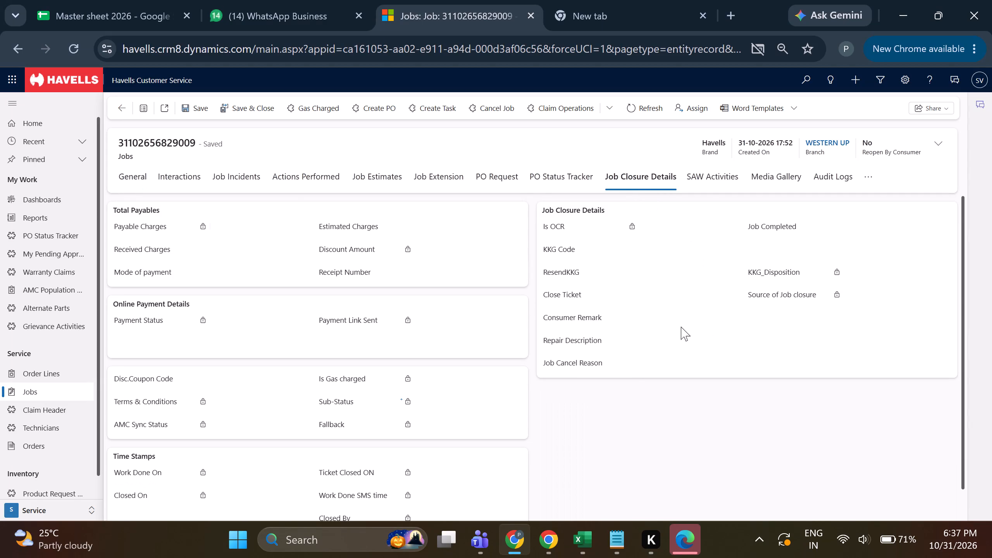
left_click(681, 326)
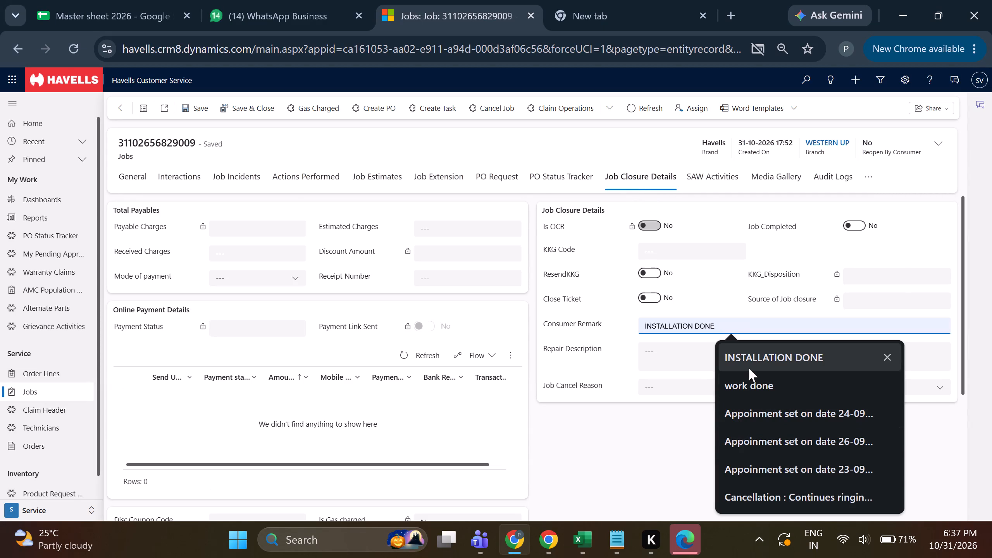
left_click(733, 418)
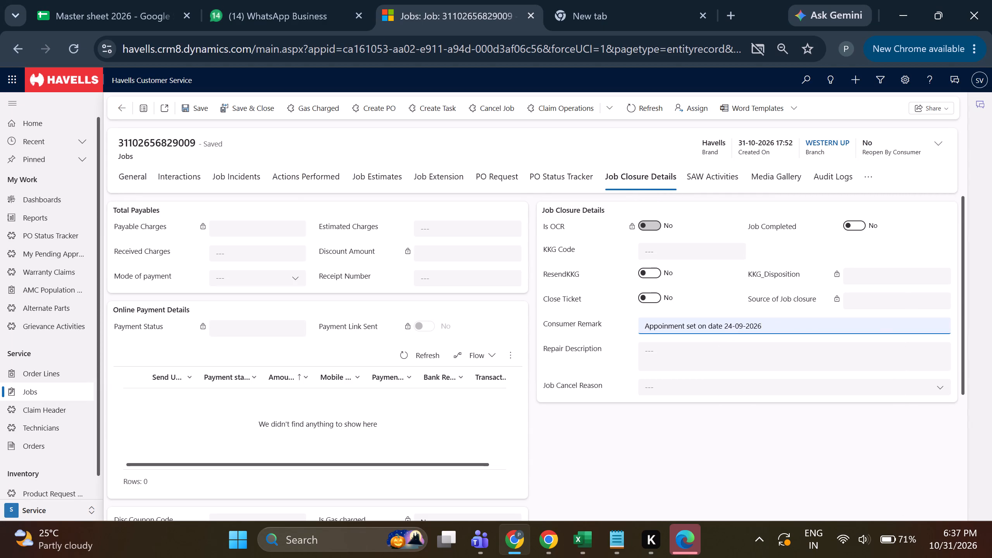
left_click_drag(723, 321, 794, 320)
key("BackSpace")
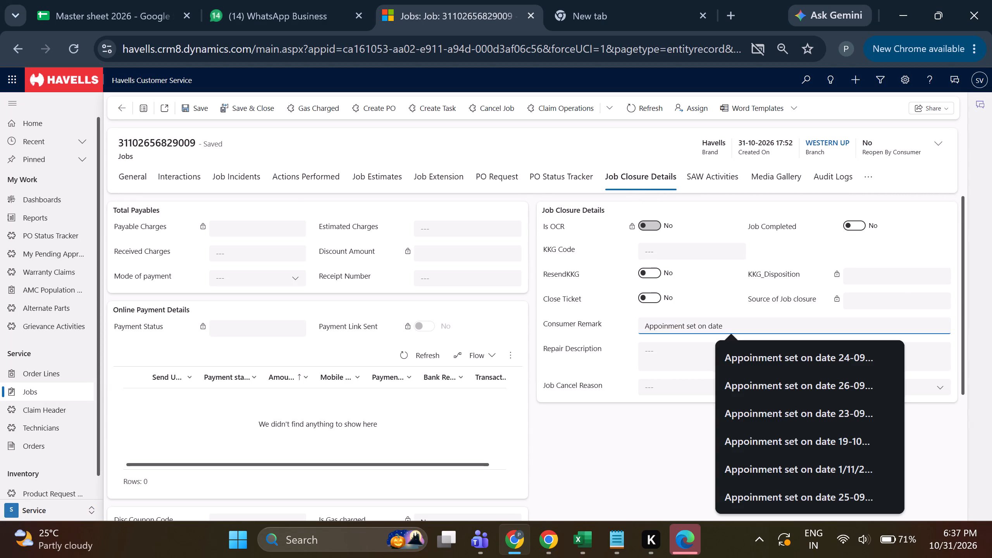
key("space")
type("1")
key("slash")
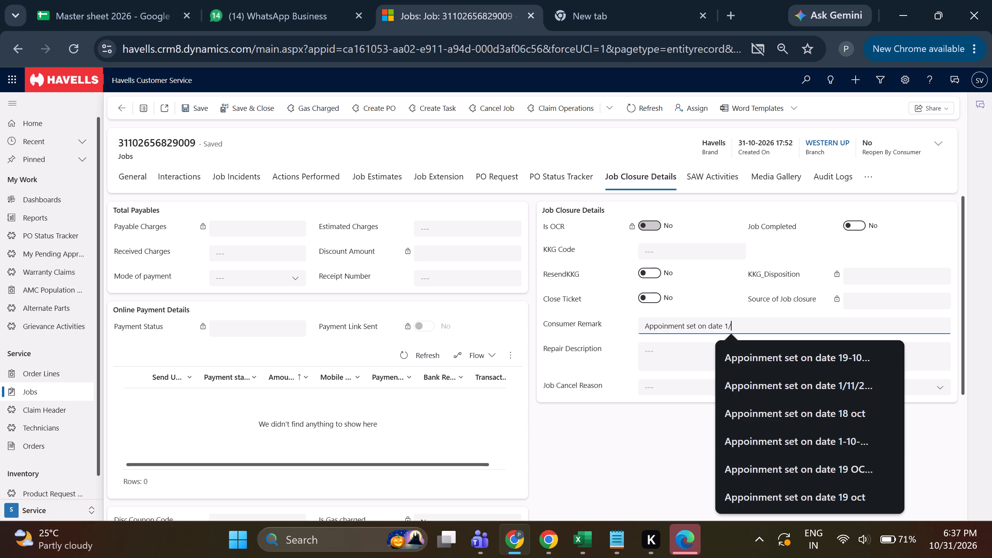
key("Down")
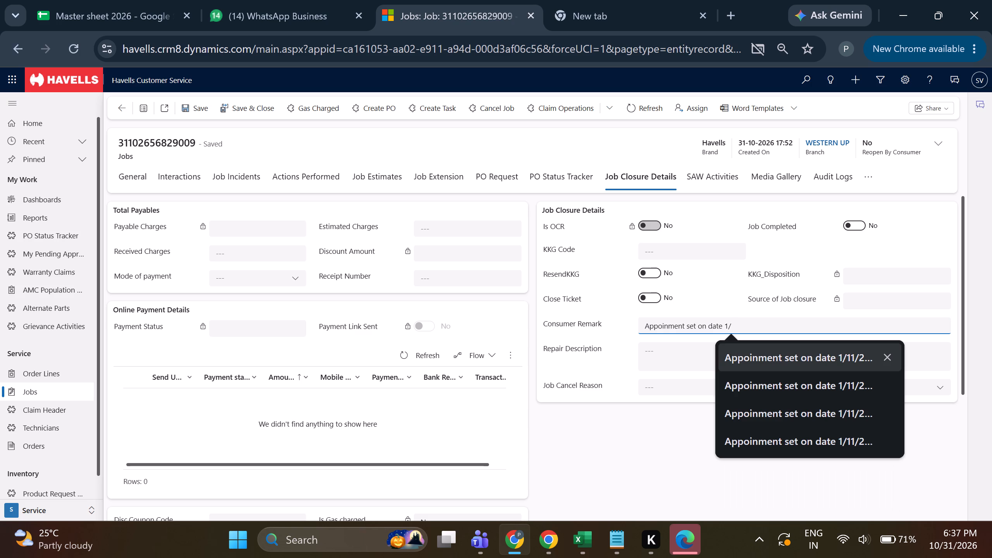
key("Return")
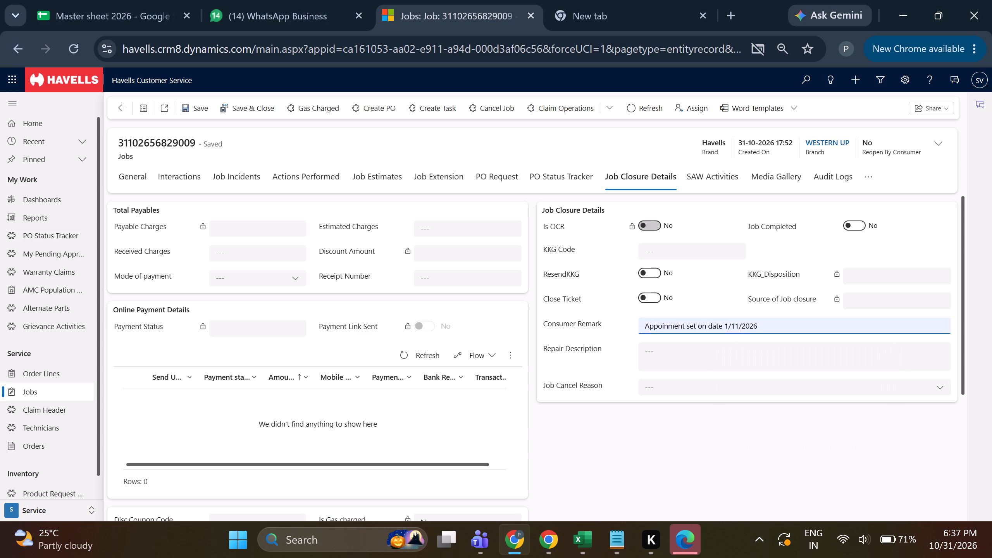
Copy the full consumer remark into the job's repair description.
triple_click(802, 331)
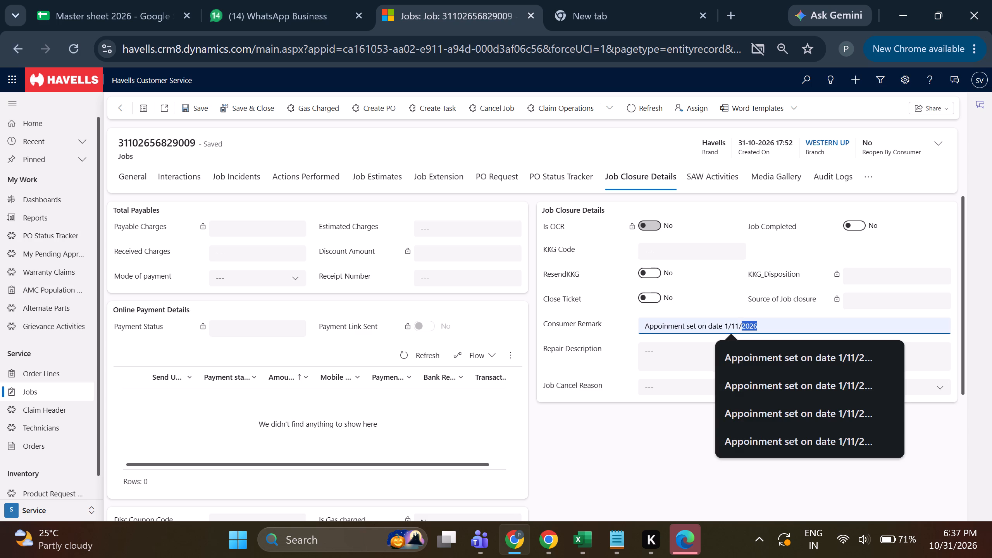
key("ctrl+c")
left_click(686, 358)
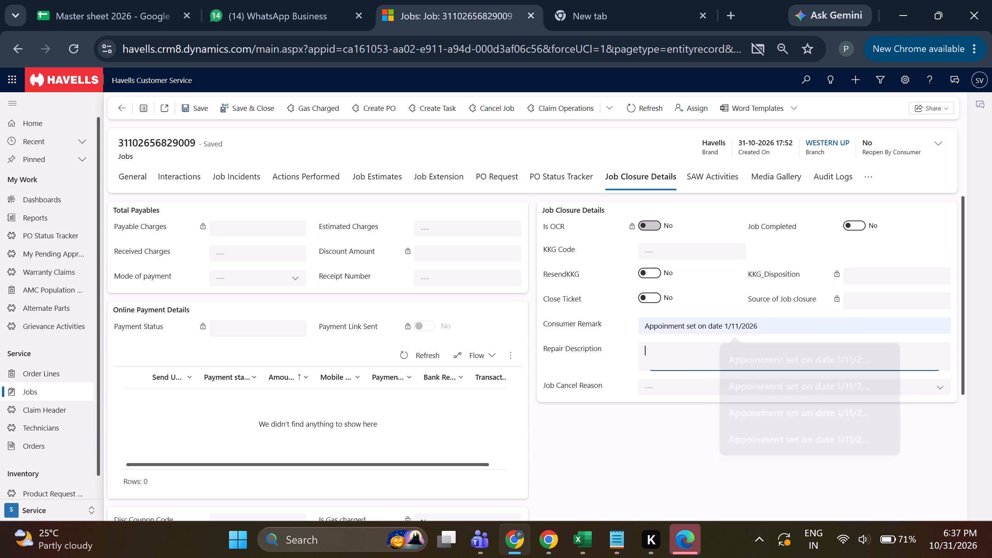
key("ctrl+v")
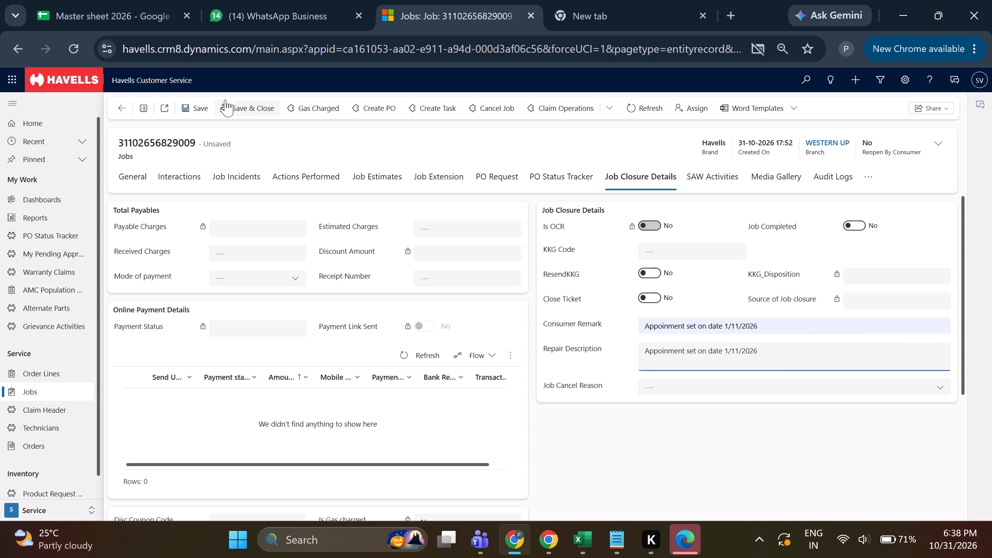
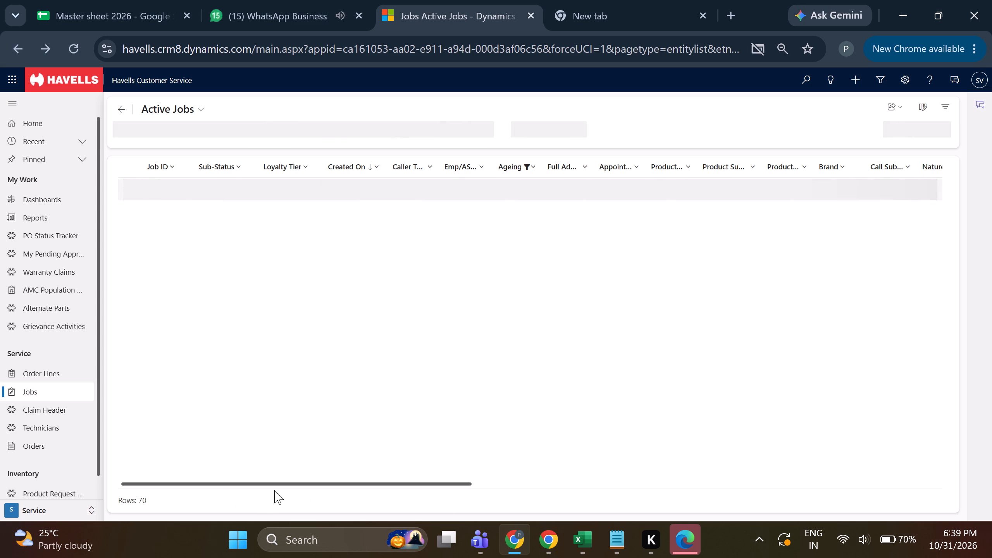
left_click_drag(279, 482, 297, 483)
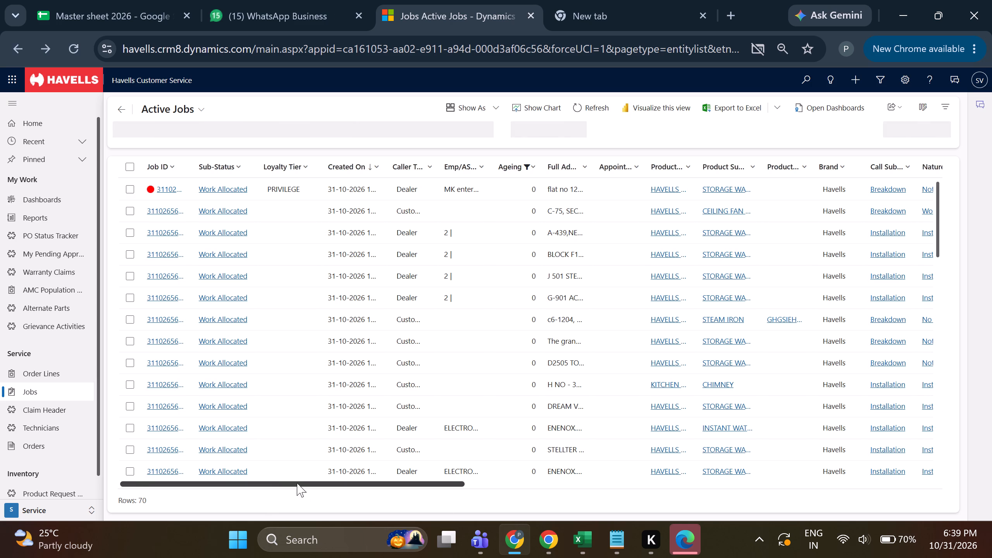
left_click_drag(297, 483, 528, 495)
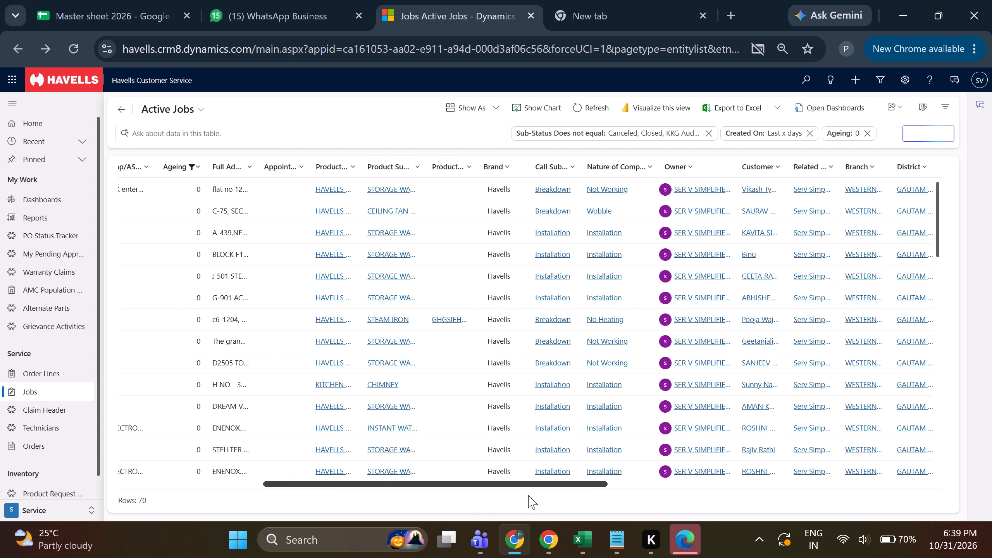
left_click_drag(528, 495, 670, 501)
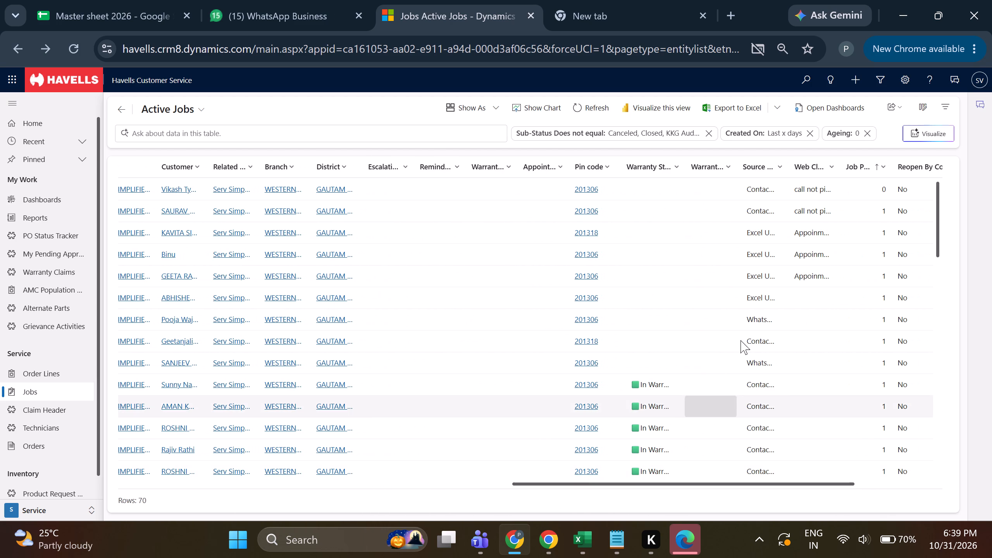
triple_click(812, 293)
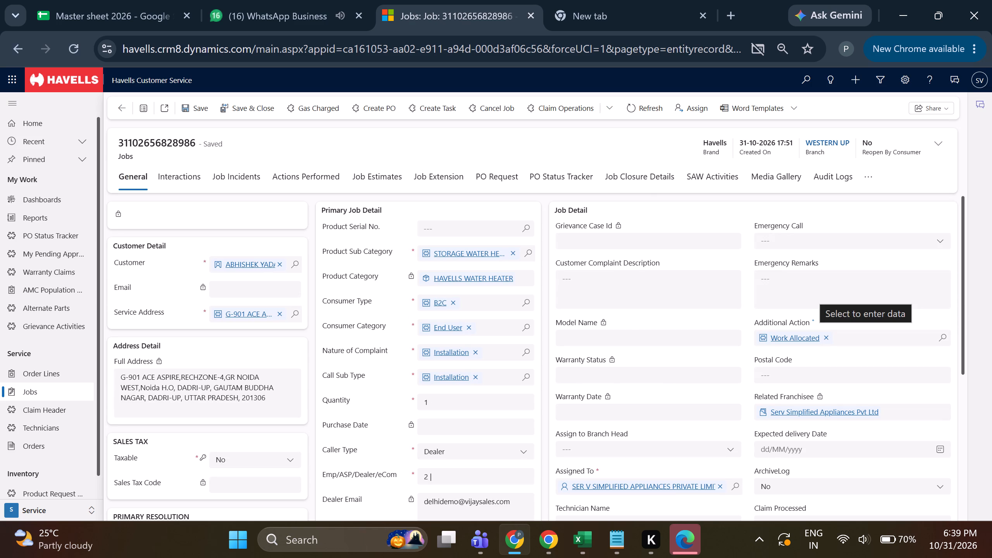
left_click(181, 183)
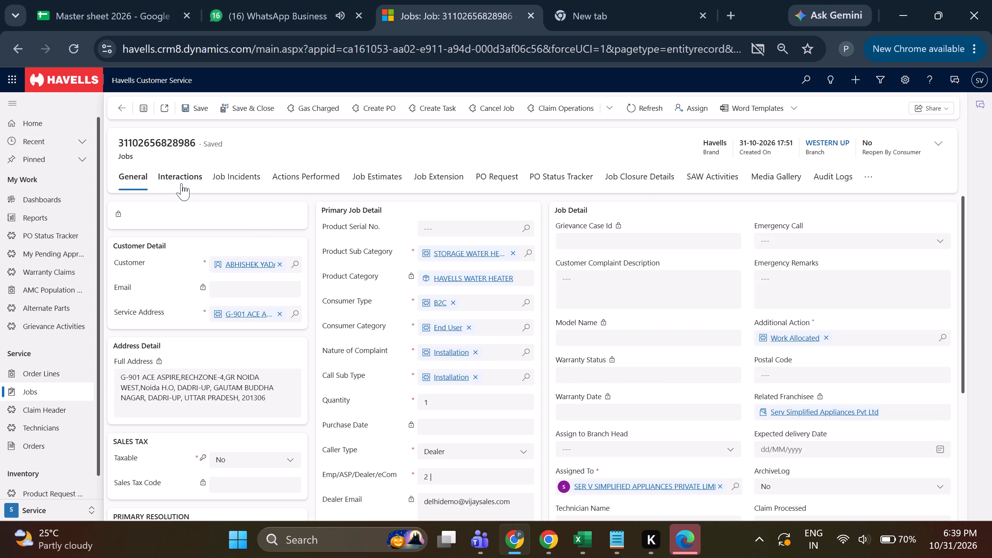
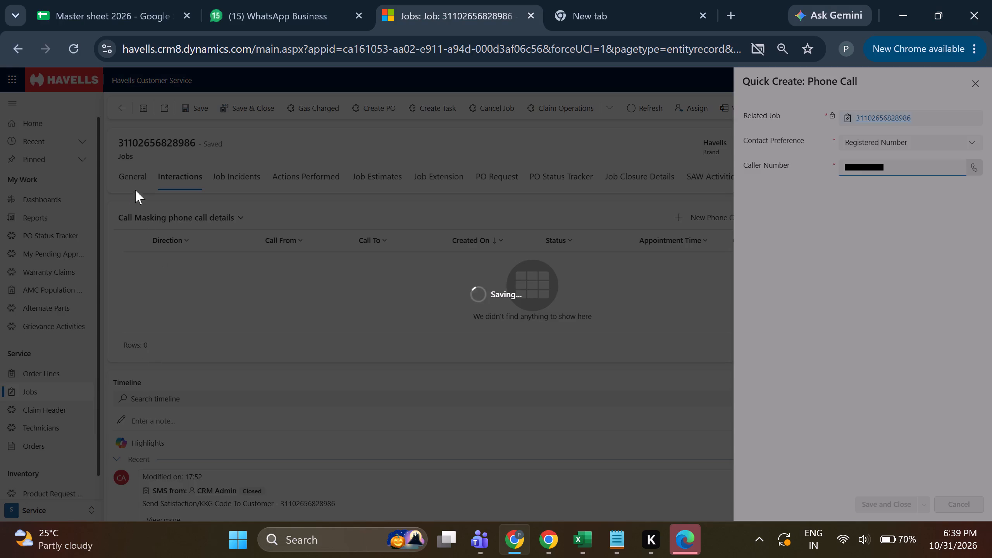
left_click(135, 190)
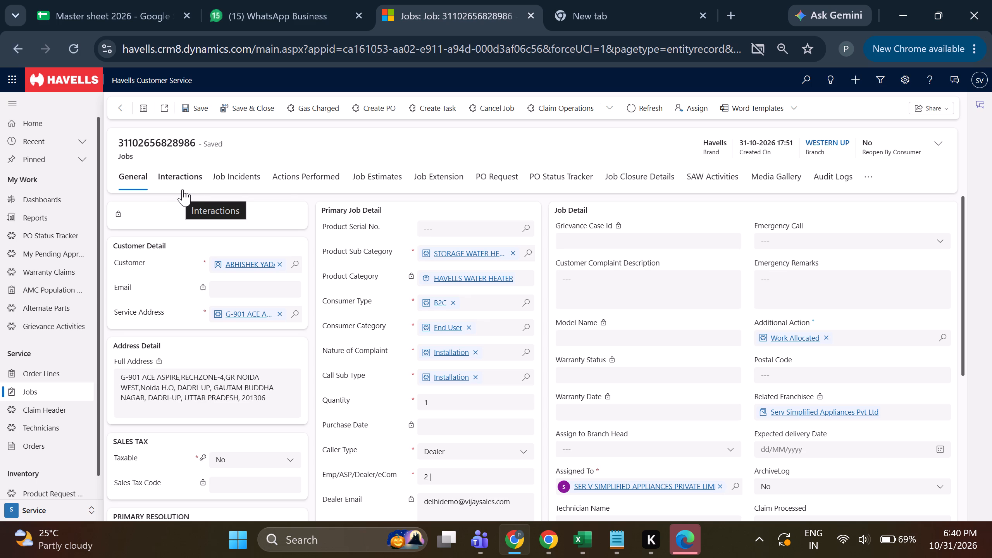
left_click(629, 184)
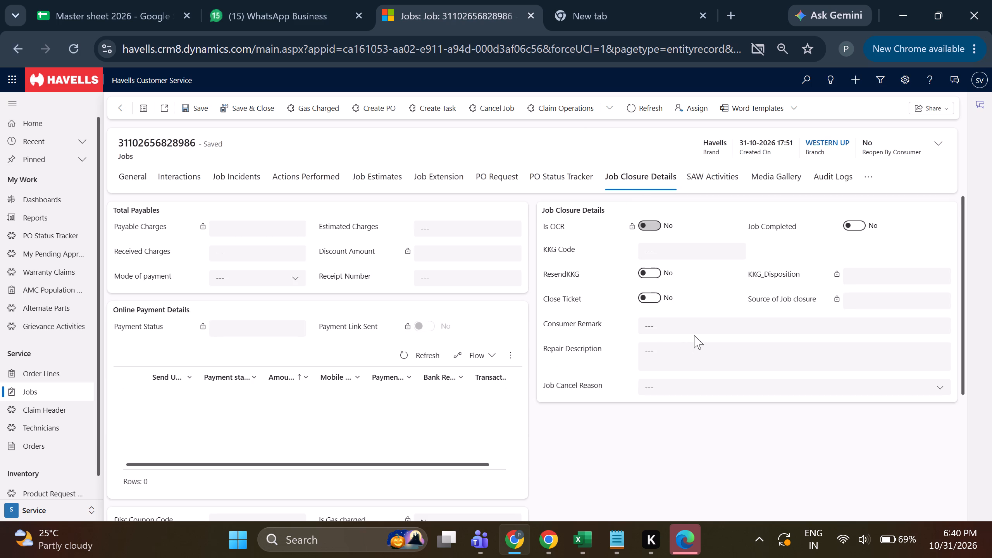
left_click(183, 189)
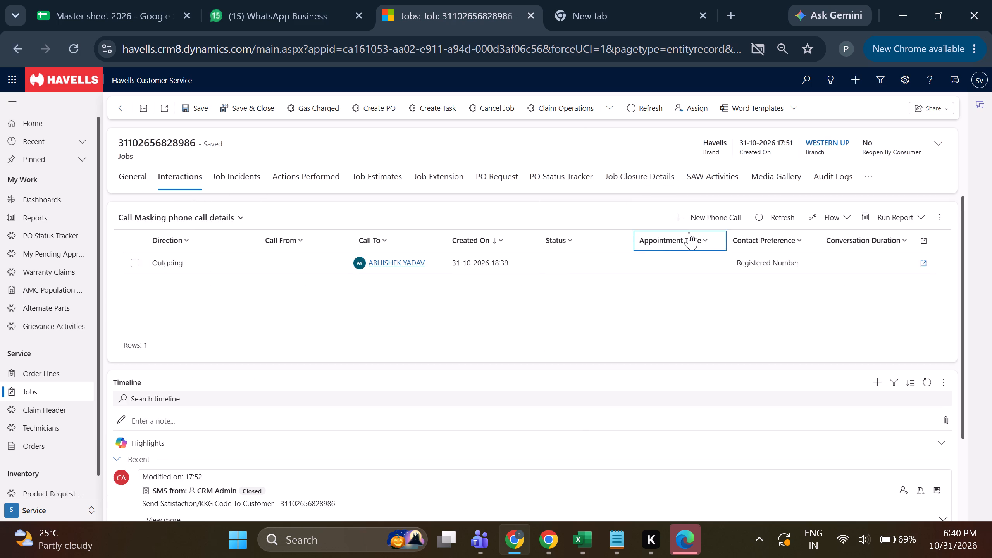
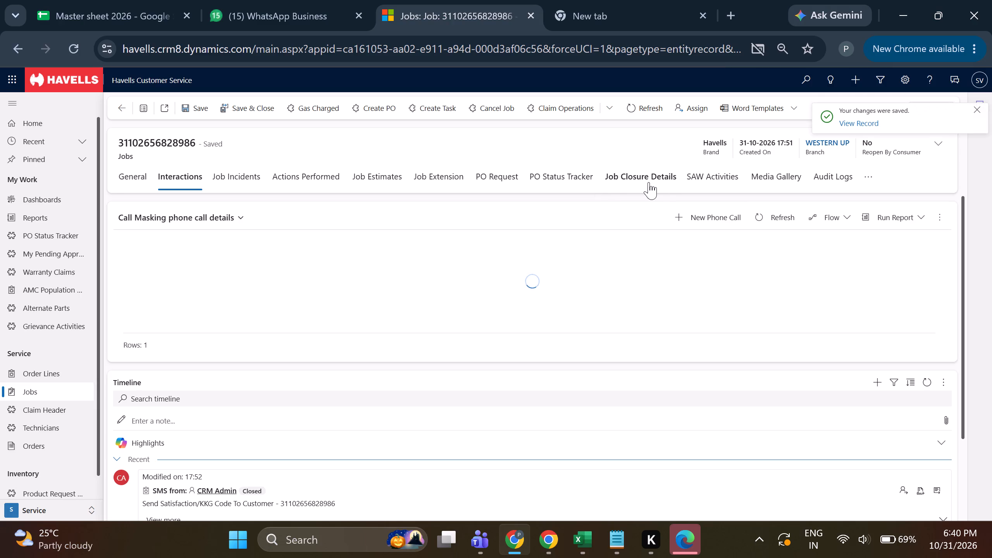
Set the consumer remark in the job's closure details to "Cancellation : Continues ringing Phone switch off", adapting the earlier cancellation remark.
left_click(682, 325)
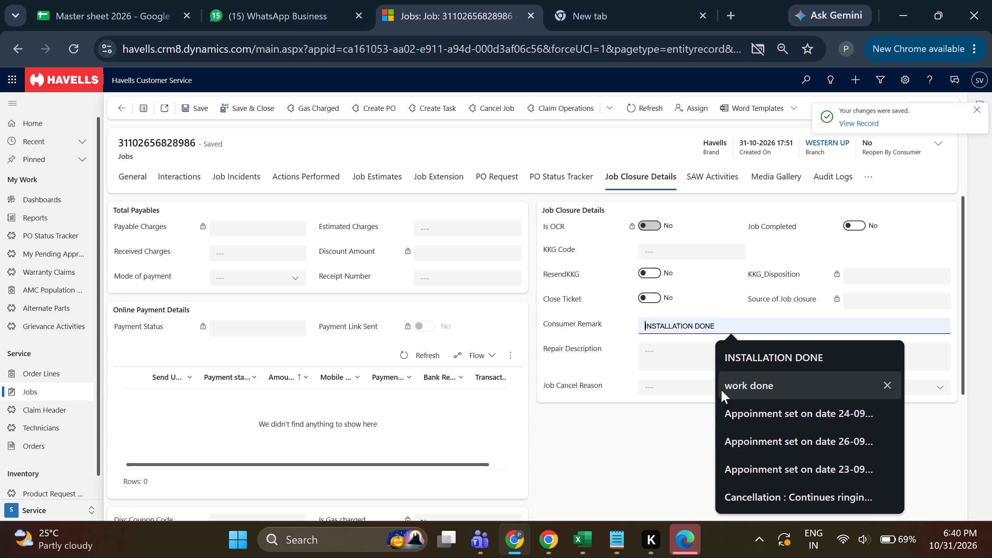
left_click(745, 490)
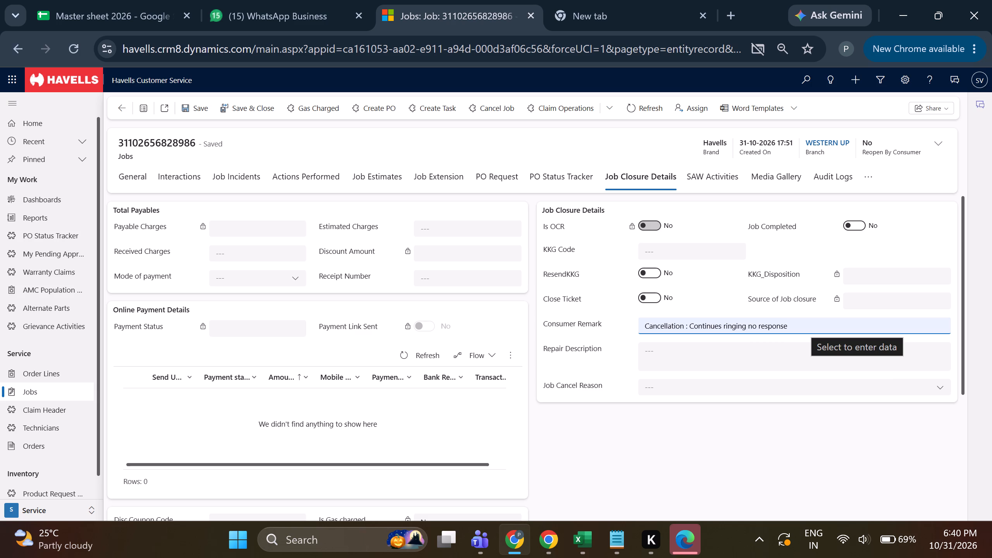
key("space")
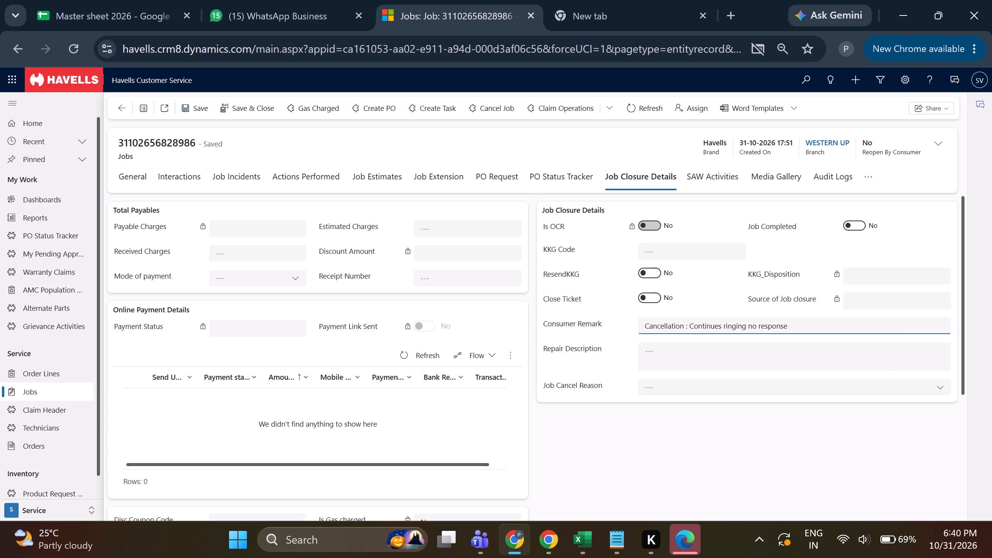
key("BackSpace")
key("BackSpace")
key("BackSpace")
key("BackSpace")
key("BackSpace")
key("BackSpace")
key("BackSpace")
key("BackSpace")
key("BackSpace")
key("BackSpace")
key("BackSpace")
key("BackSpace")
key("BackSpace")
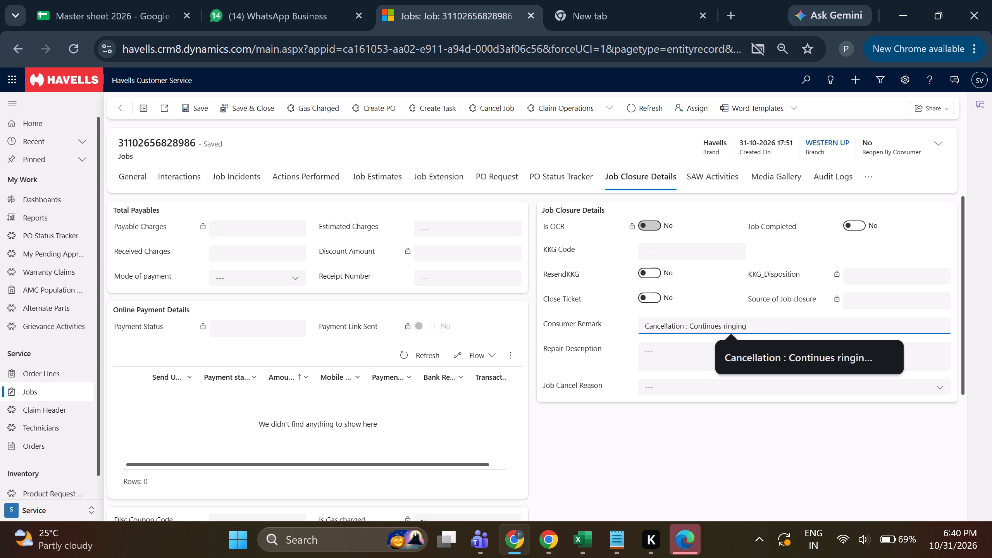
type("PHO")
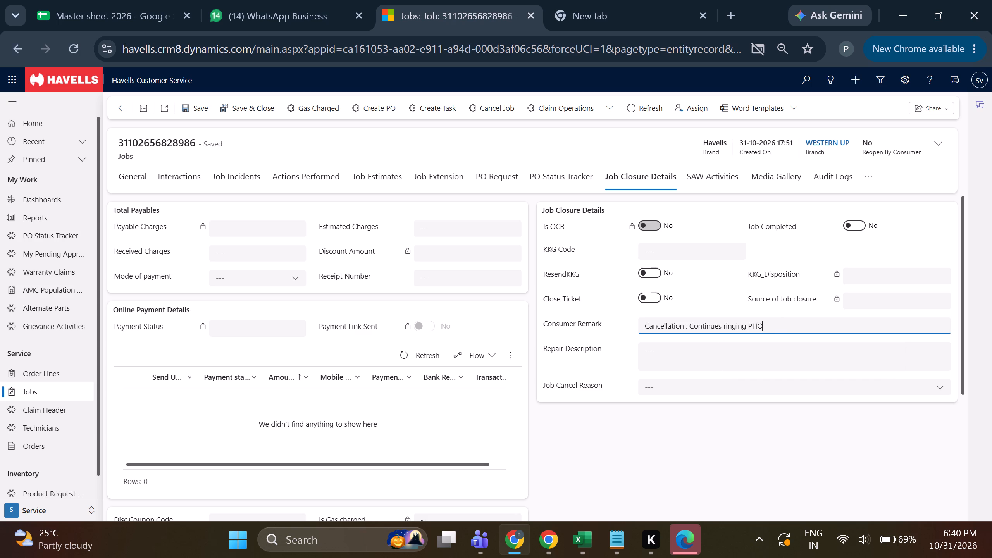
key("BackSpace")
key("BackSpace")
key("BackSpace")
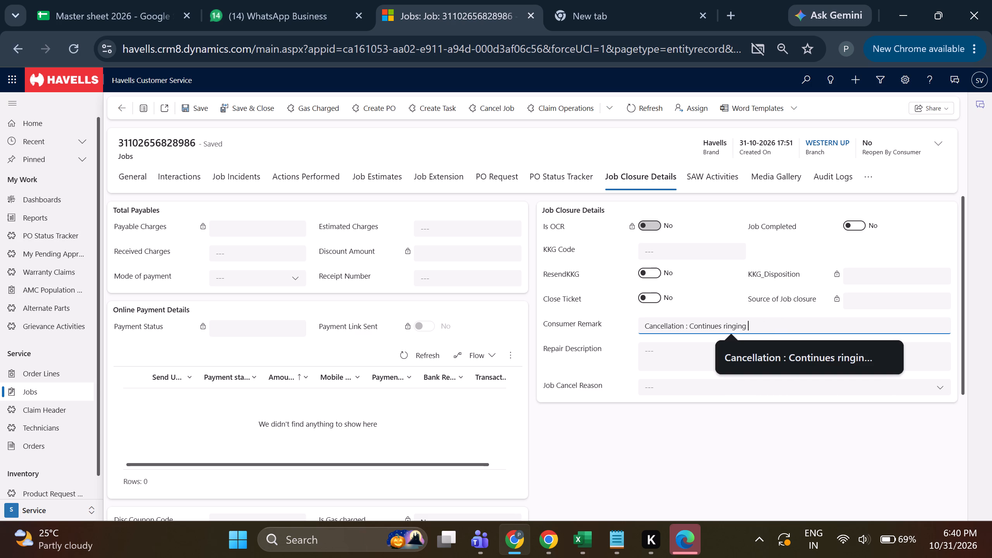
type("hone swith")
key("space")
key("BackSpace")
key("BackSpace")
key("BackSpace")
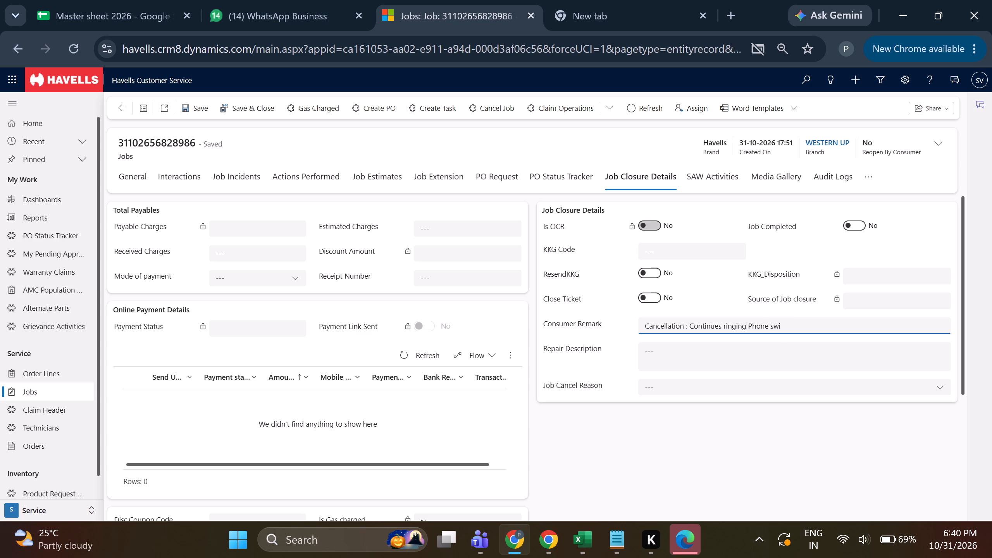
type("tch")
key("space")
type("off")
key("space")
Copy the full text of the job's consumer remark.
triple_click(837, 329)
key("ctrl+c")
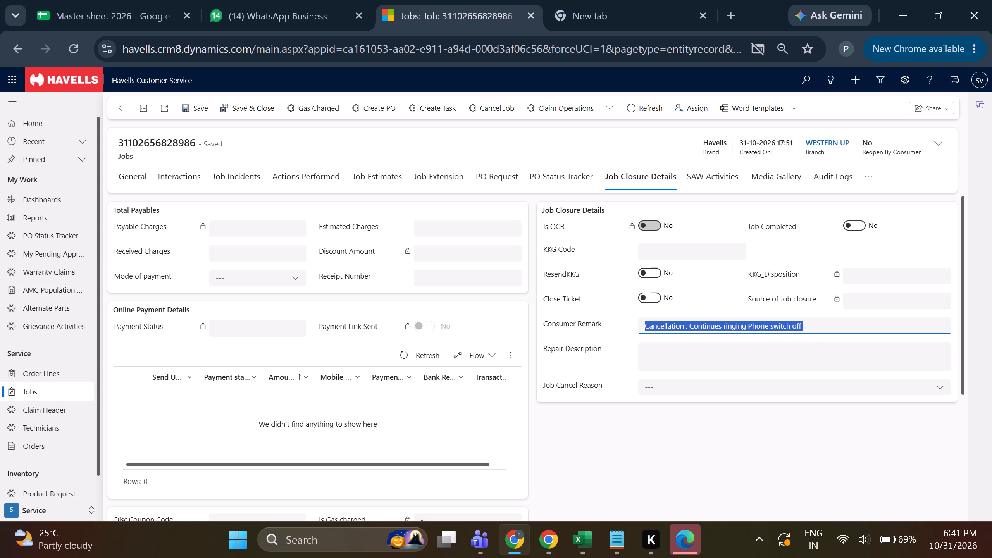
Paste the copied remark "Cancellation : Continues ringing Phone switch off" into the repair description, saving and closing the job.
left_click(784, 365, "ctrl")
key("ctrl+v")
left_click(258, 106)
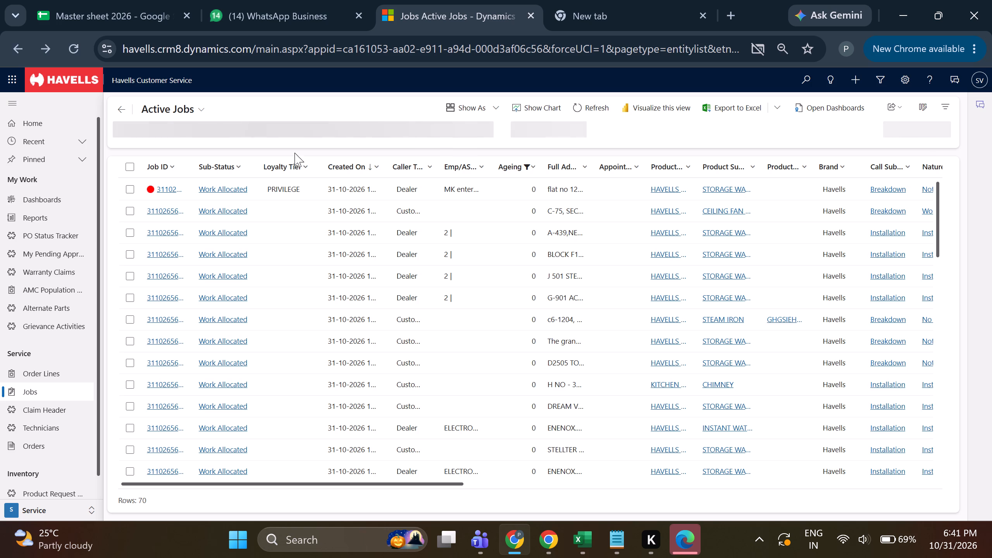
left_click_drag(348, 485, 390, 492)
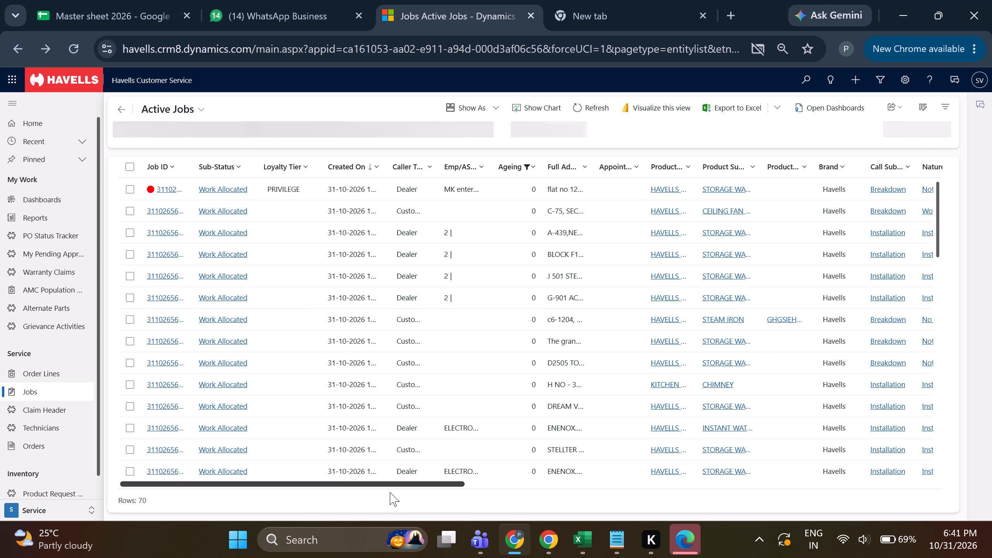
left_click_drag(390, 492, 580, 493)
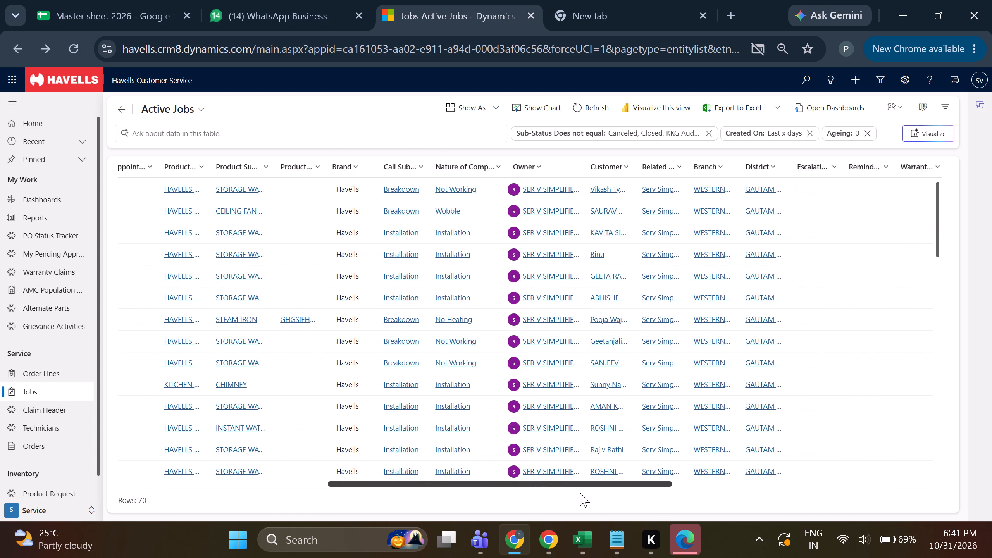
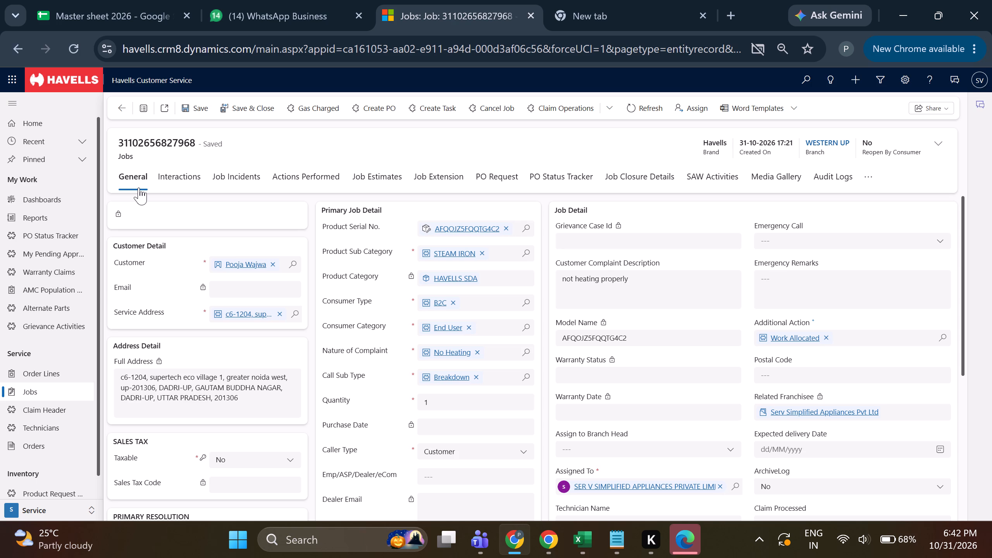
Set the consumer remark in the job's closure details to "Appoinment set on date 1/11/2026", adapting an earlier appointment remark.
left_click(639, 185)
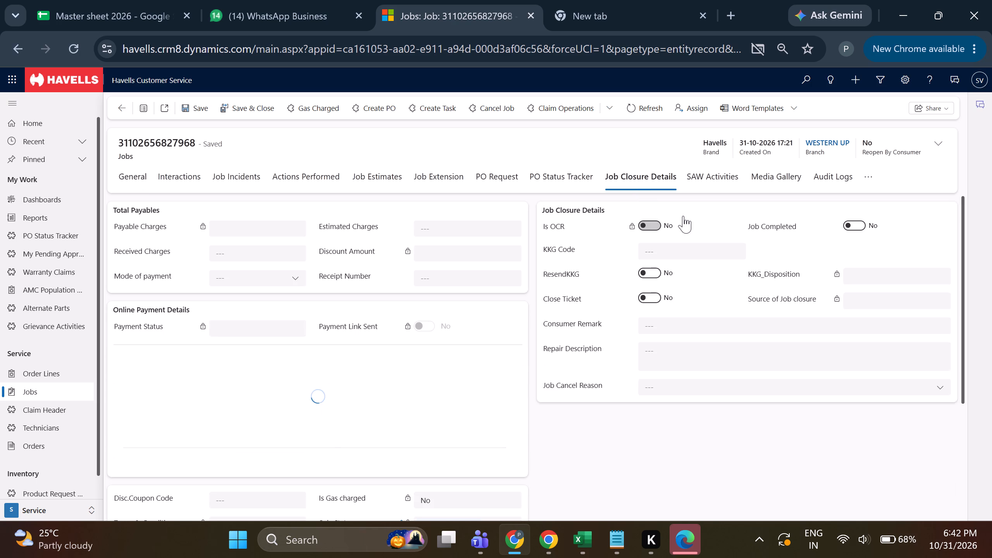
left_click(684, 328)
left_click(739, 414)
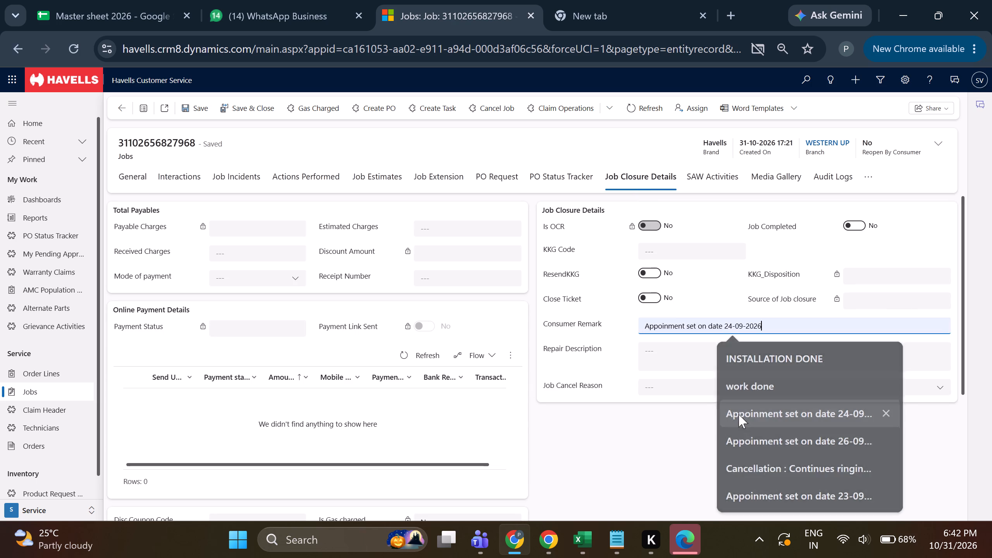
left_click_drag(726, 322, 768, 325)
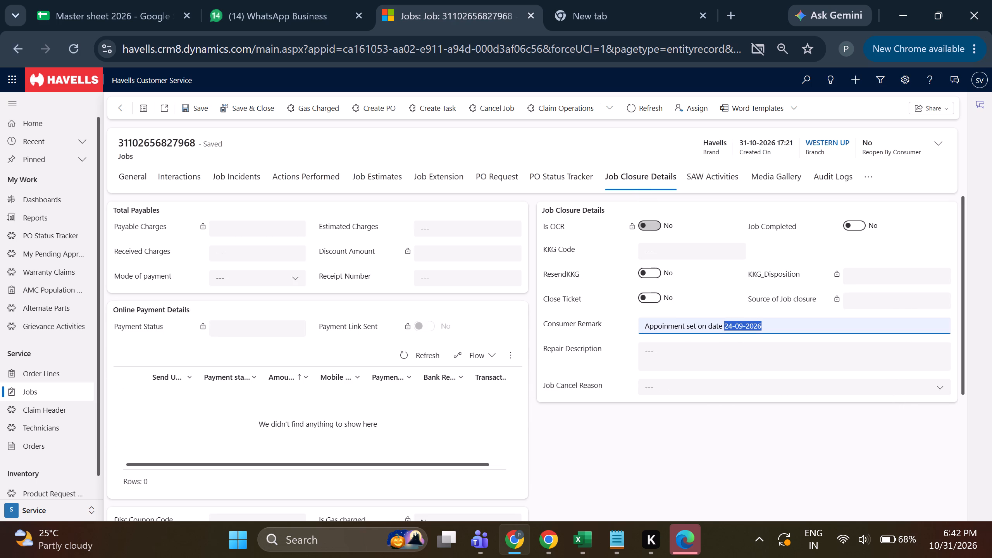
key("BackSpace")
key("1")
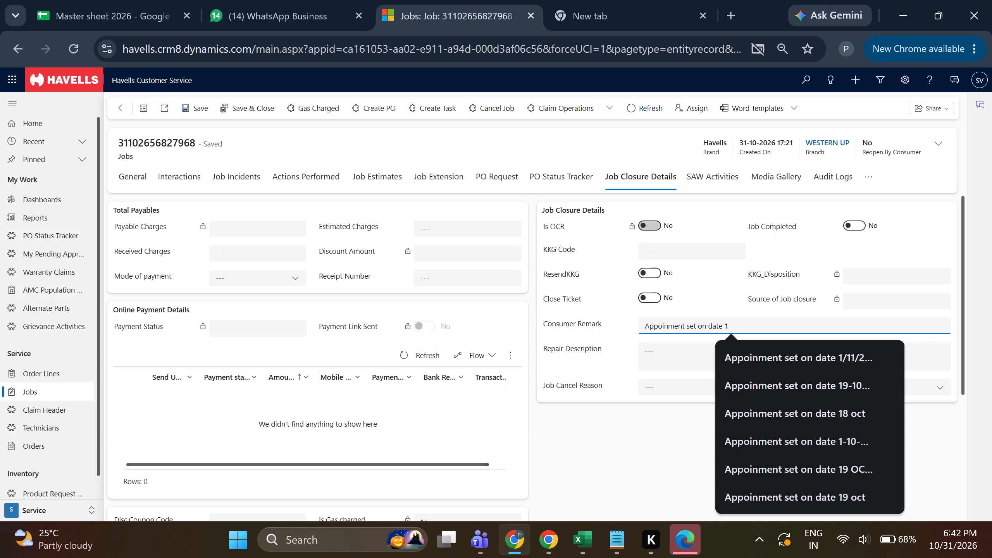
left_click(795, 357)
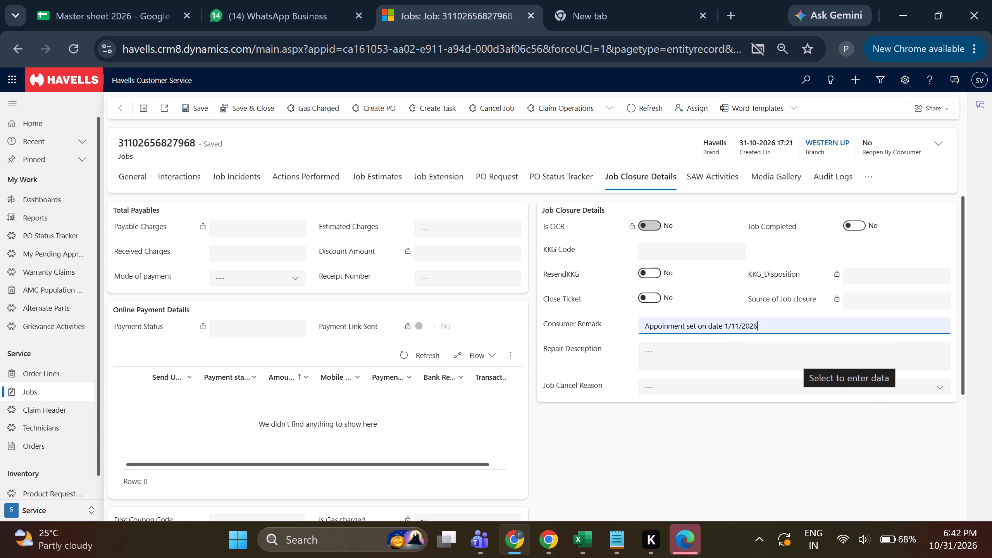
Copy the consumer remark into the repair description, then save and close the job.
triple_click(789, 327)
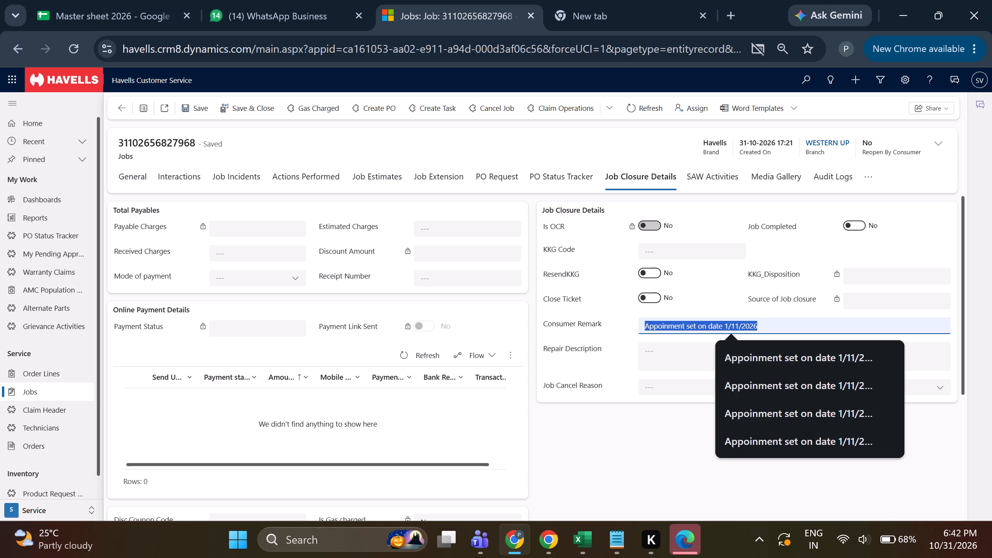
key("ctrl+c")
left_click(678, 357)
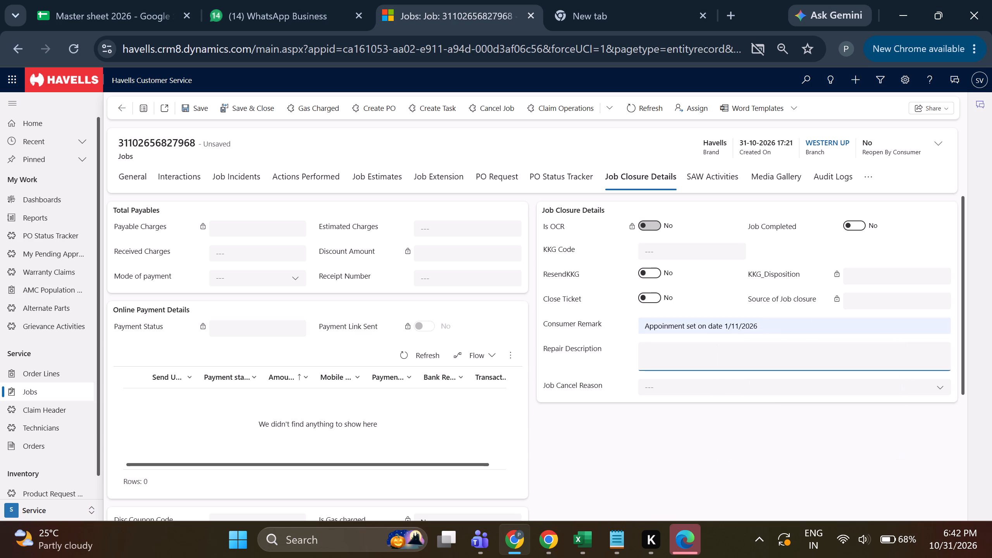
key("ctrl+v")
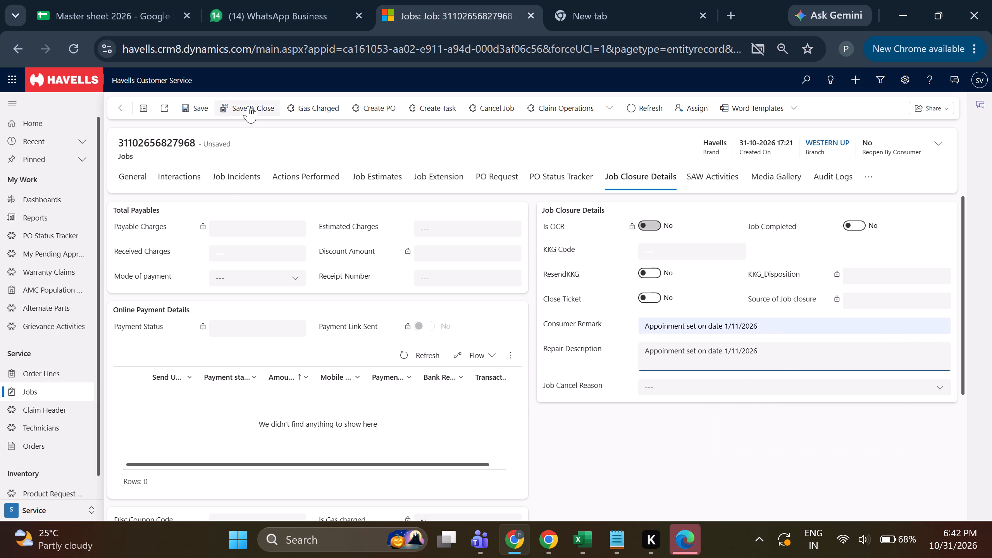
left_click(248, 106)
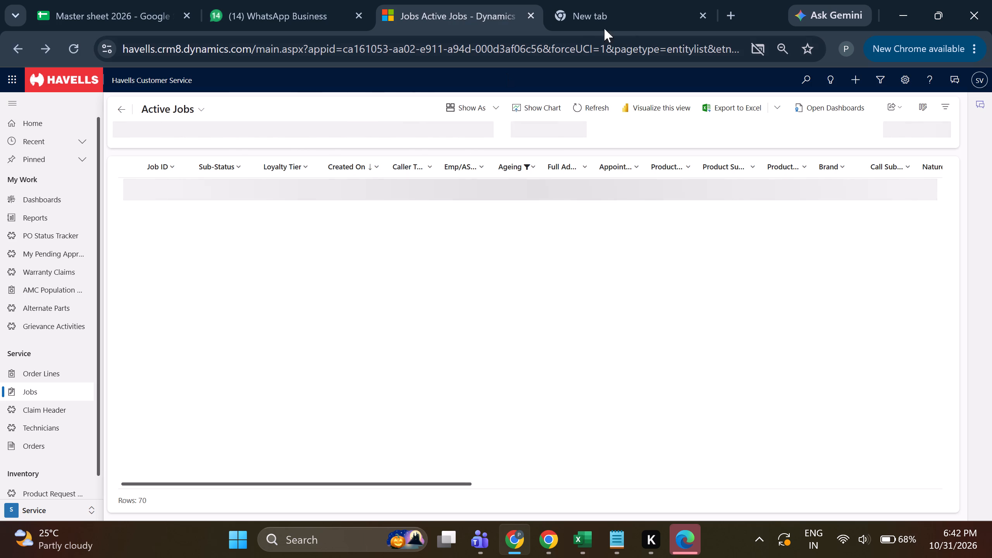
Replace the blank browser tab with a fresh one showing the Havells Customer Service jobs list.
left_click(697, 19)
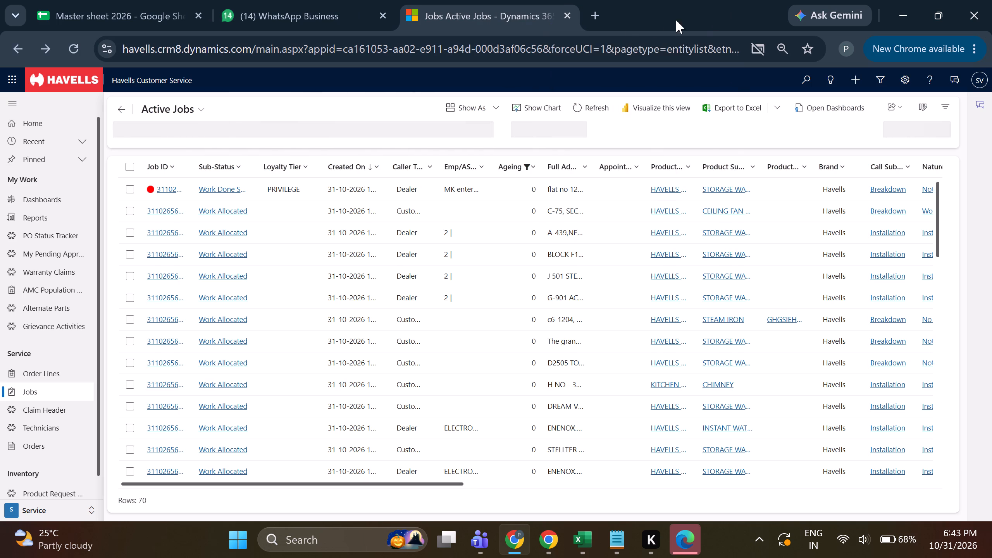
left_click(594, 20)
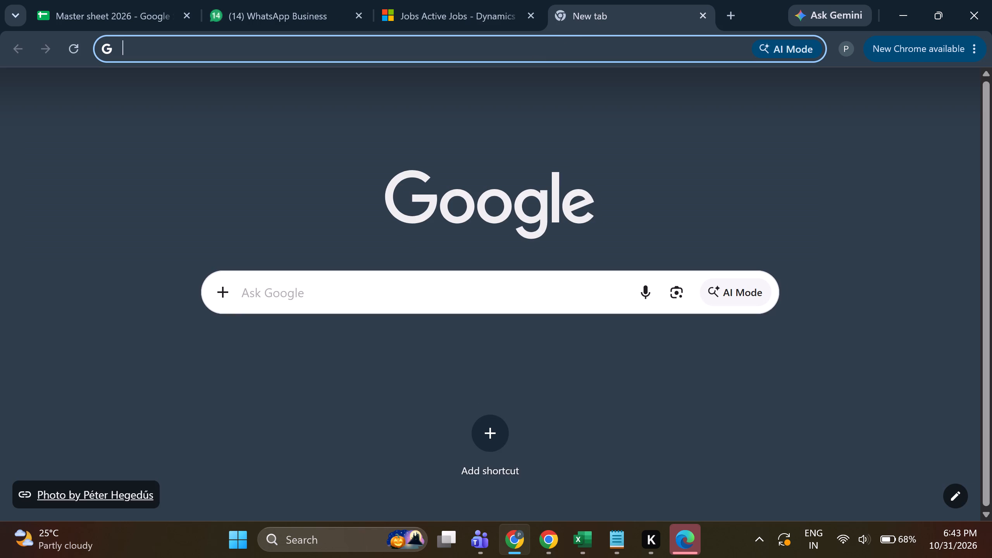
type("ha")
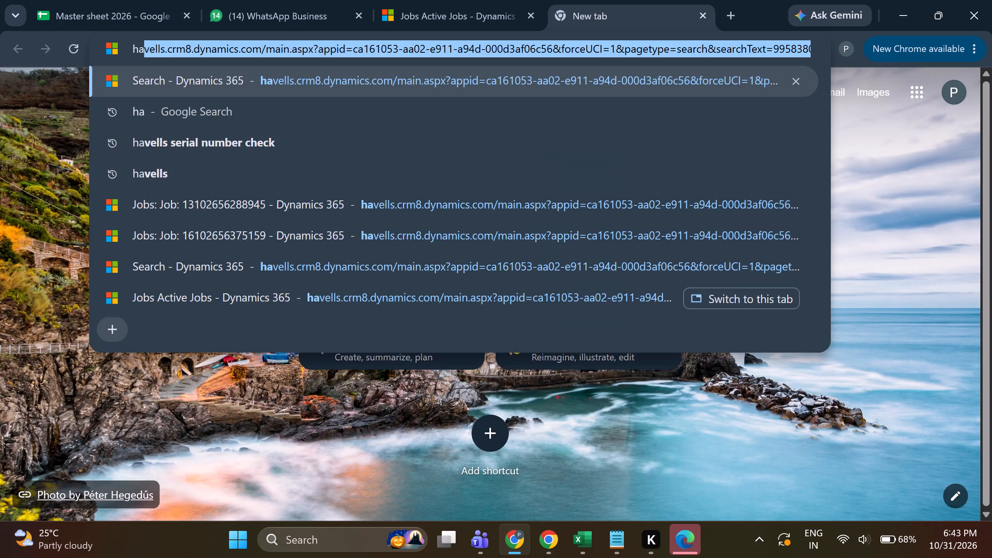
key("Return")
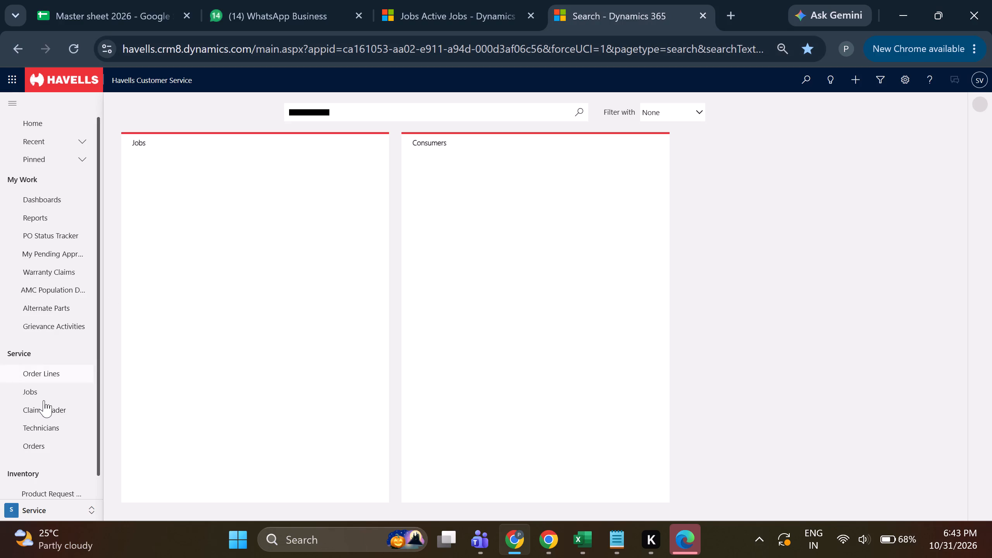
left_click(50, 396)
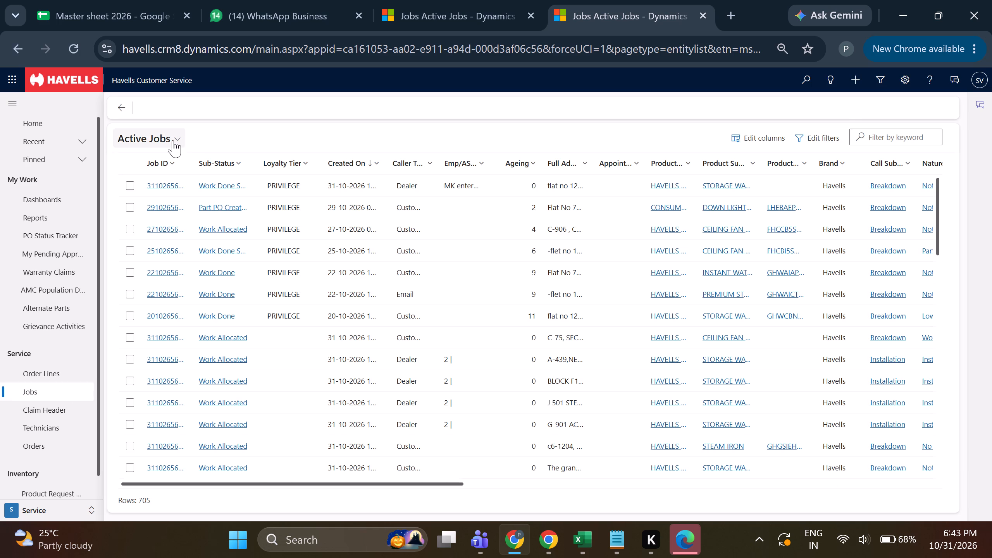
Switch the jobs list to the Closed Jobs view.
left_click(173, 140)
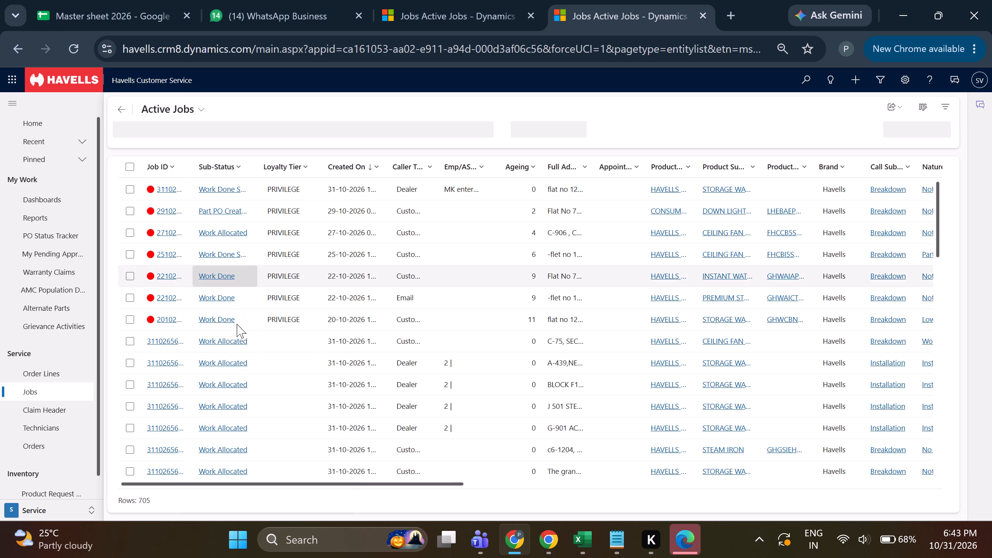
left_click(179, 112)
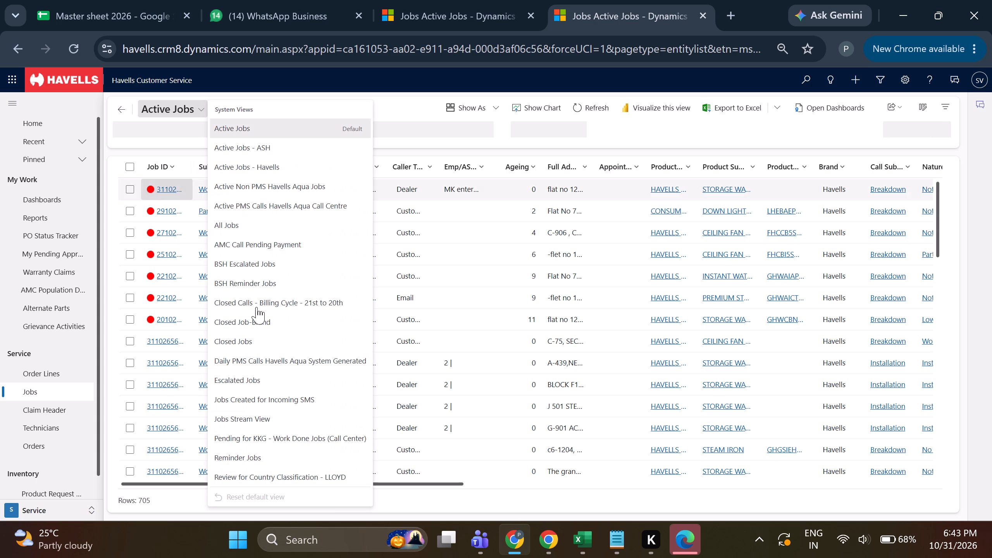
left_click(267, 334)
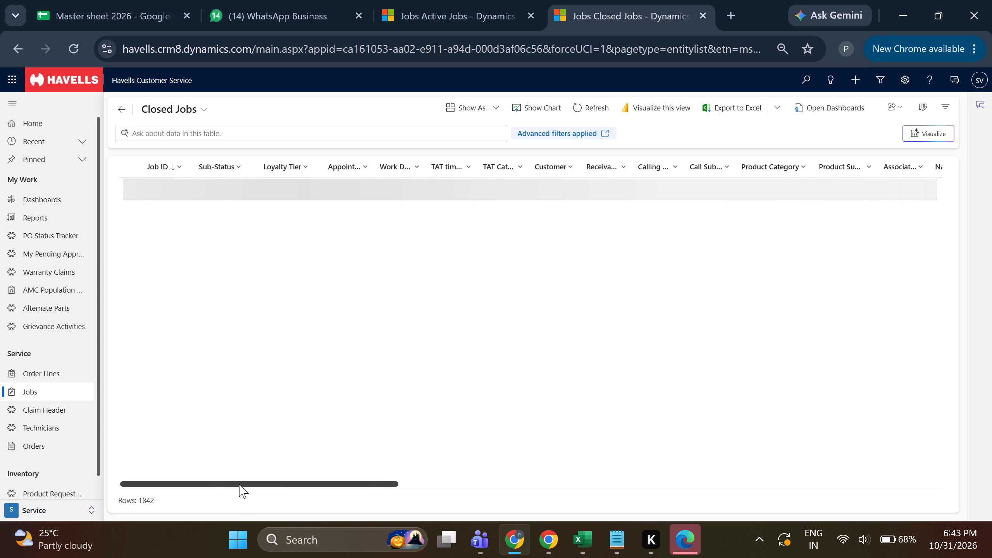
Filter the closed jobs to those with Ticket Closed on 31 October 2026 and look through the list.
left_click_drag(239, 484, 282, 484)
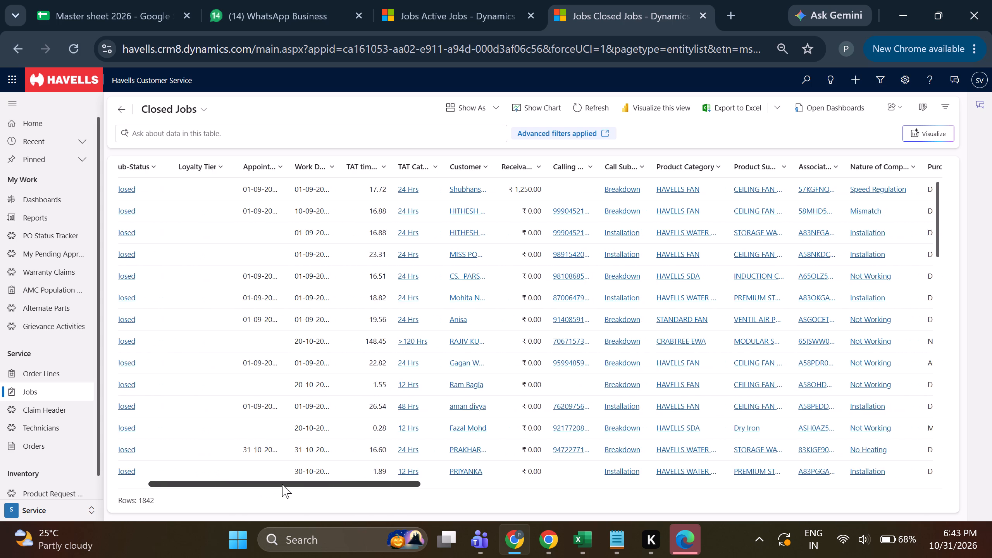
left_click_drag(282, 484, 289, 484)
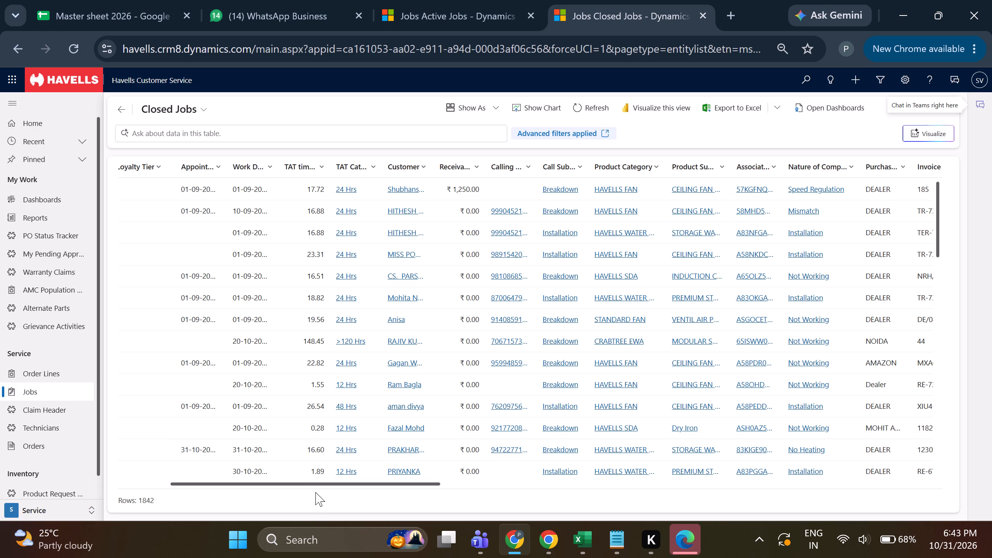
left_click_drag(319, 483, 515, 483)
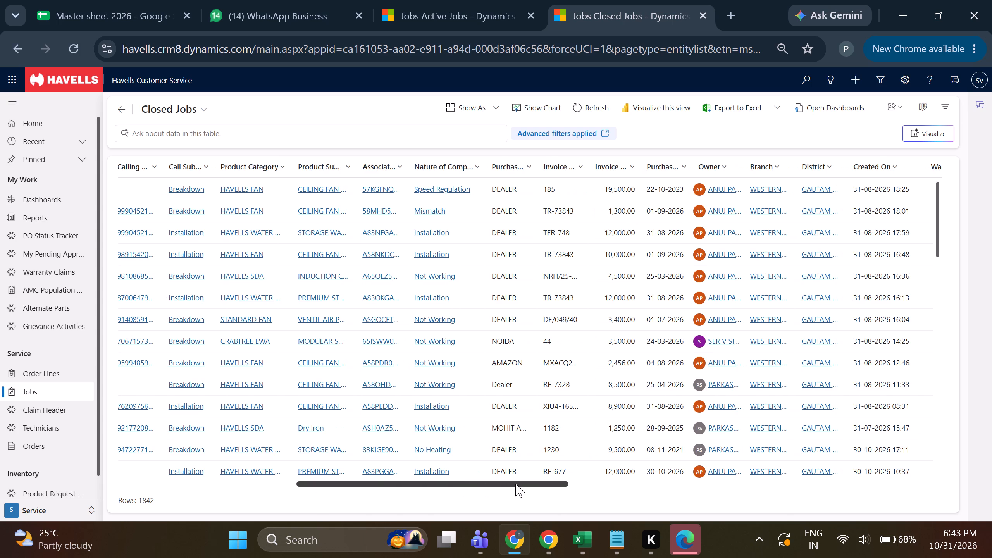
left_click_drag(515, 483, 606, 480)
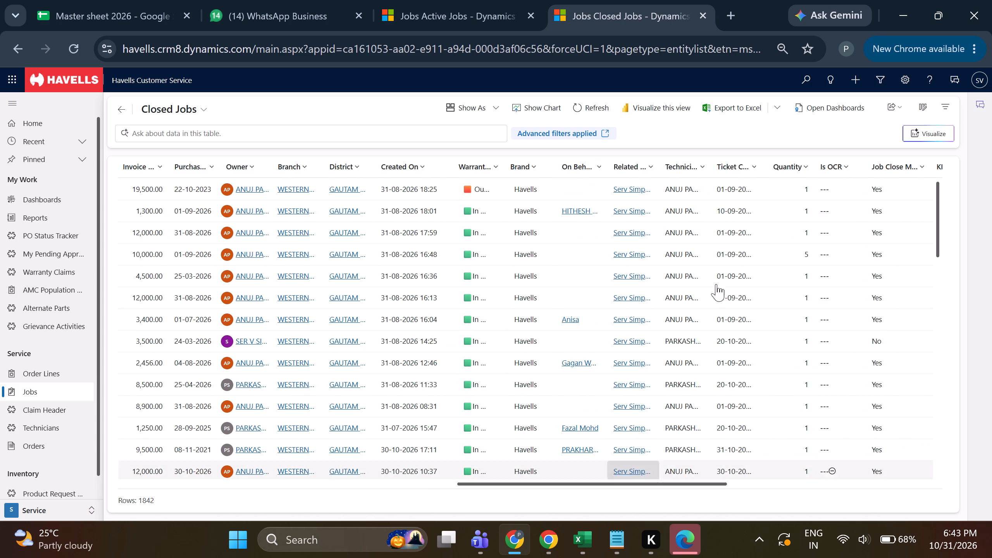
left_click(742, 172)
left_click(772, 238)
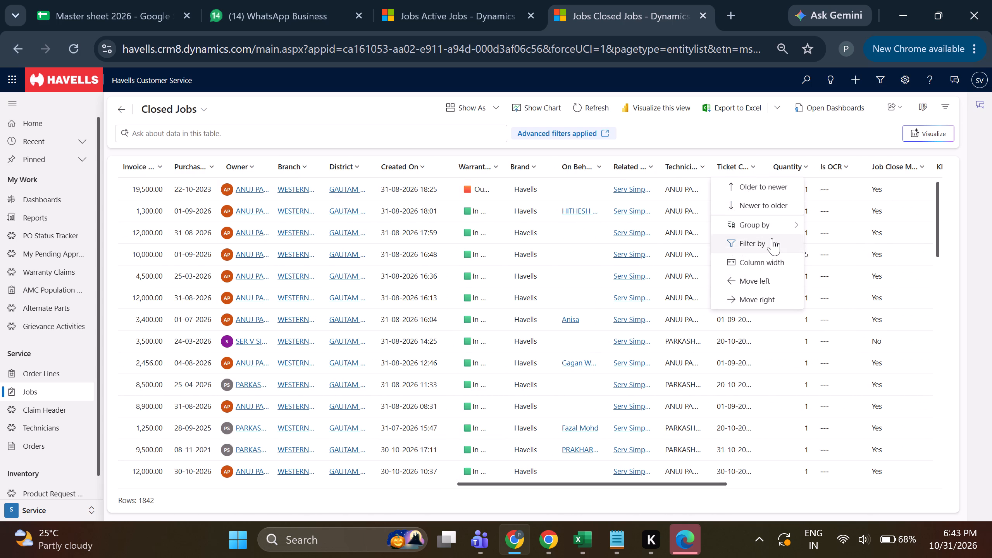
left_click(818, 243)
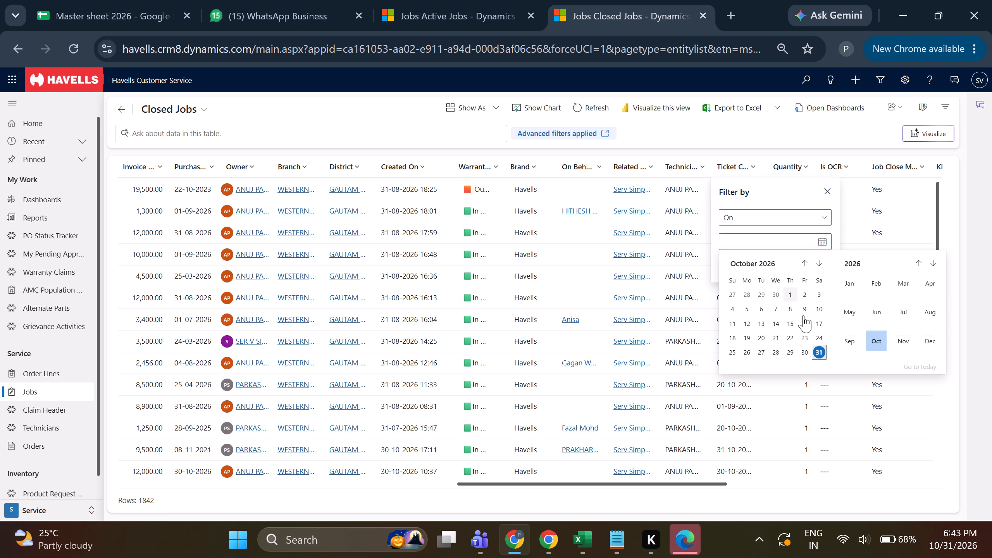
left_click(819, 350)
left_click(773, 267)
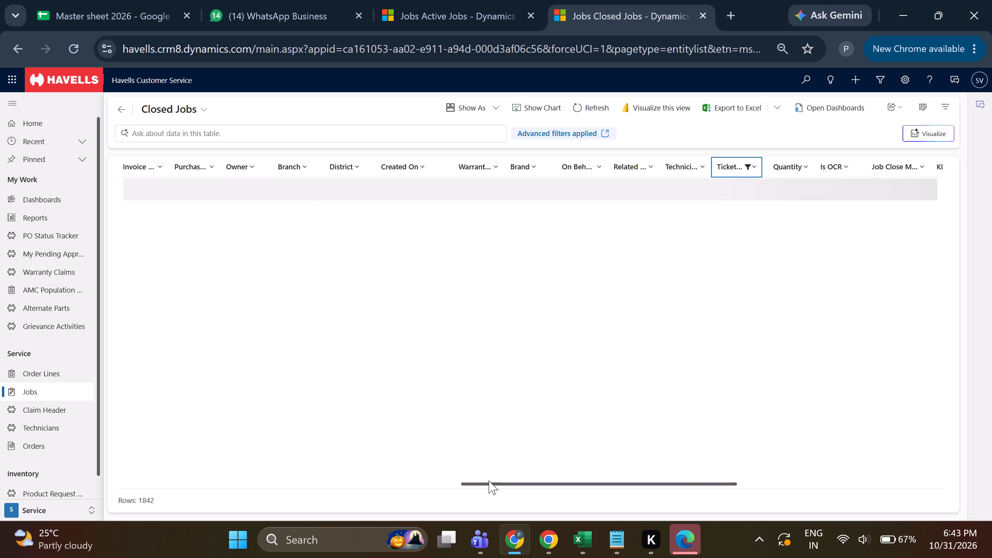
left_click_drag(479, 485, 102, 470)
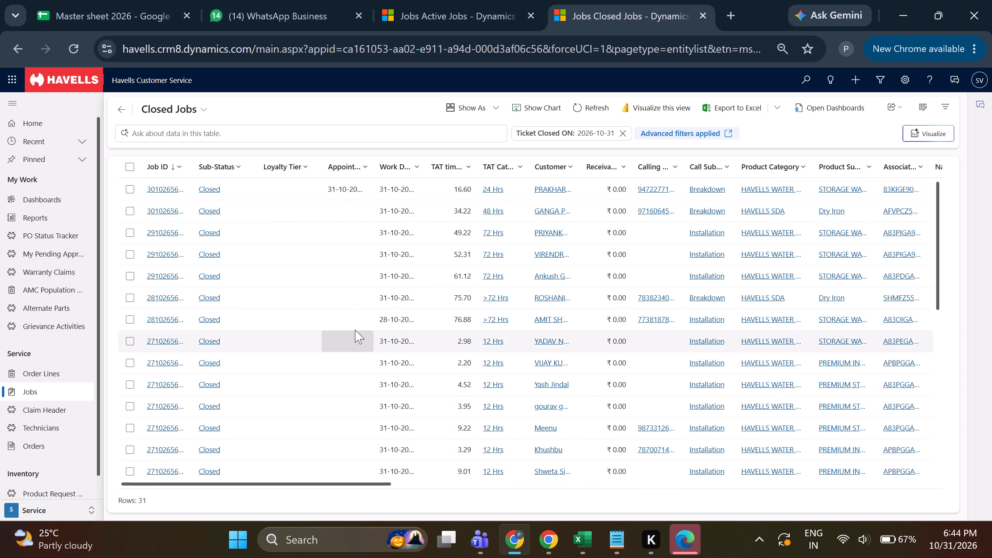
scroll(354, 330, "down", 3)
scroll(301, 397, "down", 4)
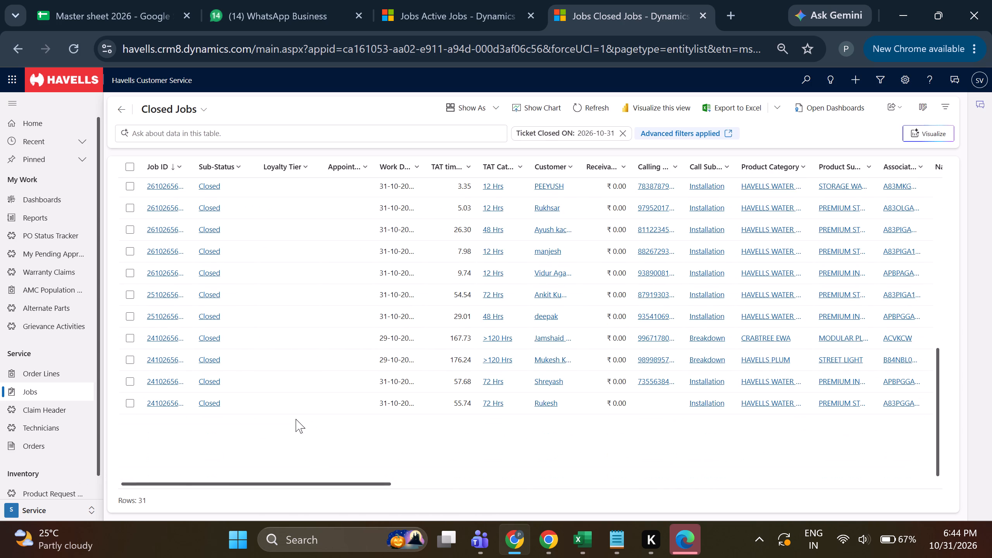
scroll(307, 397, "up", 11)
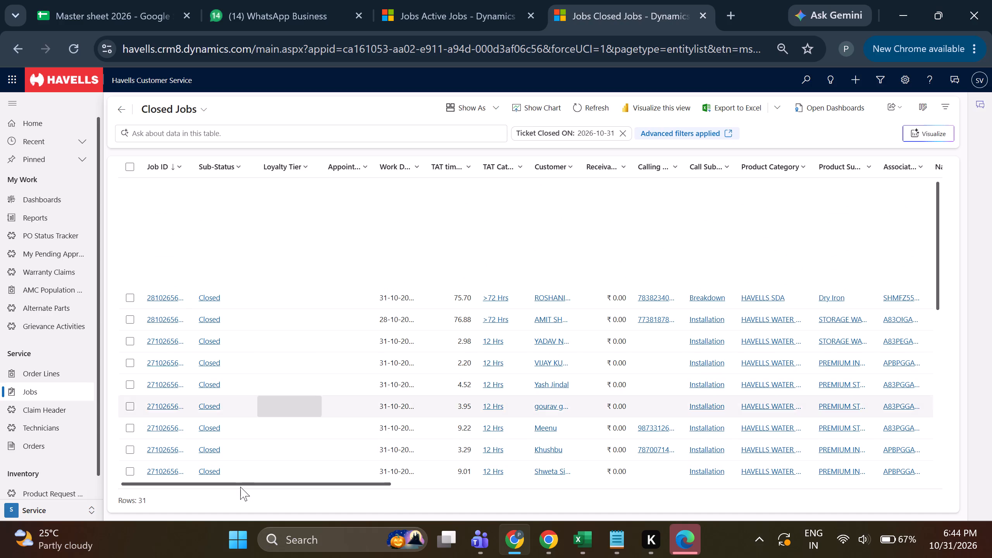
Reopen the Active Jobs list and filter it to jobs whose Sub-Status equals Work Done SMS.
left_click(120, 106)
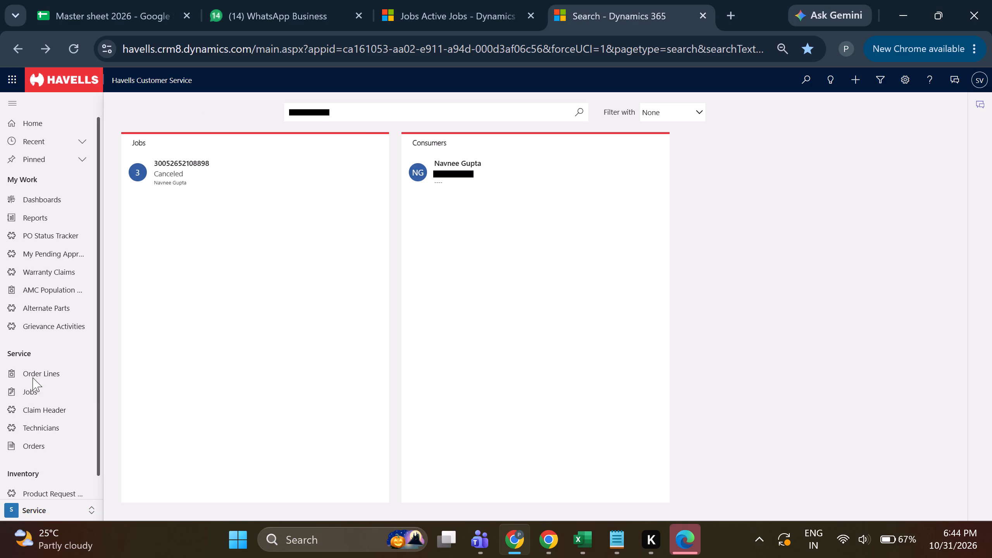
left_click(33, 393)
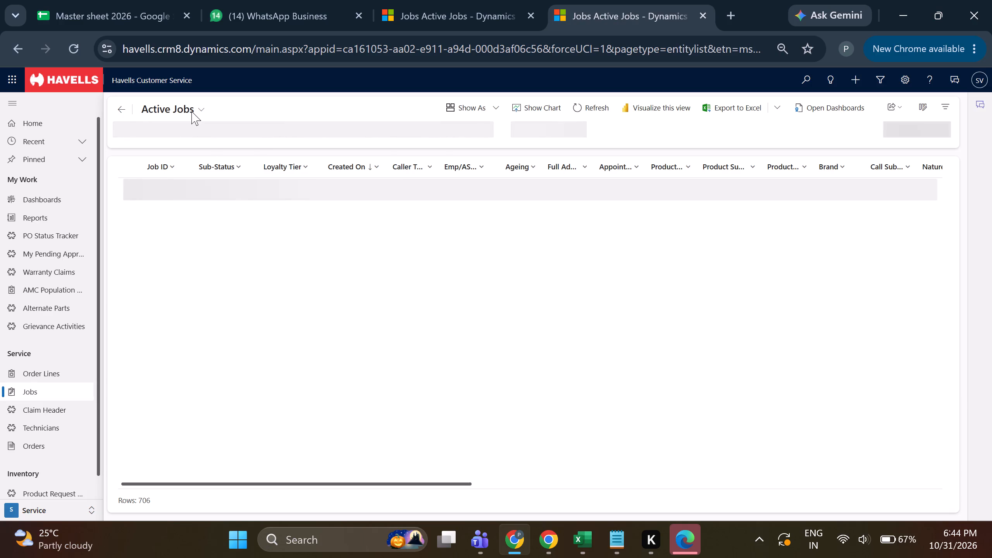
left_click(239, 166)
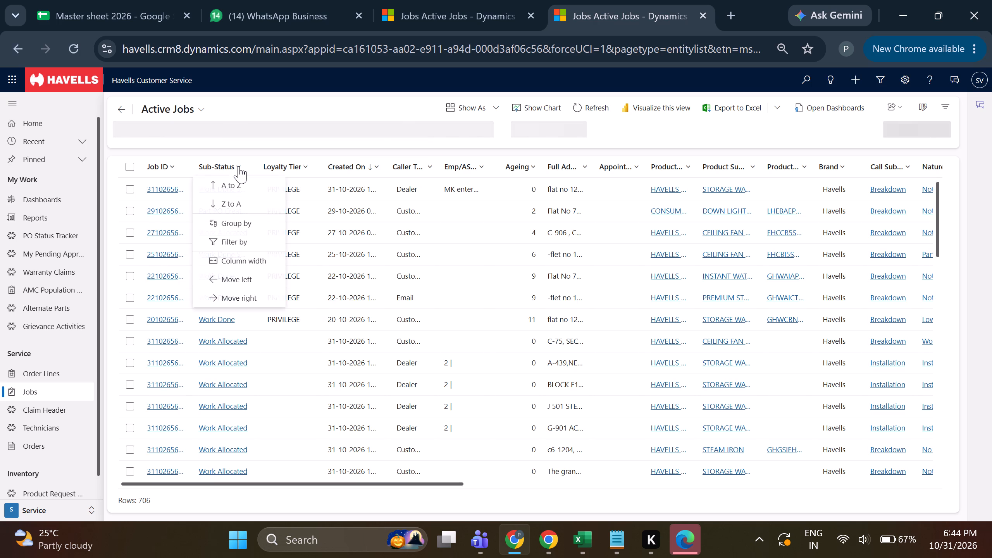
left_click(235, 167)
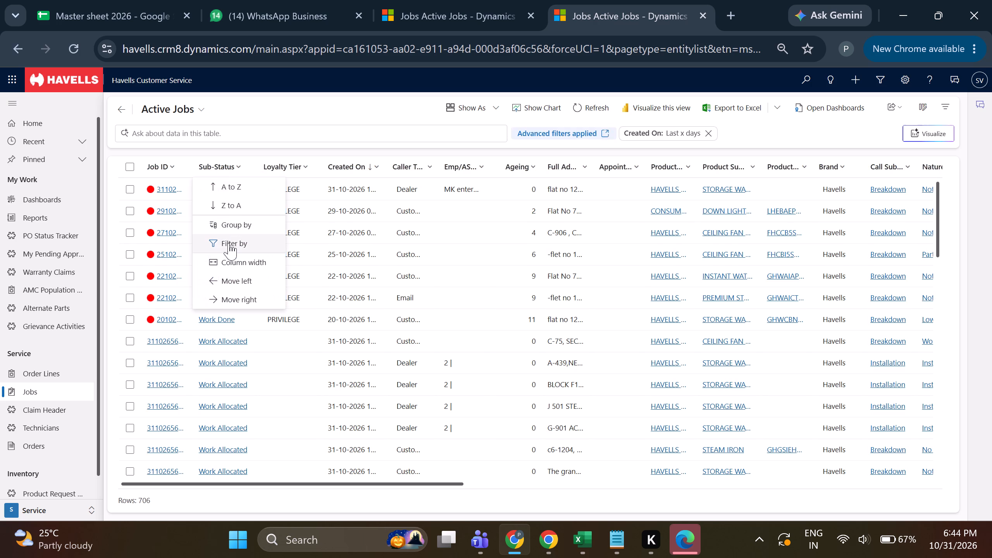
left_click(229, 245)
type("work")
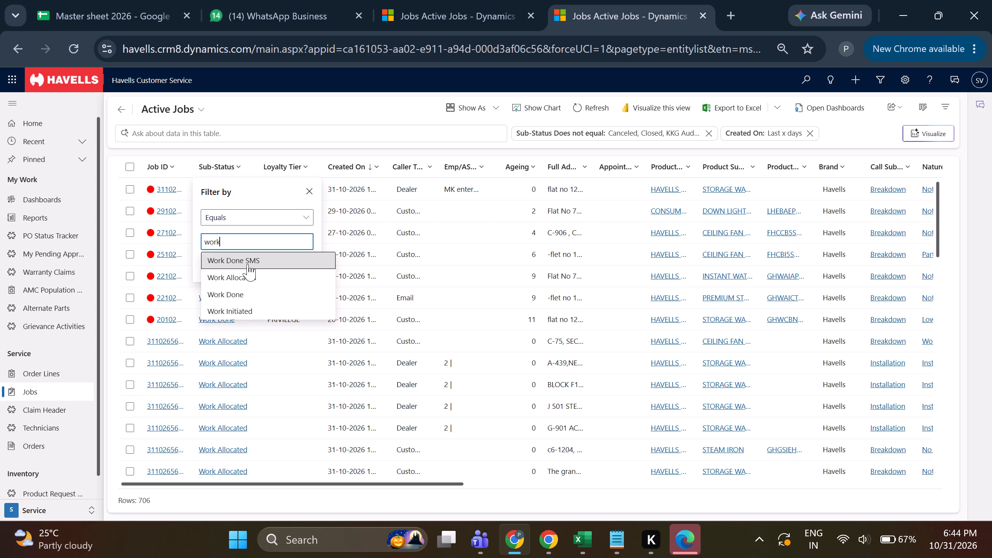
left_click(255, 263)
left_click(248, 280)
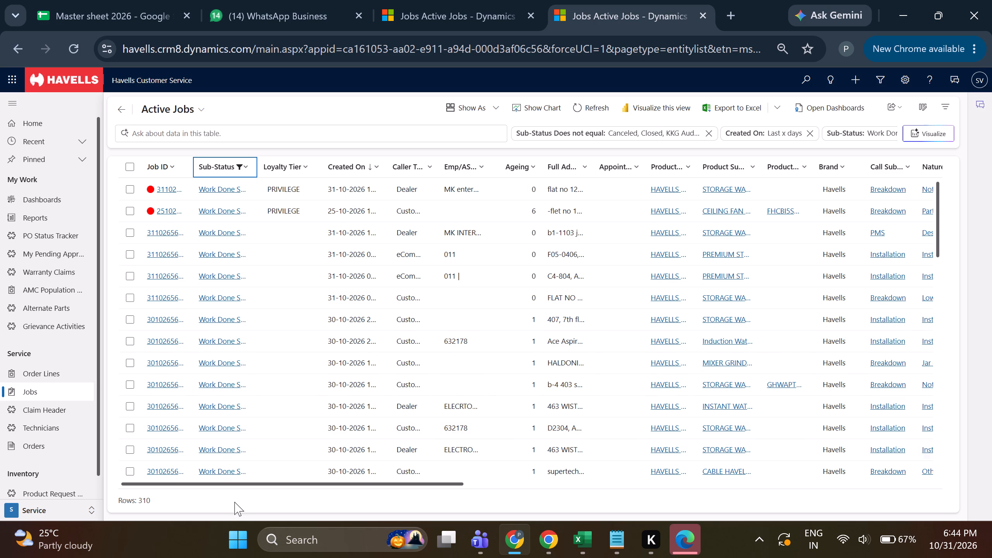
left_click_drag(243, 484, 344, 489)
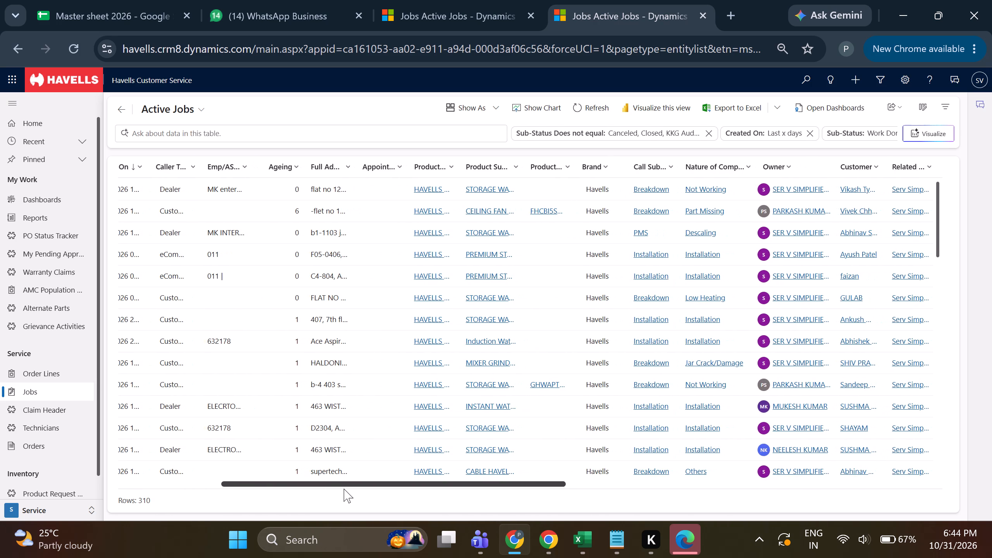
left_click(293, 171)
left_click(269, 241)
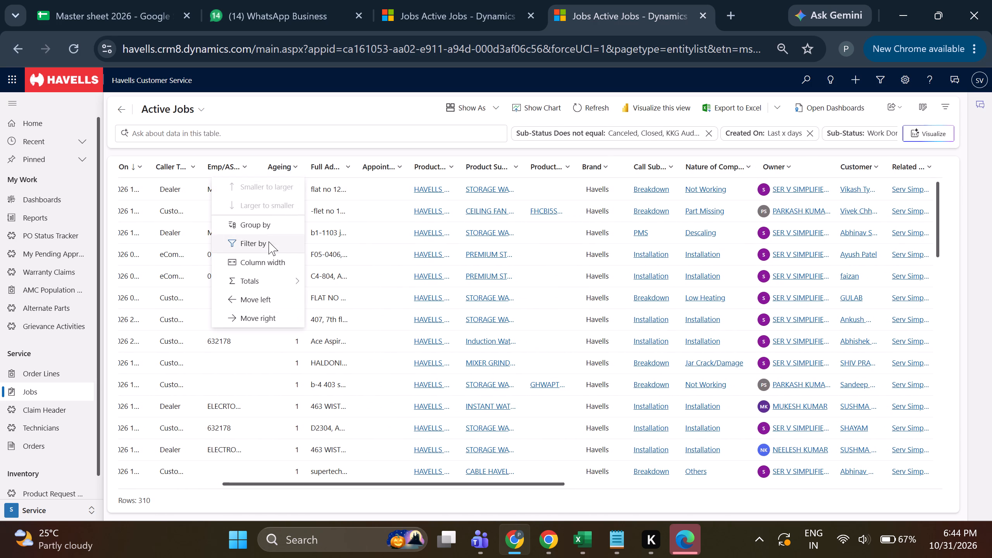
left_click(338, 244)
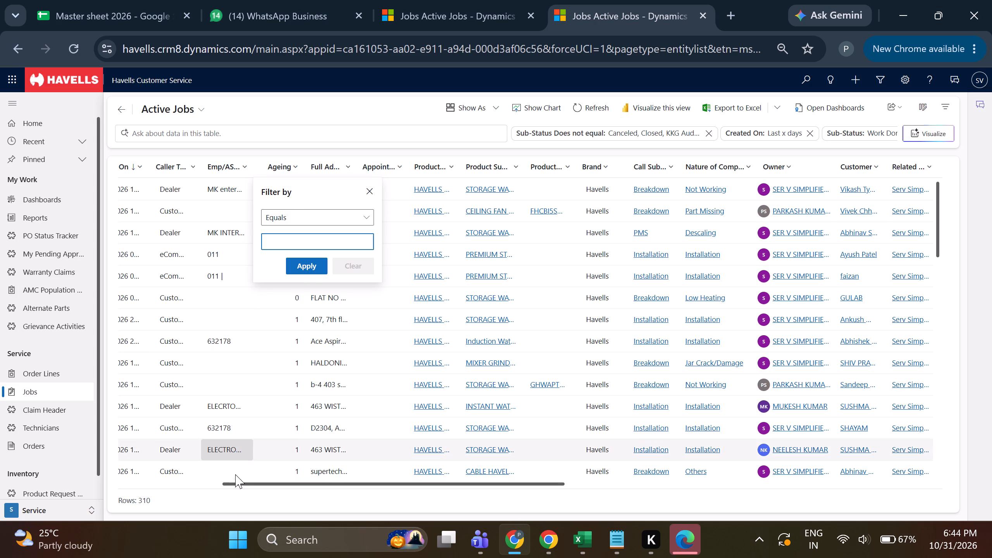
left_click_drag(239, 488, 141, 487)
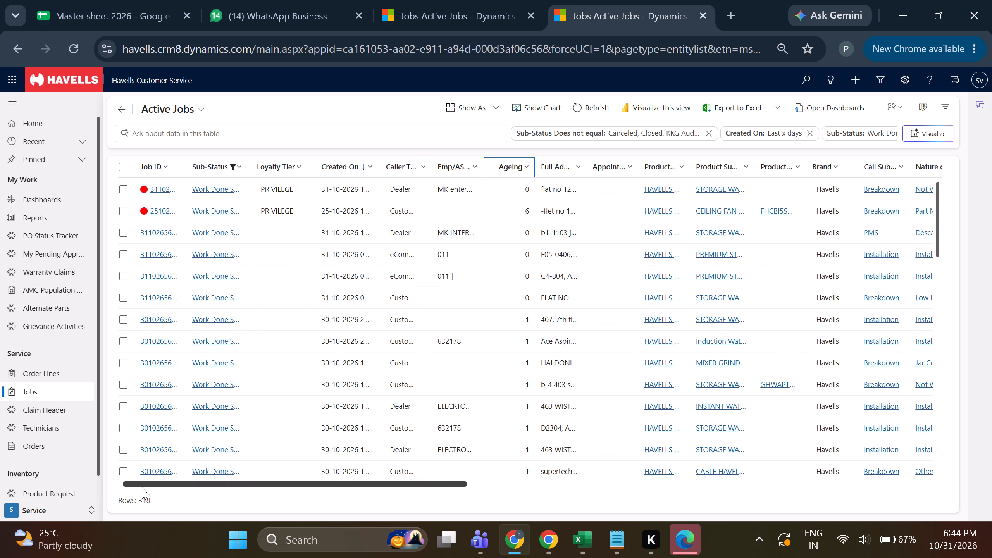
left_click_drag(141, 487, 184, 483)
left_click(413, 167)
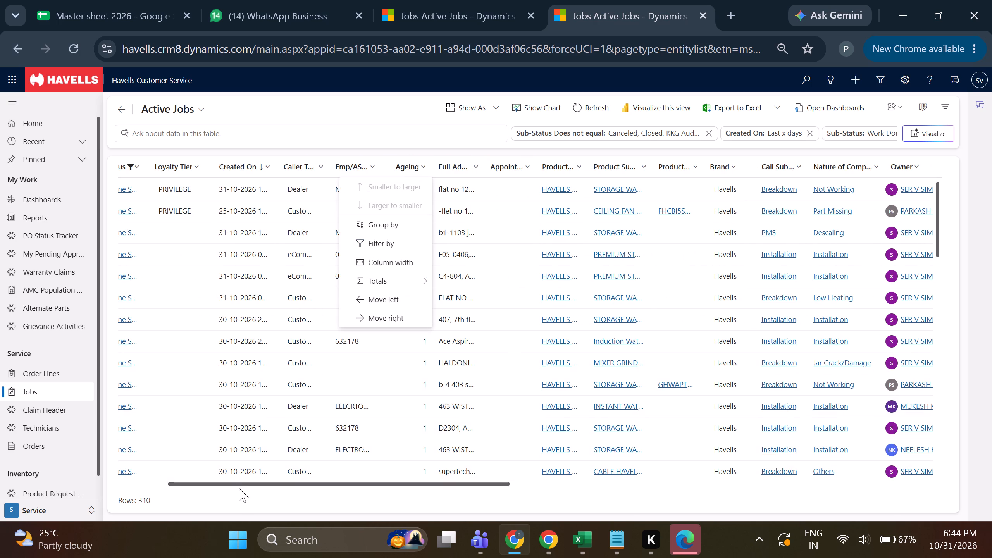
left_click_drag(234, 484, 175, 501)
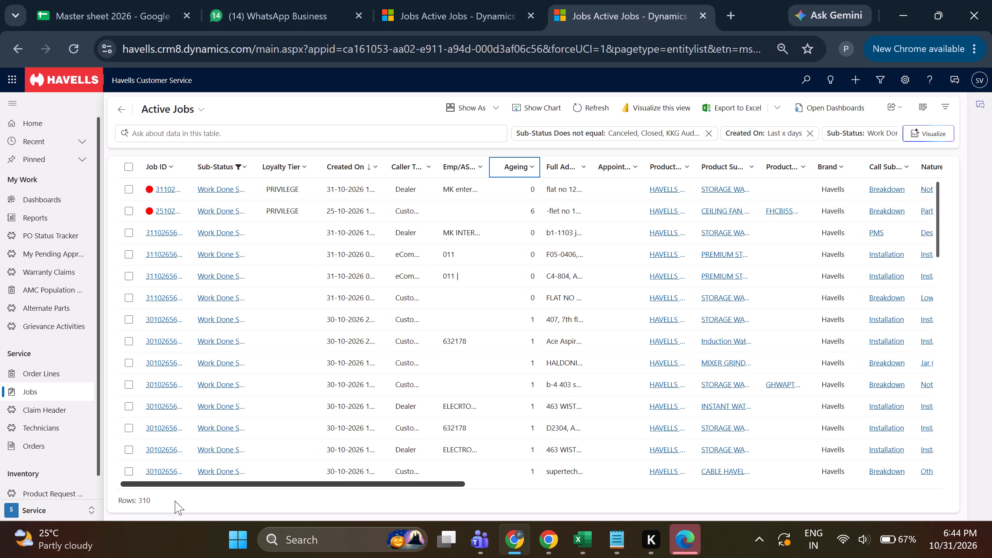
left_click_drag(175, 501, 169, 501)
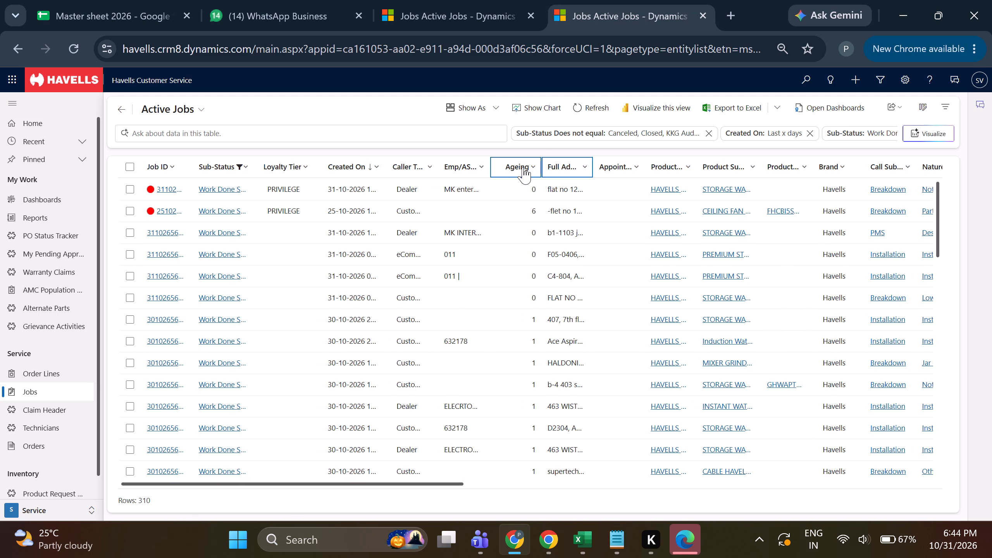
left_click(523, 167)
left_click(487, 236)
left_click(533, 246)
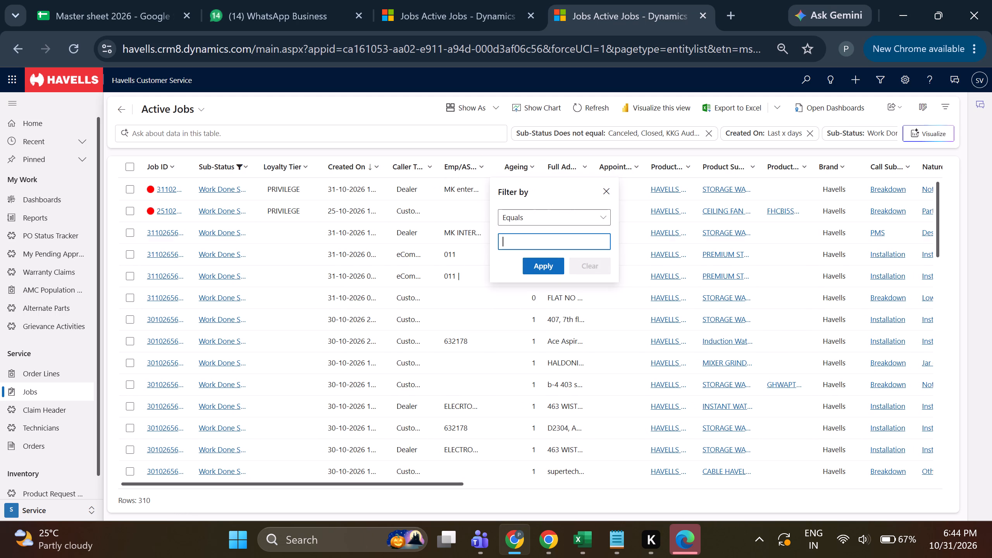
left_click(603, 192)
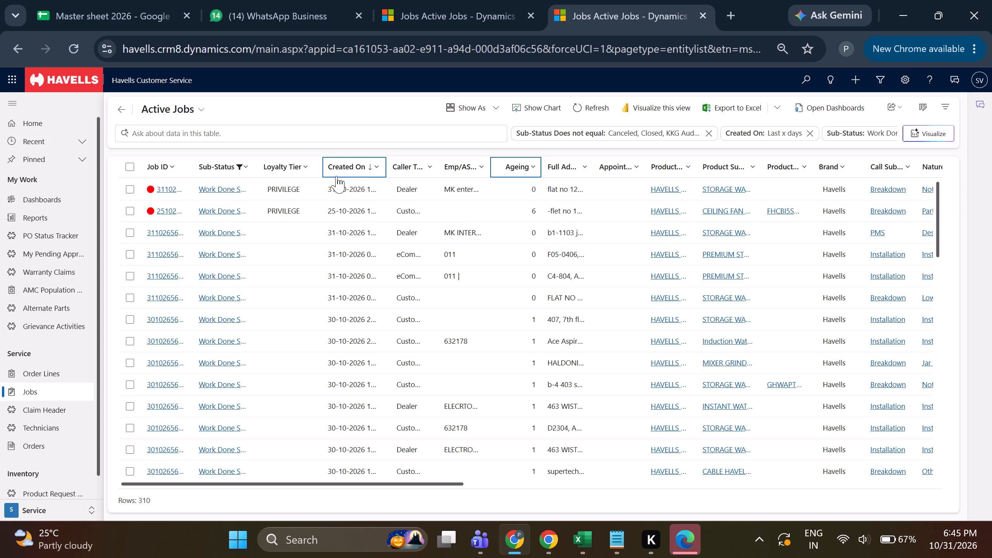
Filter the Work Done SMS jobs by the Created On date 31-10-2026 and review the filtered list.
left_click_drag(312, 482, 554, 484)
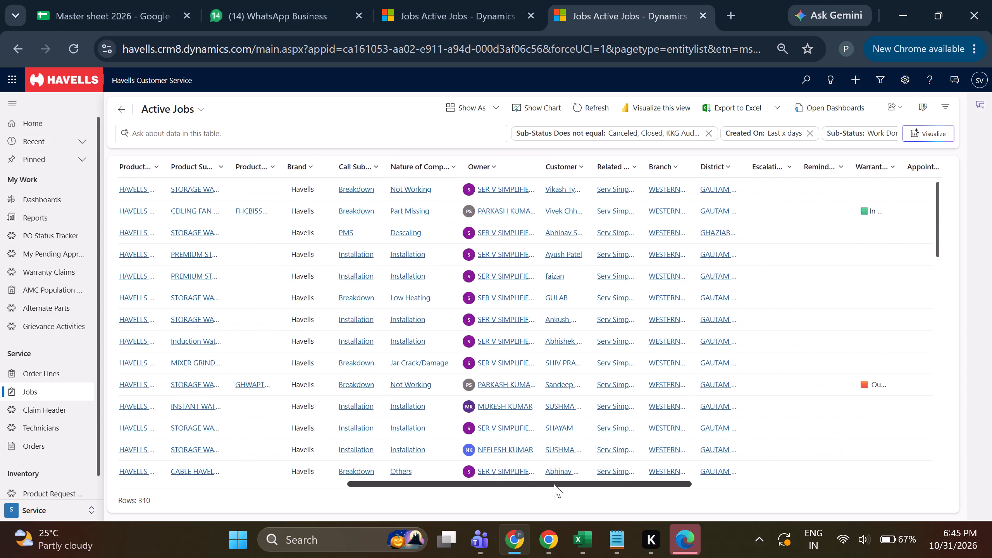
left_click_drag(554, 484, 774, 475)
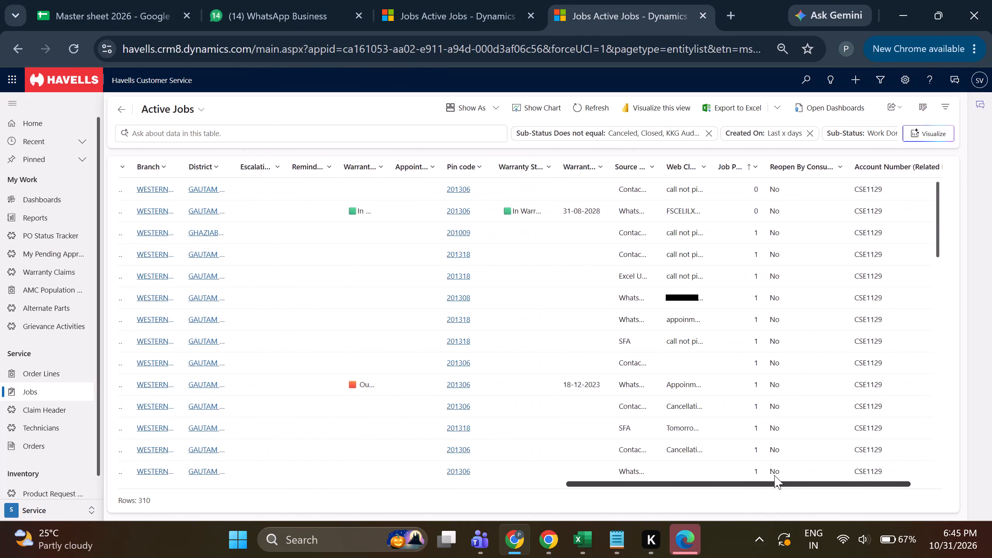
left_click_drag(774, 475, 783, 480)
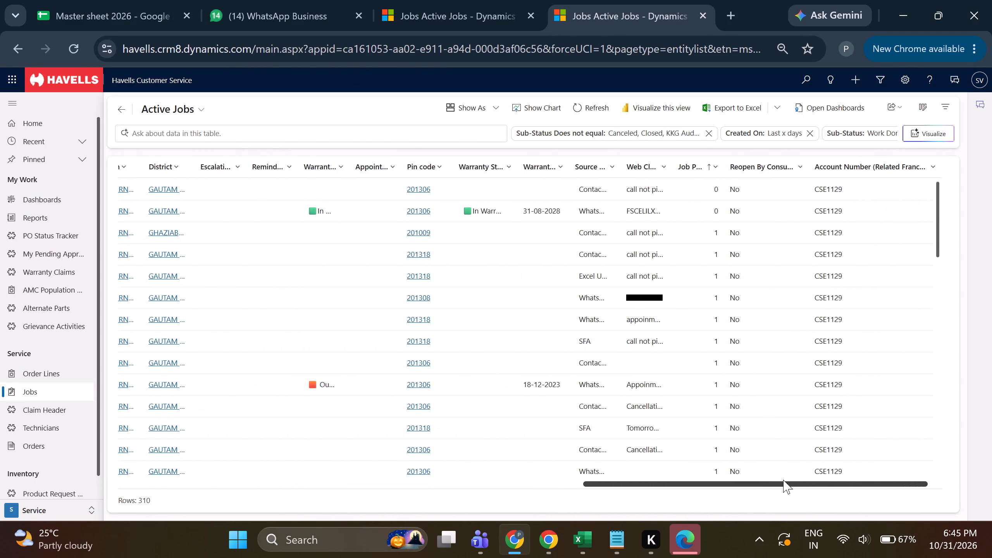
left_click_drag(783, 480, 307, 530)
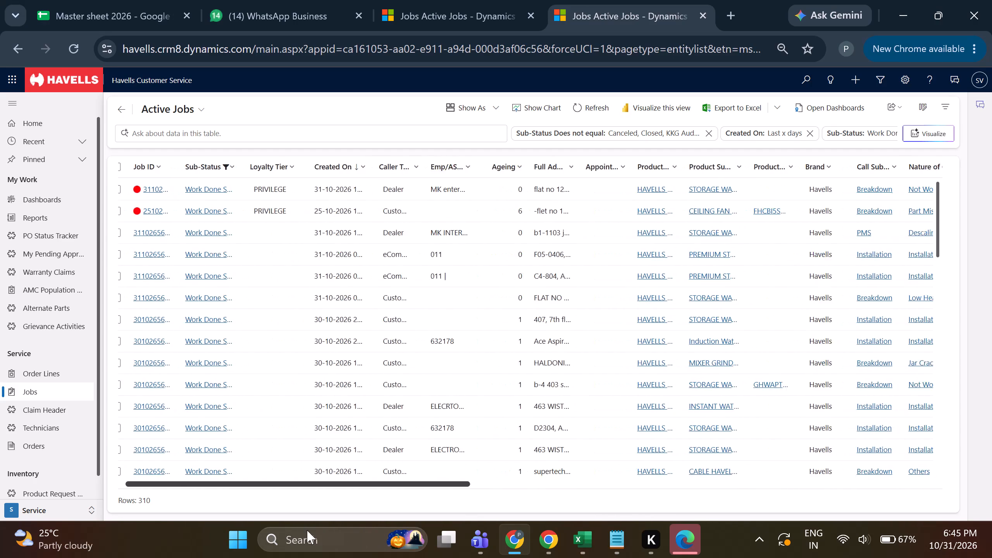
left_click_drag(307, 530, 274, 529)
left_click(366, 168)
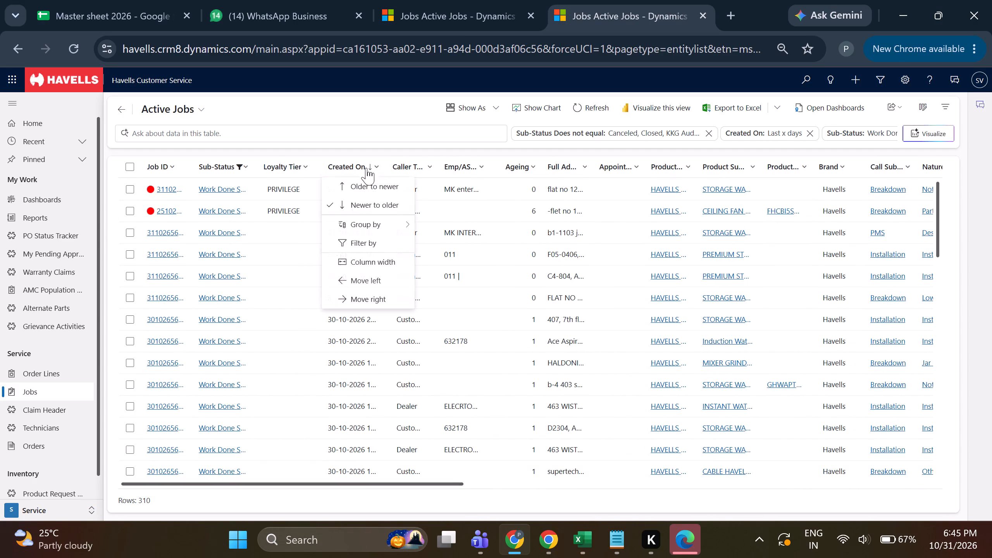
left_click(383, 243)
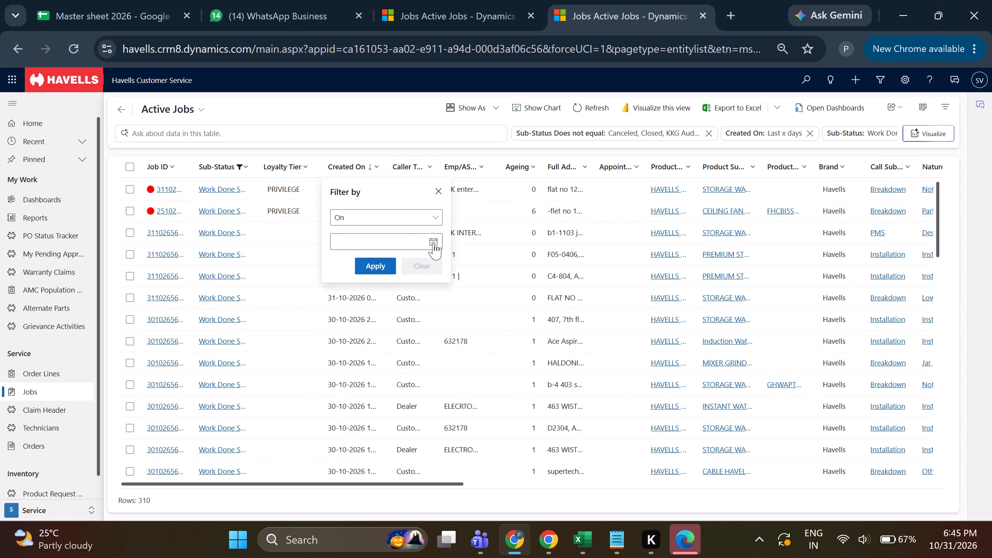
left_click(434, 241)
left_click(434, 351)
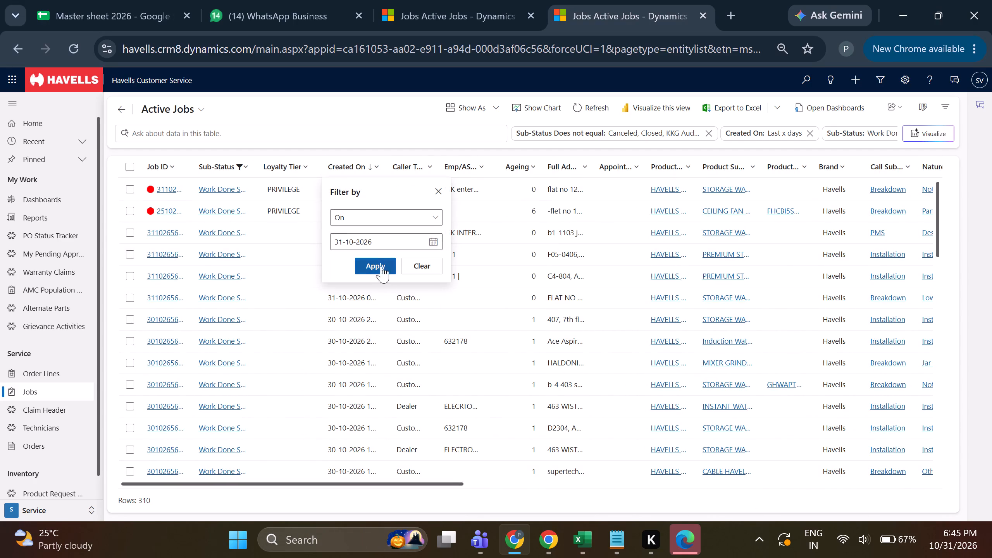
left_click(394, 217)
left_click(387, 252)
left_click(384, 266)
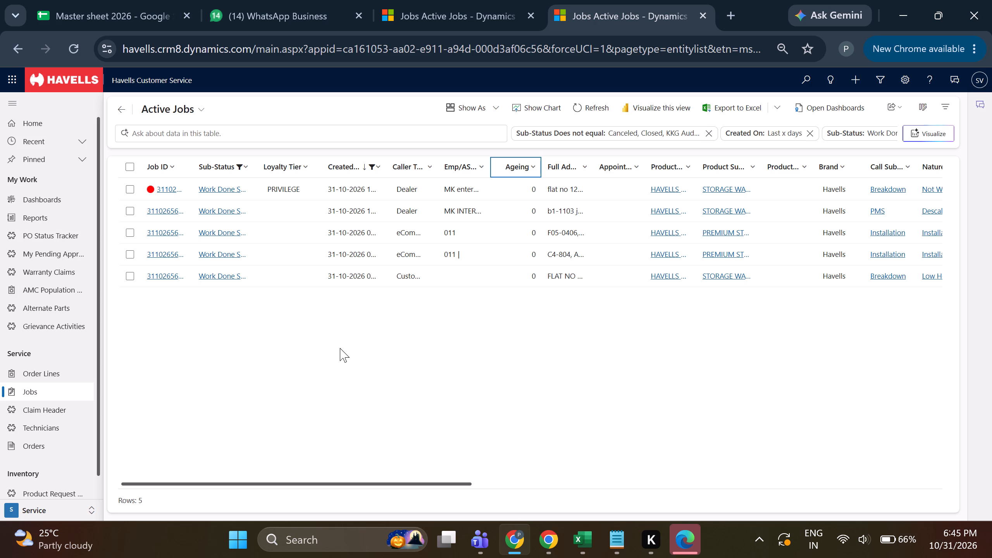
Leave the filtered results and reopen the Active Jobs list without the Sub-Status and date column filters.
left_click(119, 110)
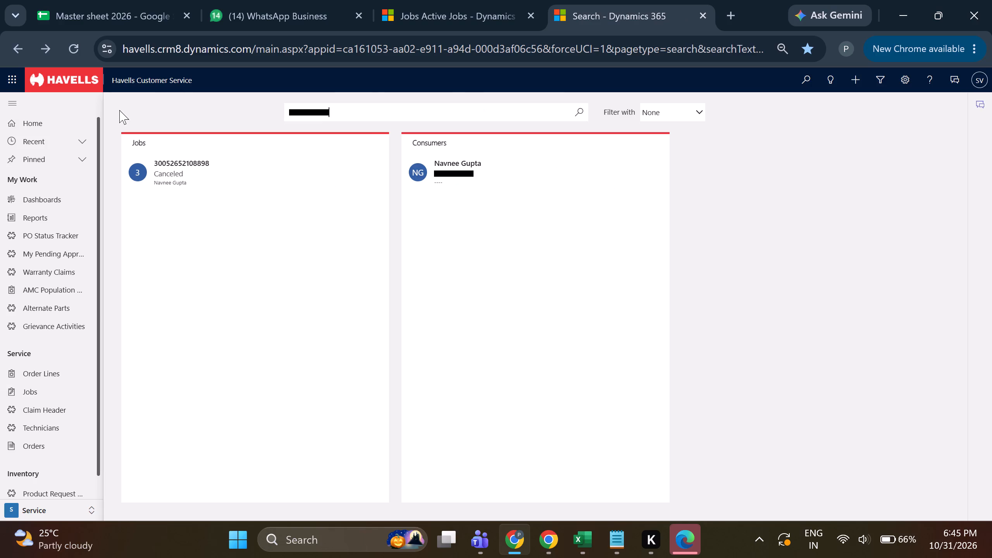
left_click(60, 389)
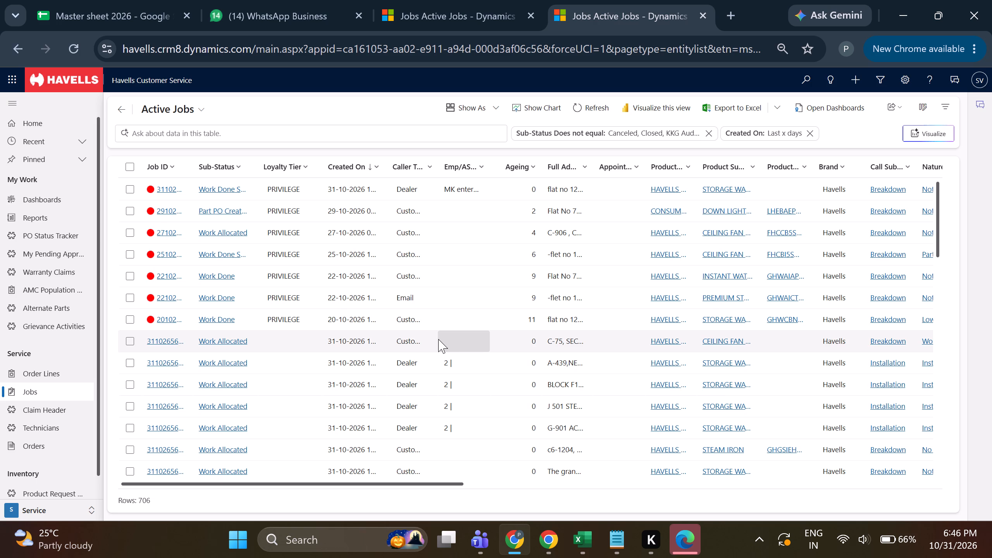
left_click(436, 0)
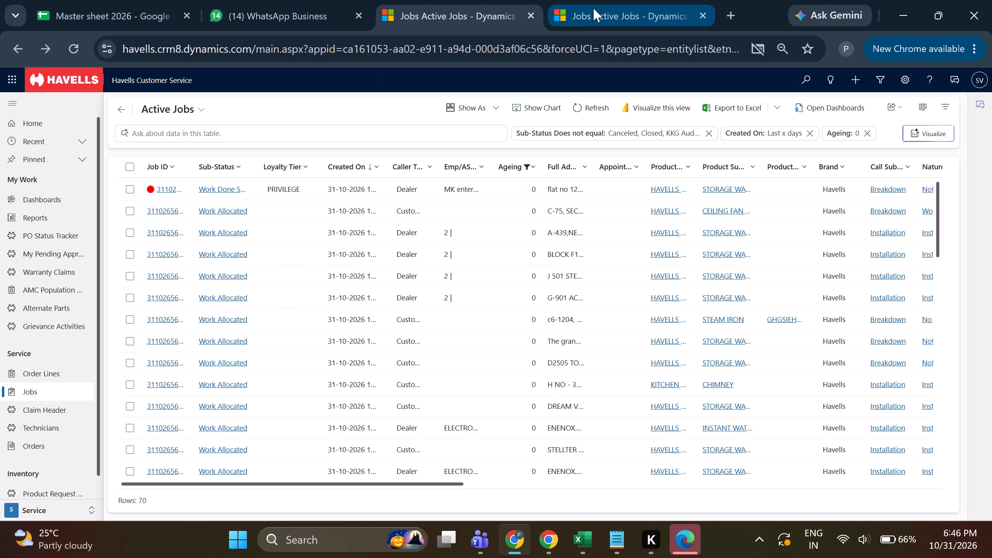
left_click_drag(322, 487, 341, 487)
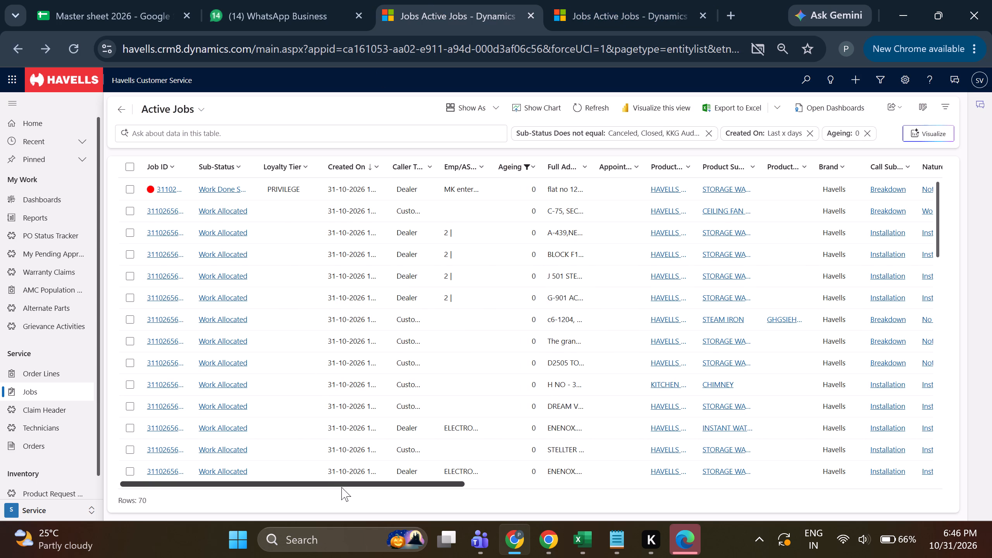
left_click_drag(341, 487, 432, 495)
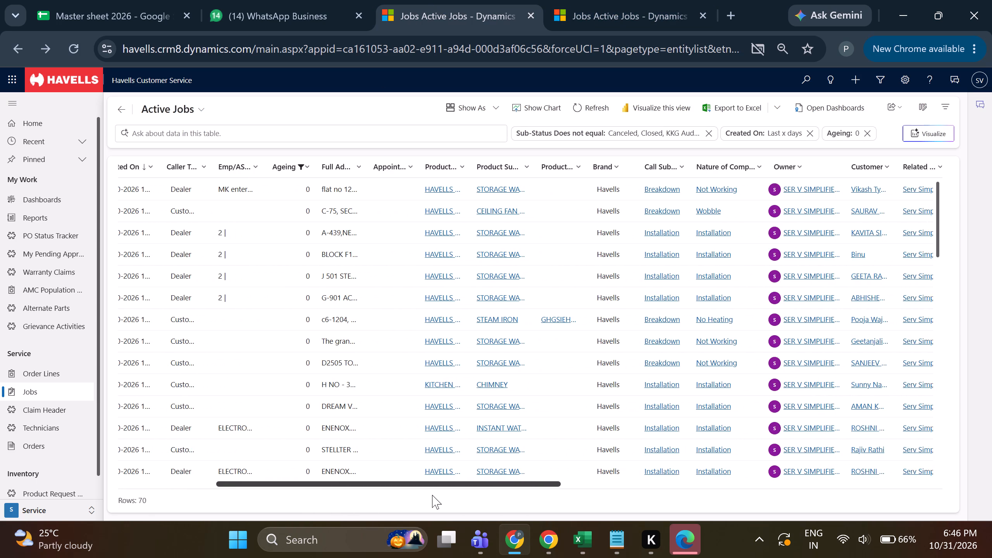
left_click_drag(432, 495, 732, 479)
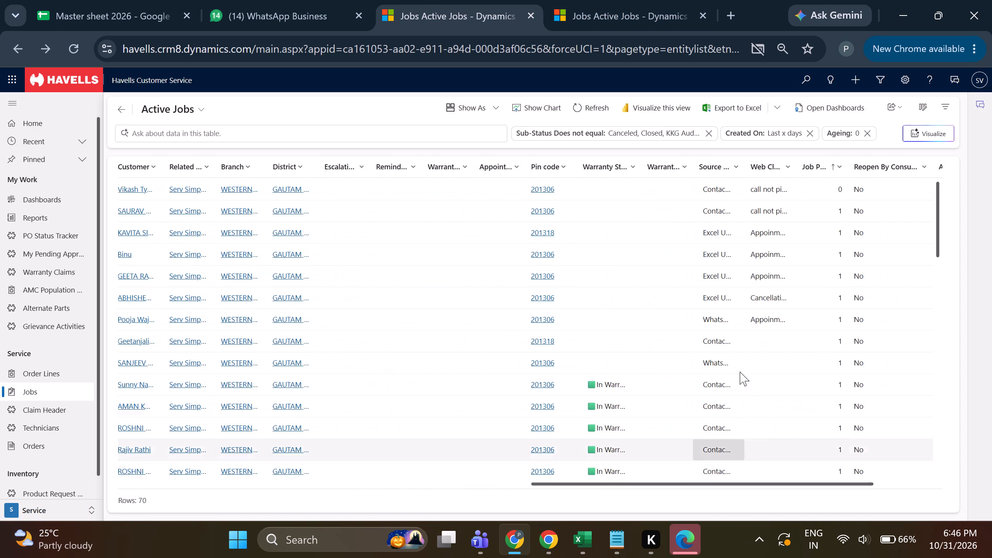
double_click(768, 343)
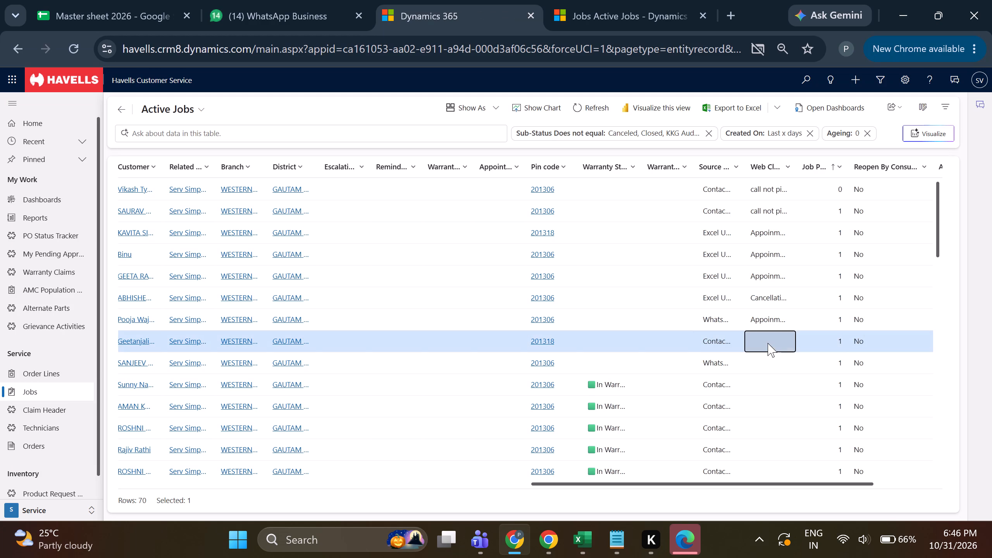
double_click(773, 343)
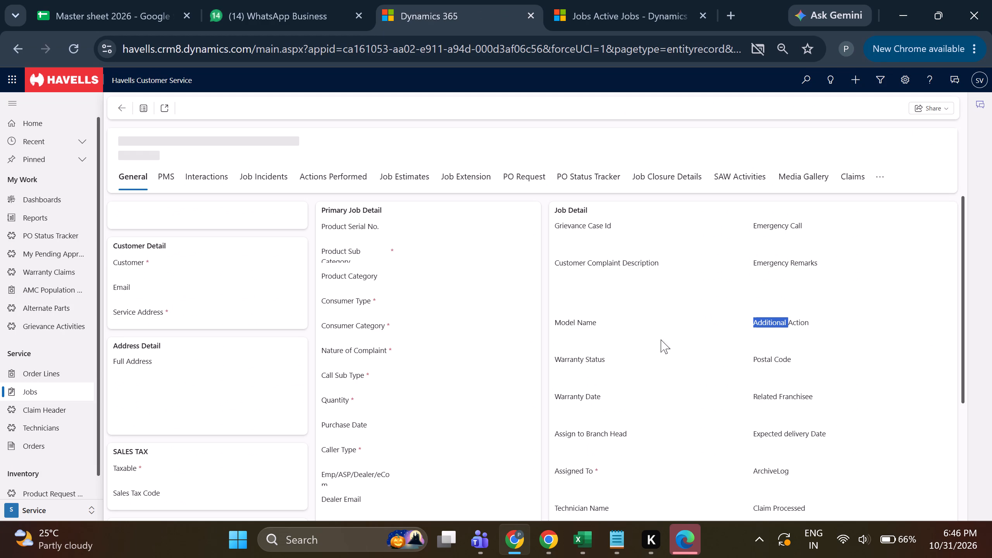
left_click(701, 215)
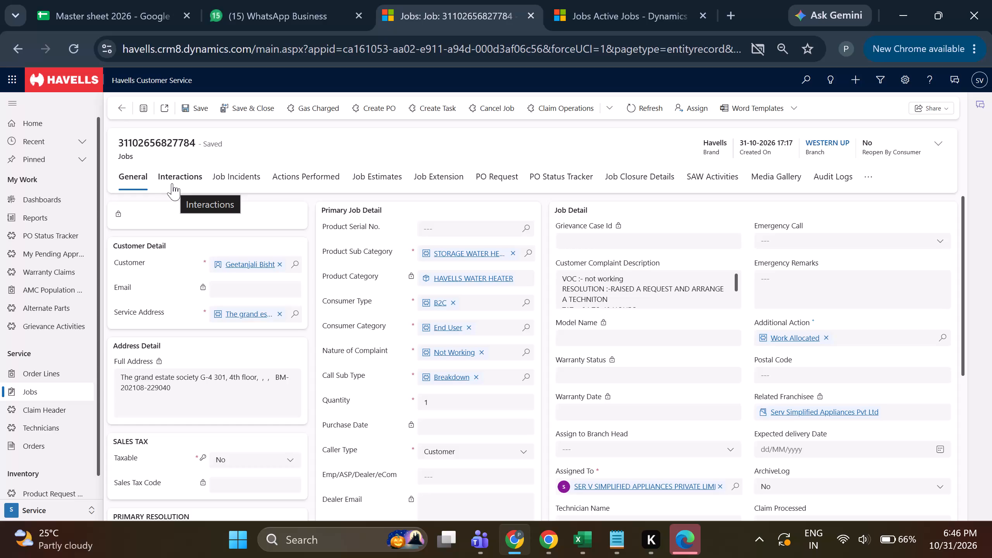
Start a new phone call in the job's Interactions section with Contact Preference set to Registered Number, ready for the caller number.
left_click(172, 188)
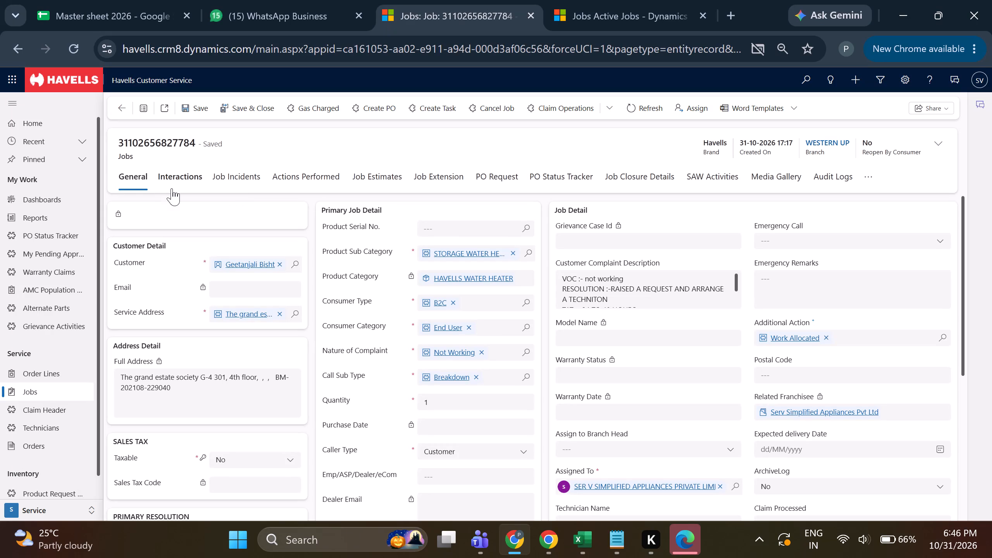
left_click(134, 187)
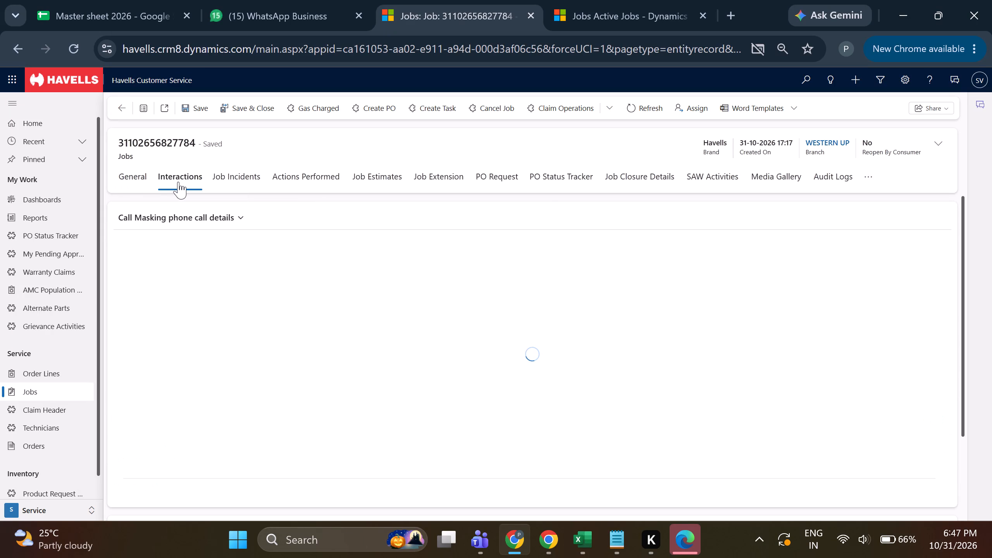
left_click(178, 182)
left_click(703, 223)
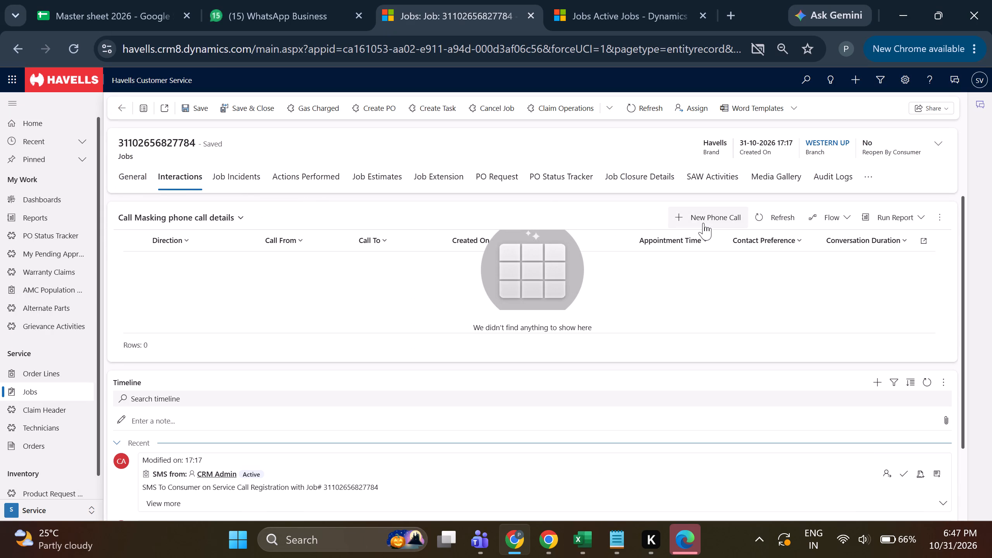
left_click(873, 141)
left_click(872, 185)
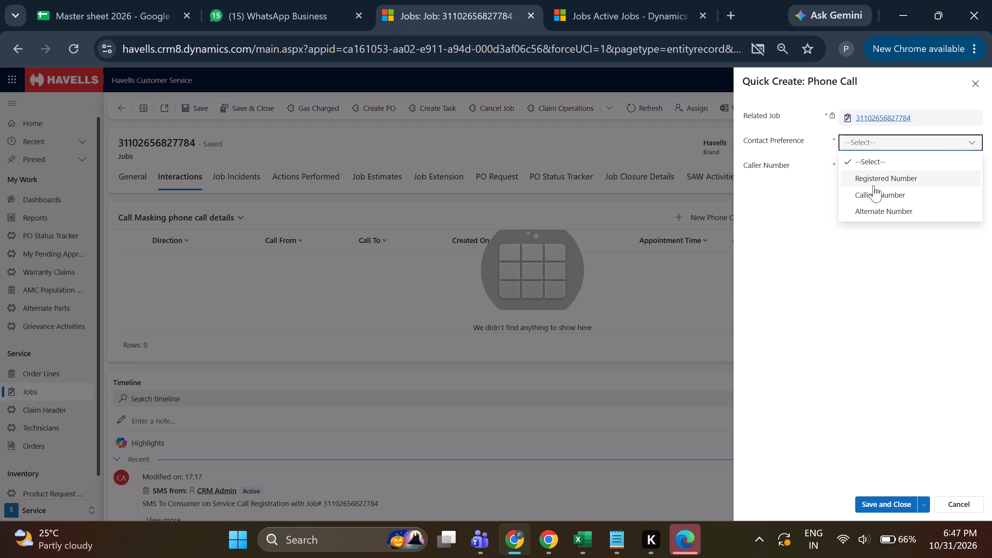
left_click(885, 168)
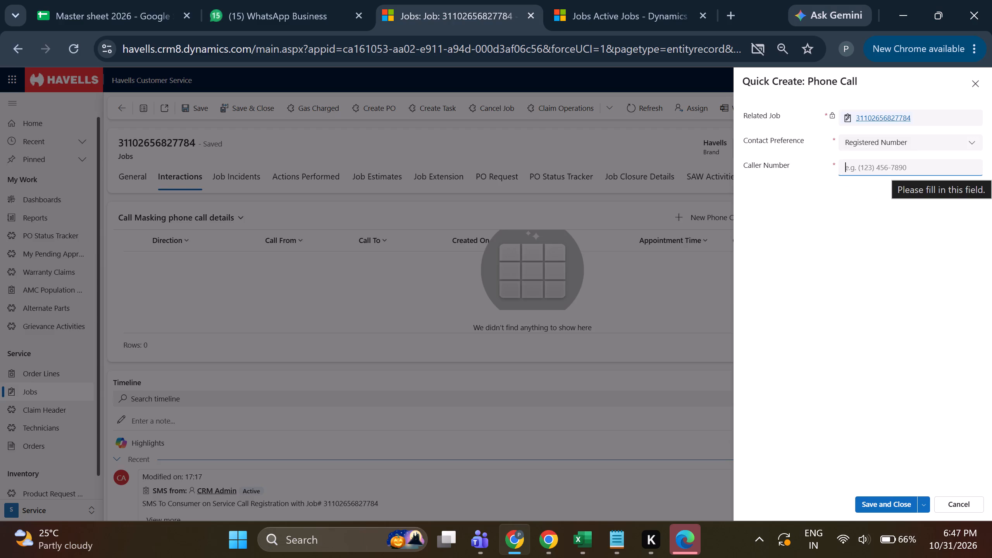
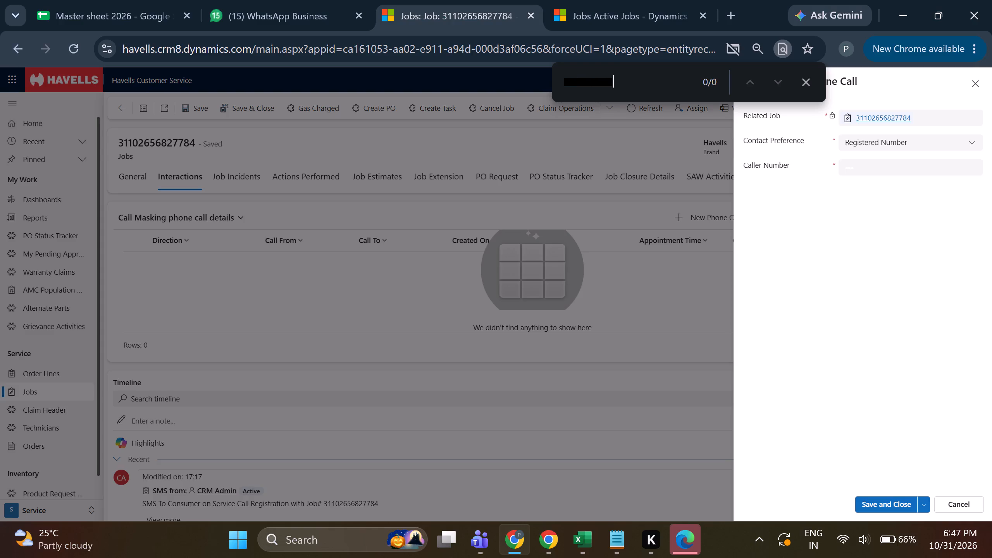
double_click(644, 77)
key("ctrl+c")
left_click(887, 155)
left_click(897, 162)
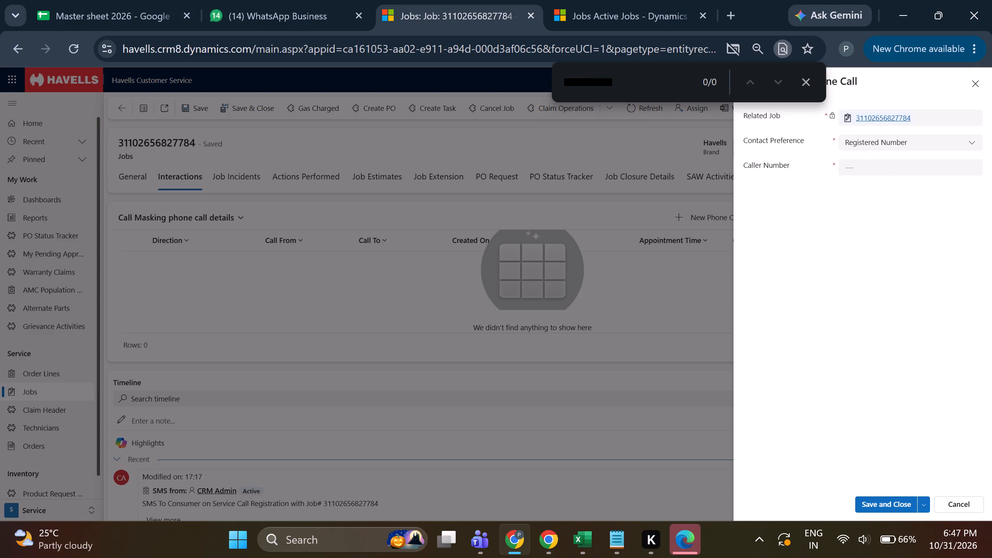
key("ctrl+c")
left_click(902, 168)
key("ctrl+v")
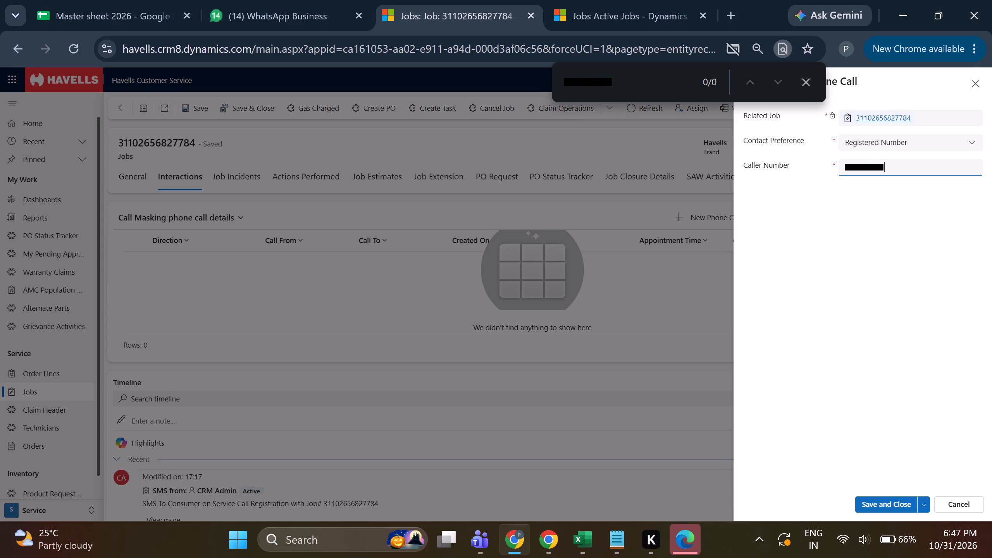
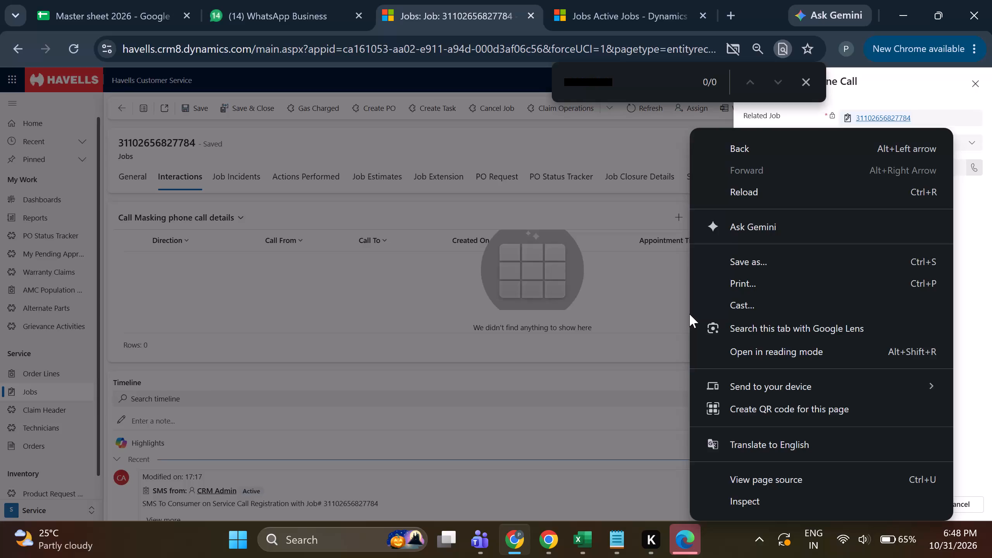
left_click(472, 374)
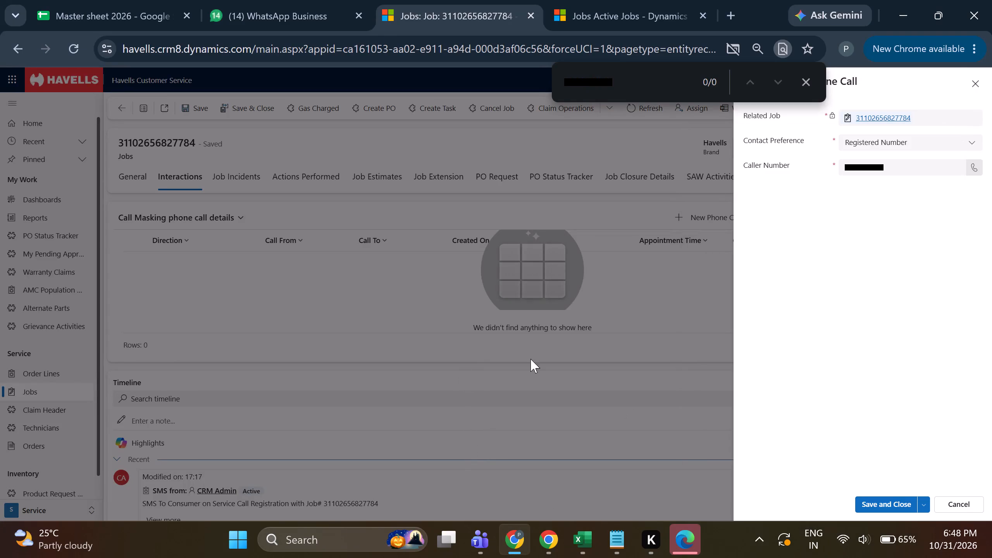
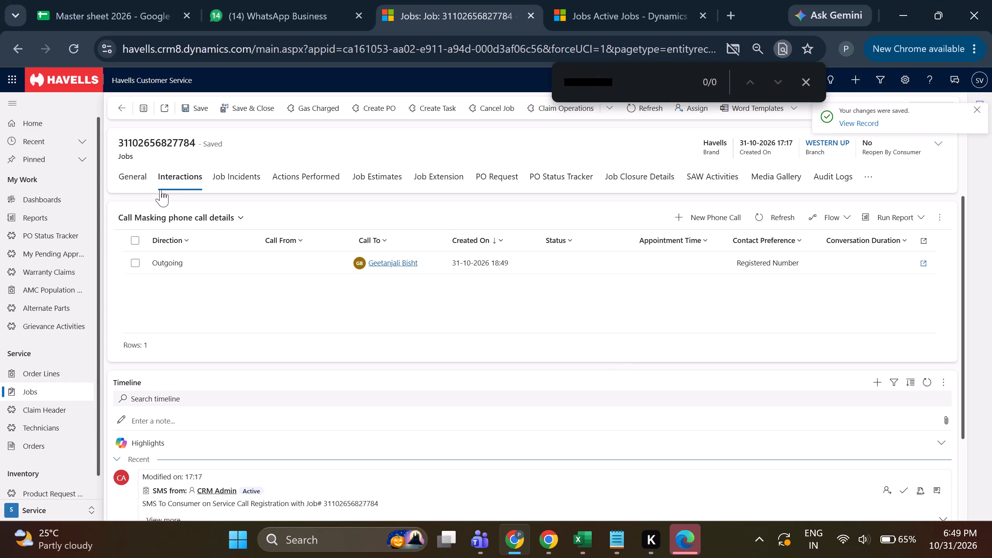
left_click(138, 182)
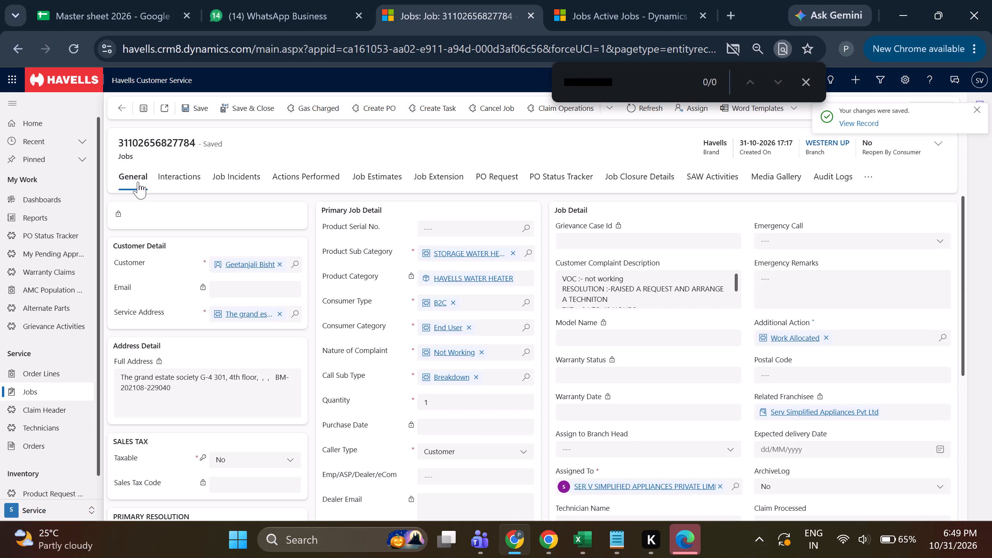
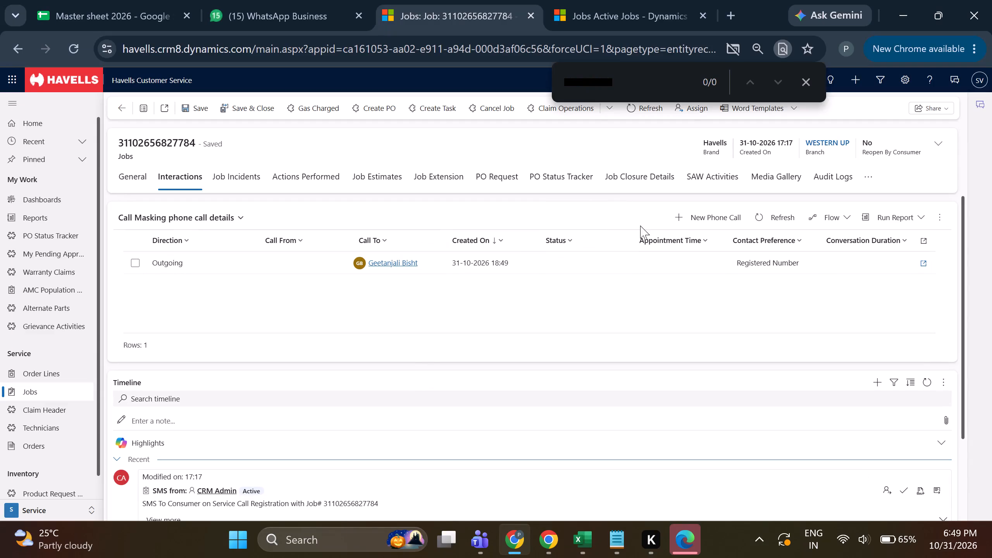
left_click(682, 212)
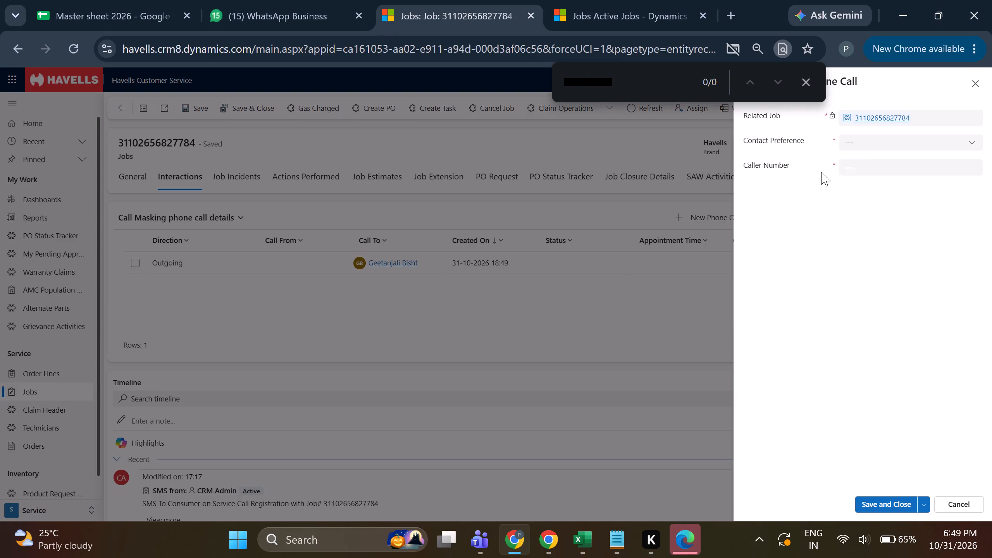
left_click(870, 143)
left_click(873, 179)
left_click(880, 167)
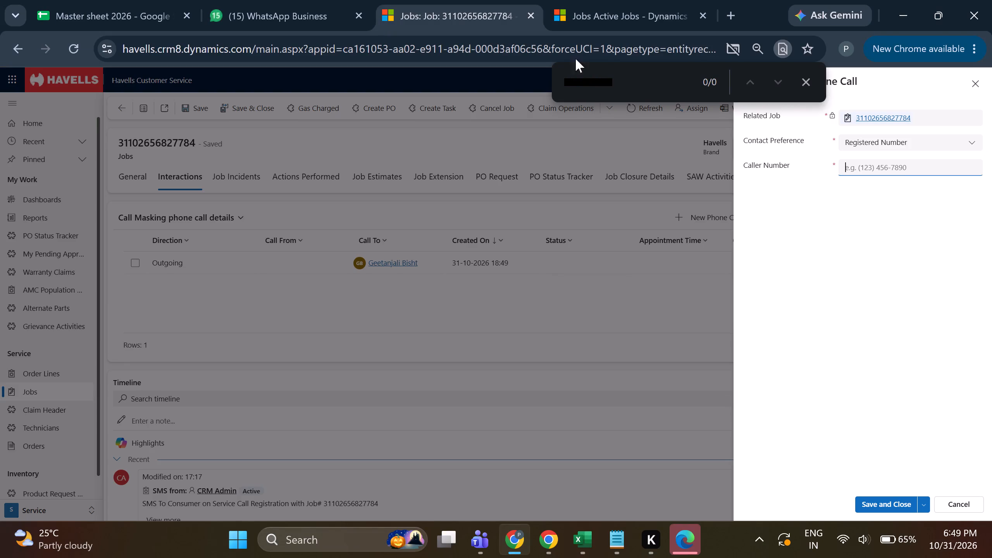
double_click(608, 83)
right_click(608, 83)
left_click(642, 185)
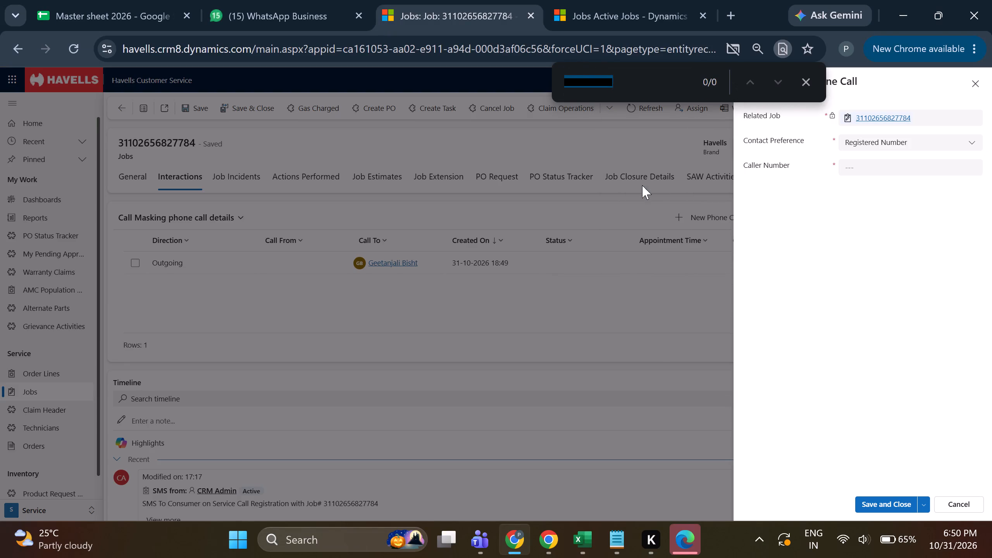
left_click(851, 159)
right_click(858, 166)
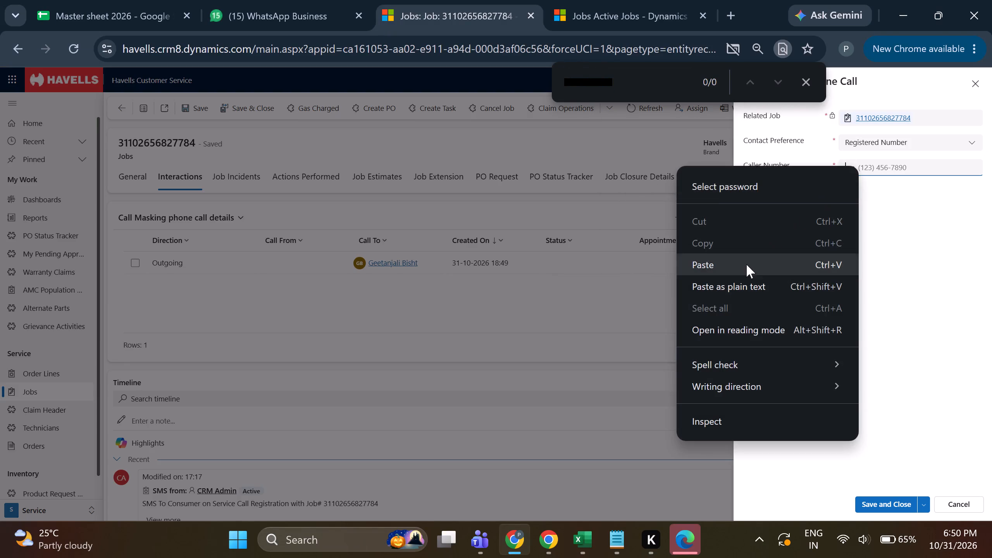
left_click(746, 264)
left_click(869, 502)
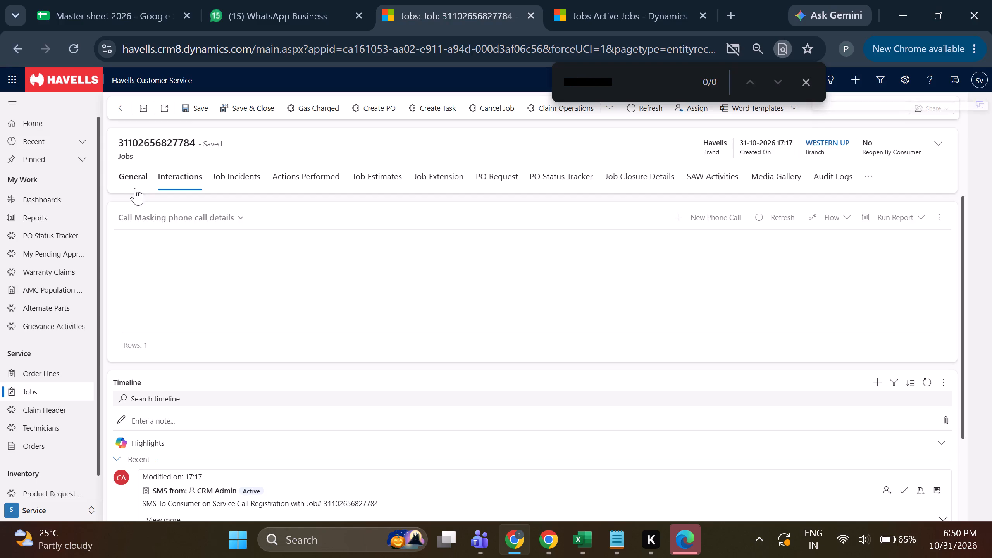
left_click(133, 188)
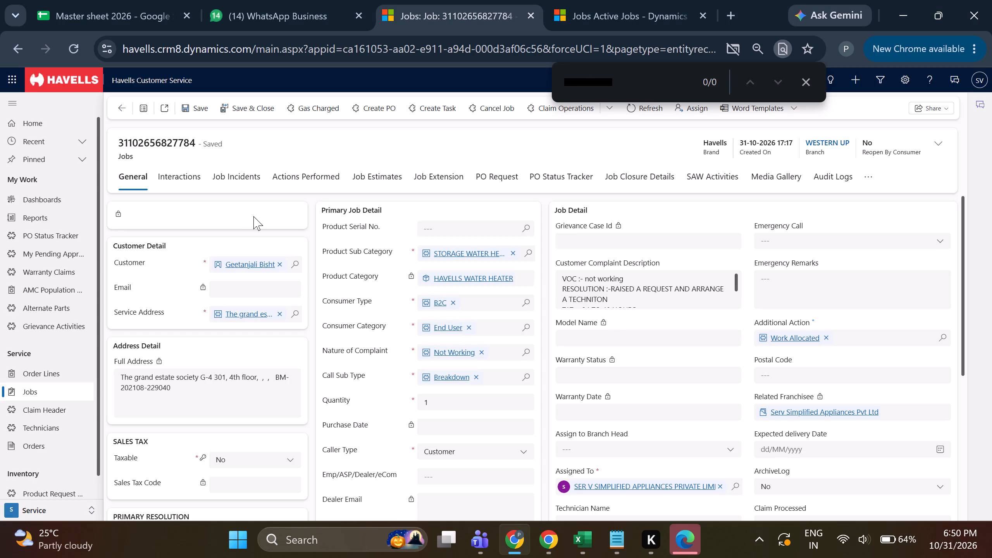
Record "Appoinment set on date 1/11/2026" as consumer remark and repair description in the job's closure details, then save and close the job.
left_click(634, 176)
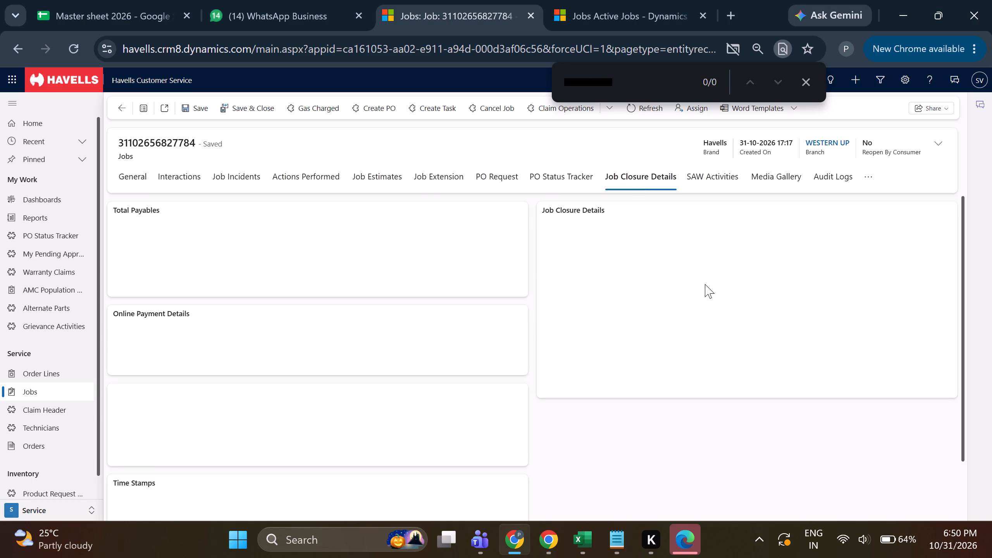
left_click(699, 324)
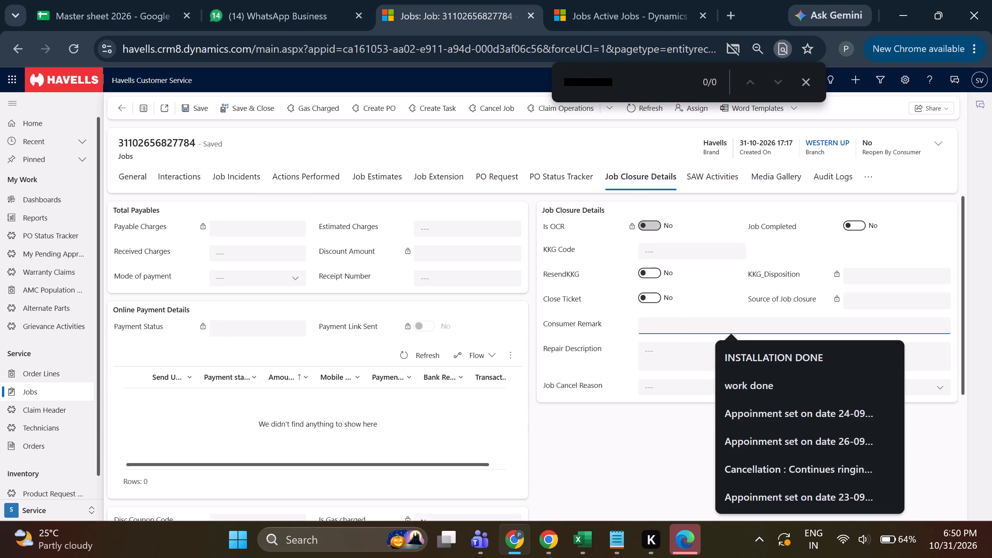
key("a")
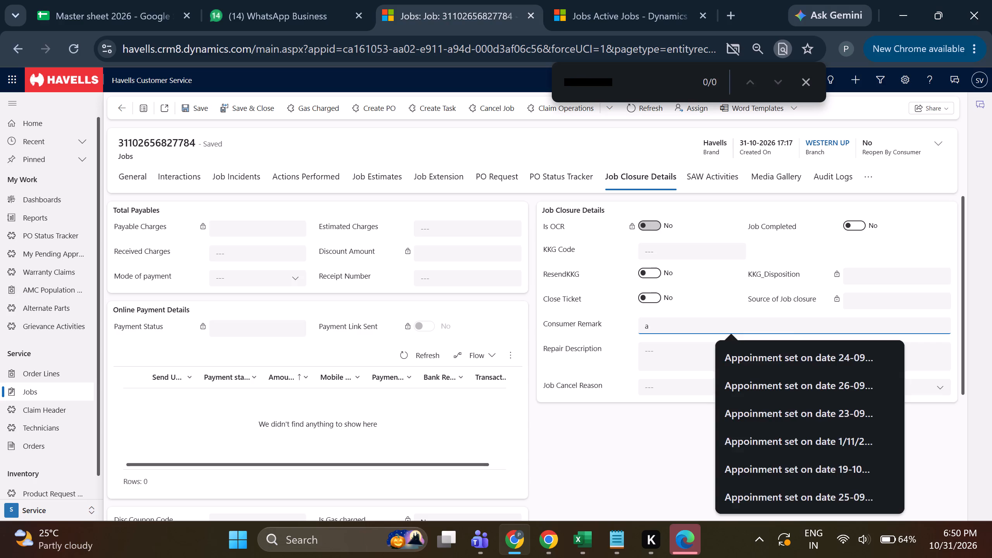
key("BackSpace")
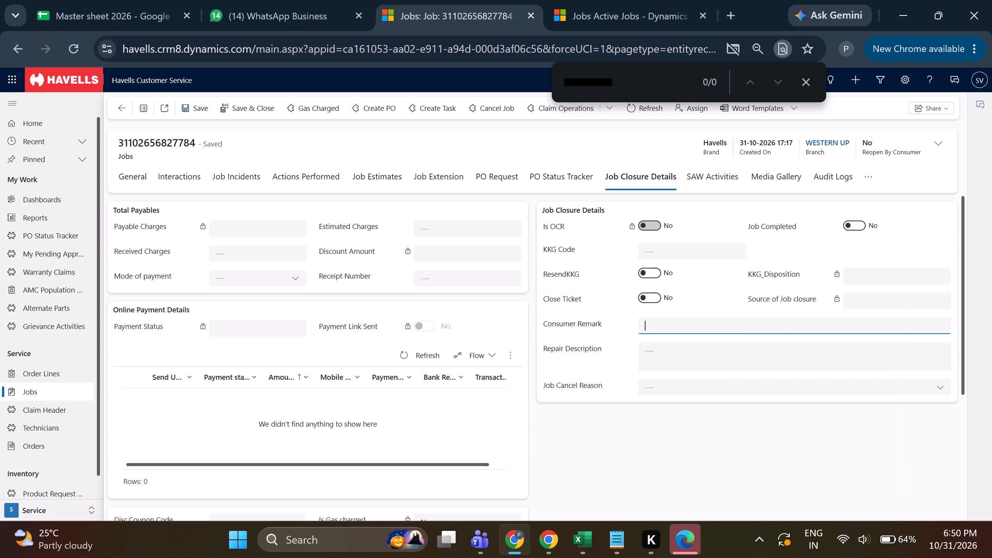
left_click(694, 327)
left_click(772, 418)
left_click_drag(721, 325, 770, 320)
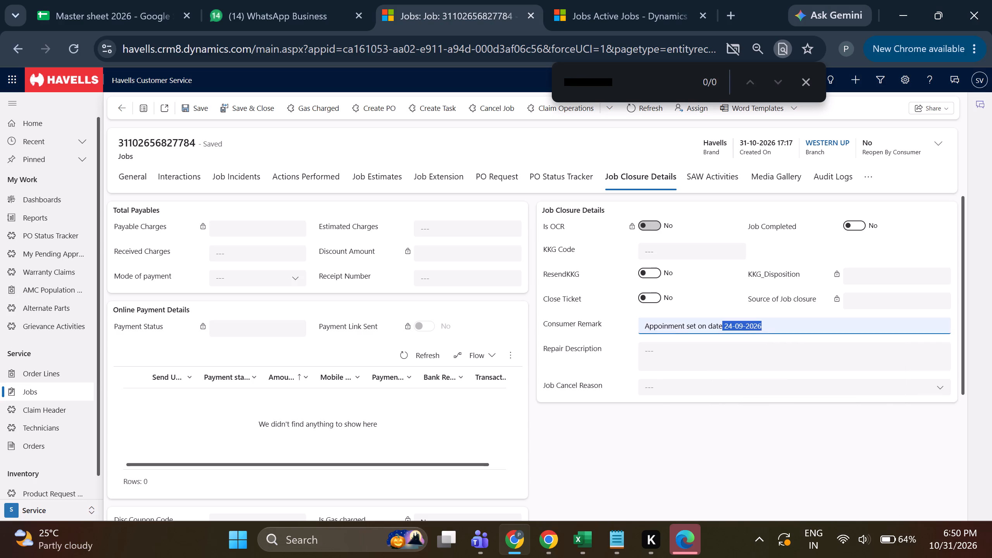
key("BackSpace")
key("space")
type("1")
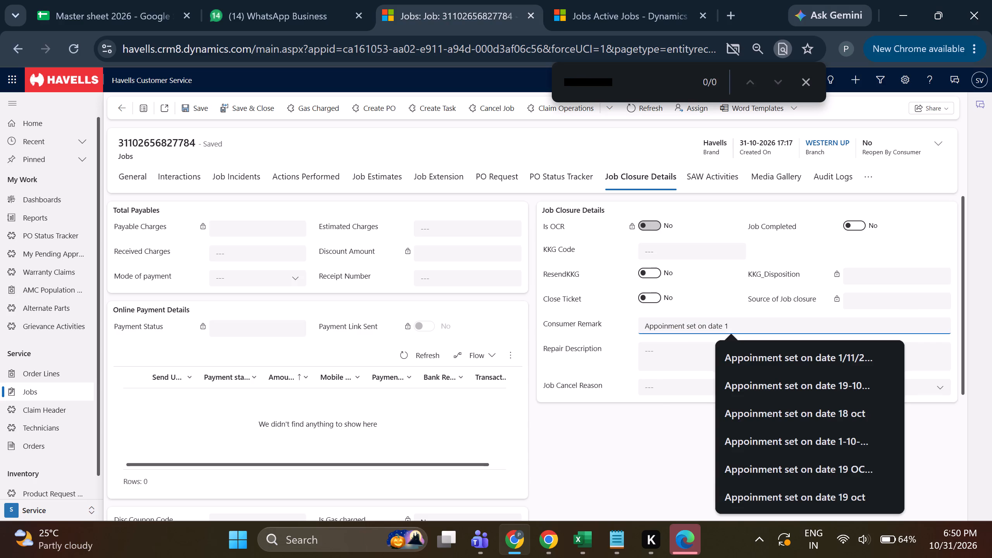
left_click(809, 365)
triple_click(779, 327)
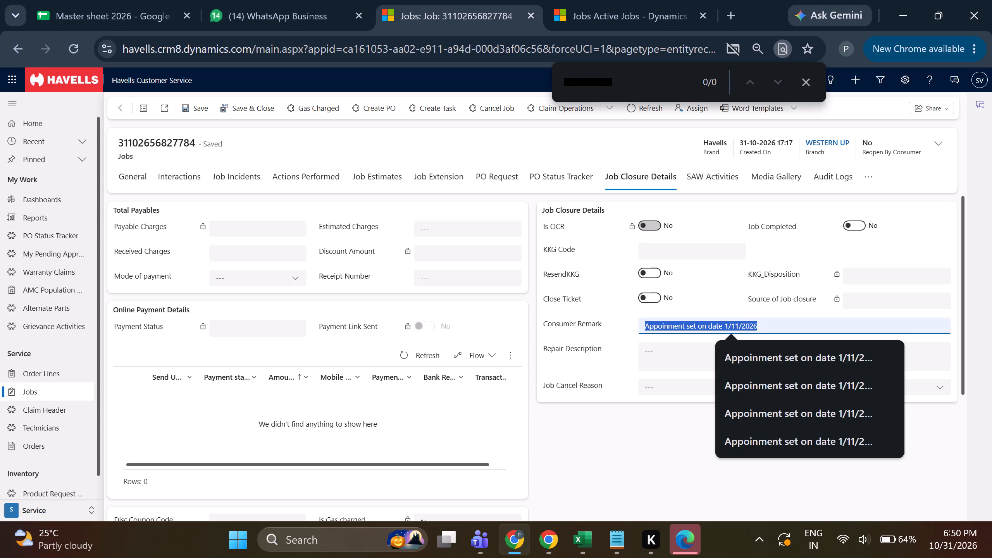
key("ctrl+c")
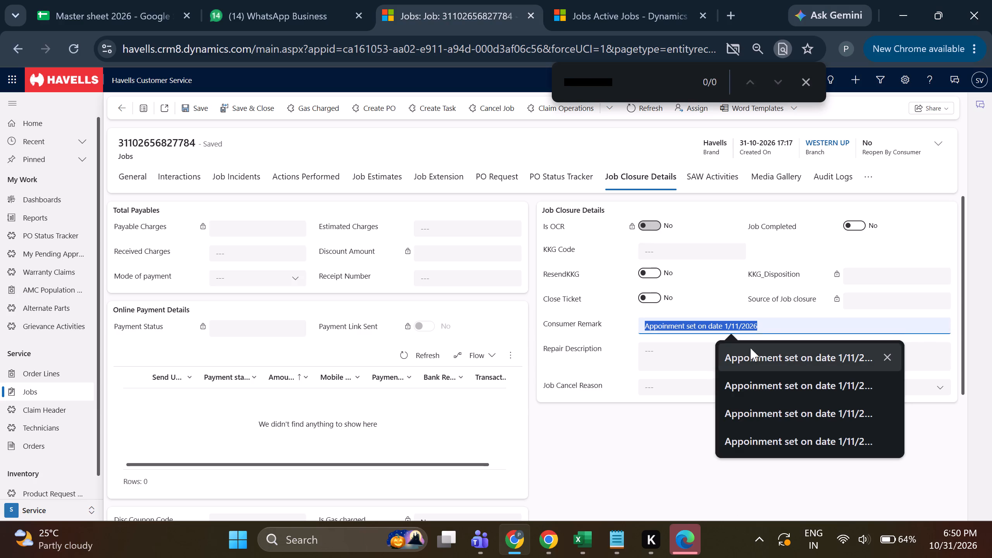
left_click(681, 358)
key("ctrl+v")
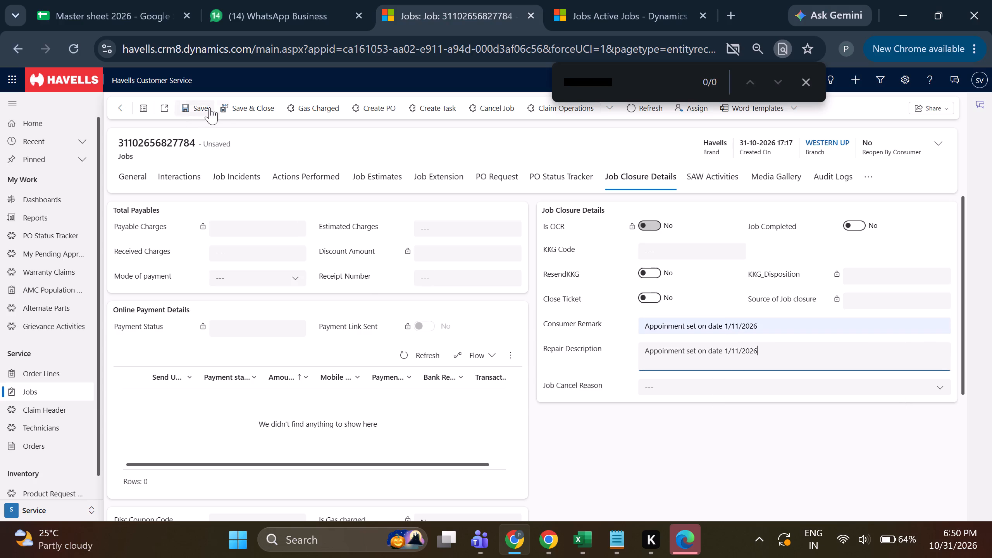
left_click(221, 106)
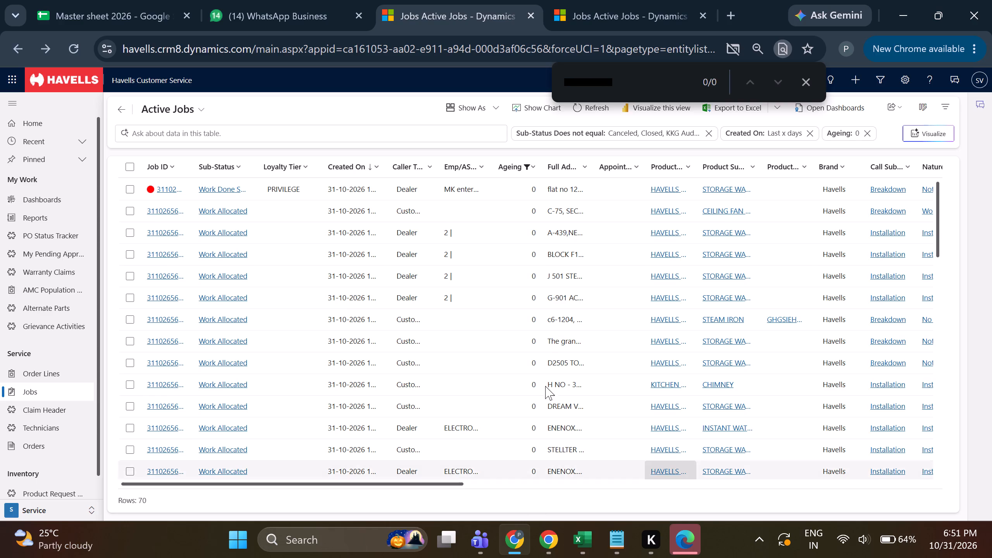
left_click_drag(437, 484, 550, 484)
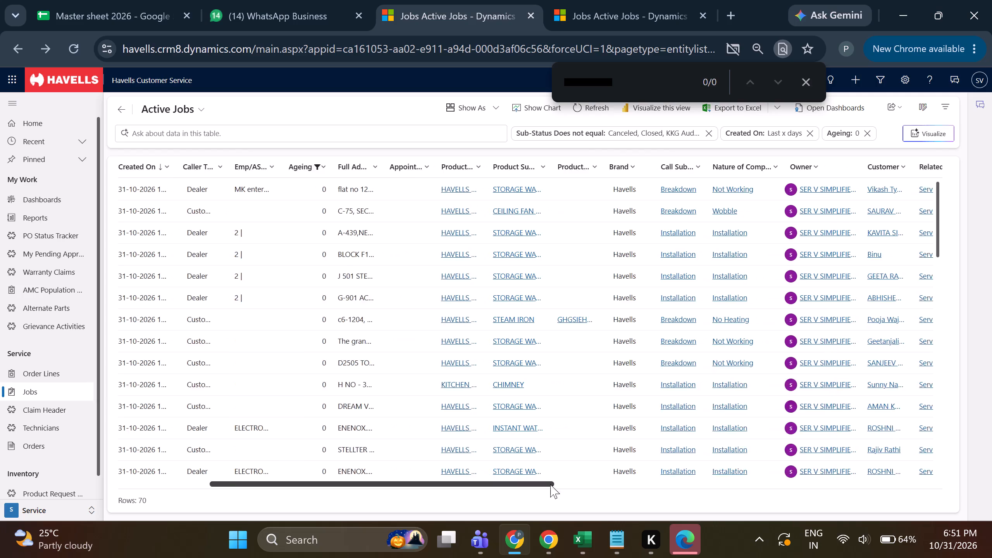
left_click_drag(550, 484, 843, 453)
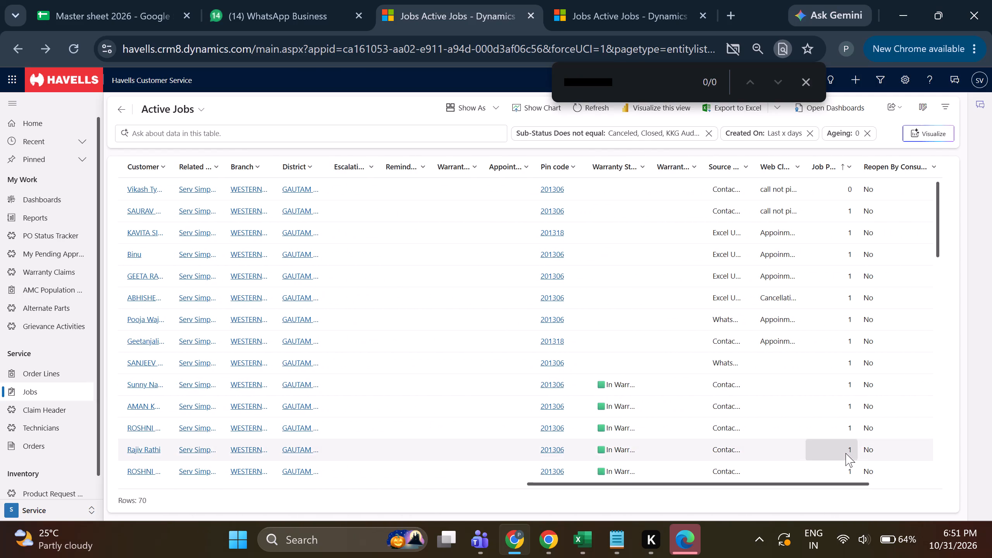
triple_click(784, 362)
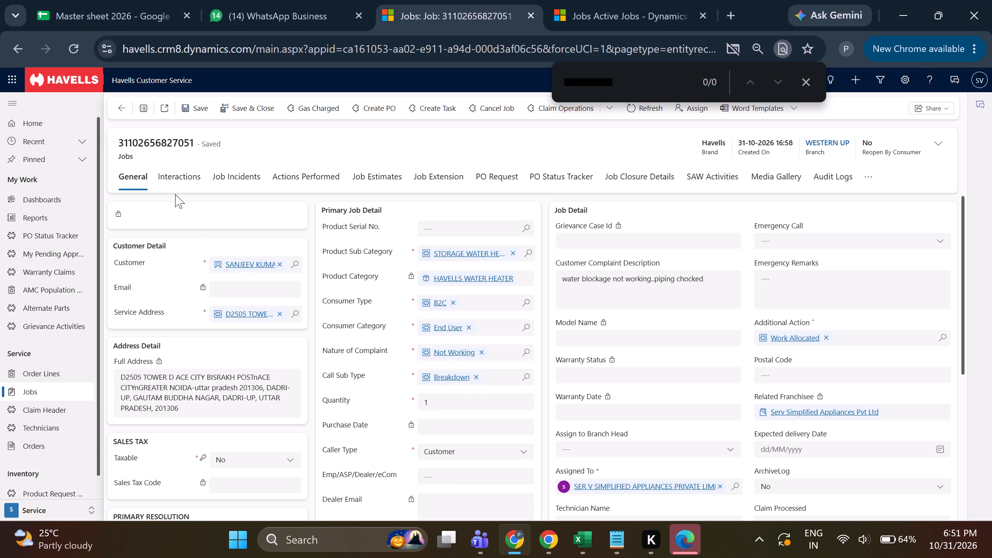
left_click(174, 182)
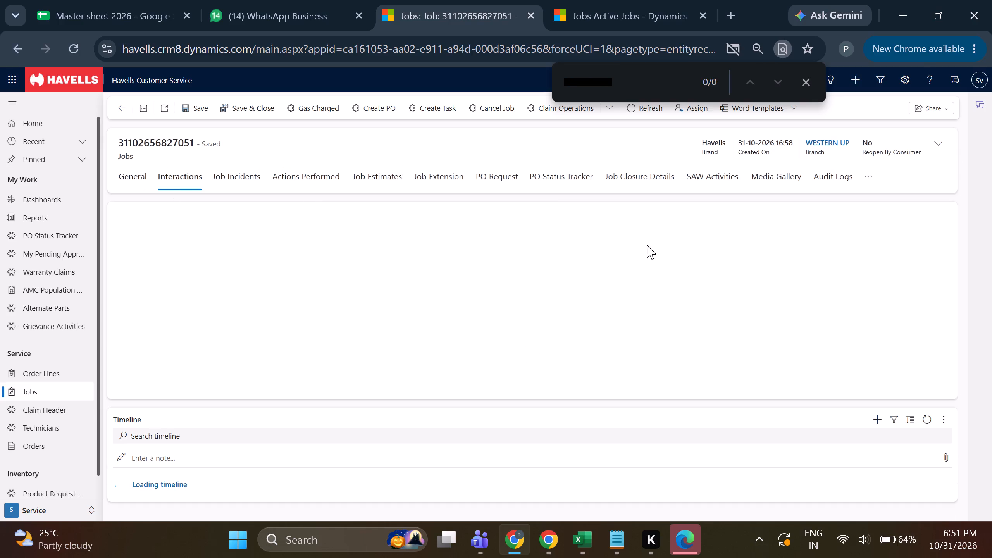
left_click(706, 212)
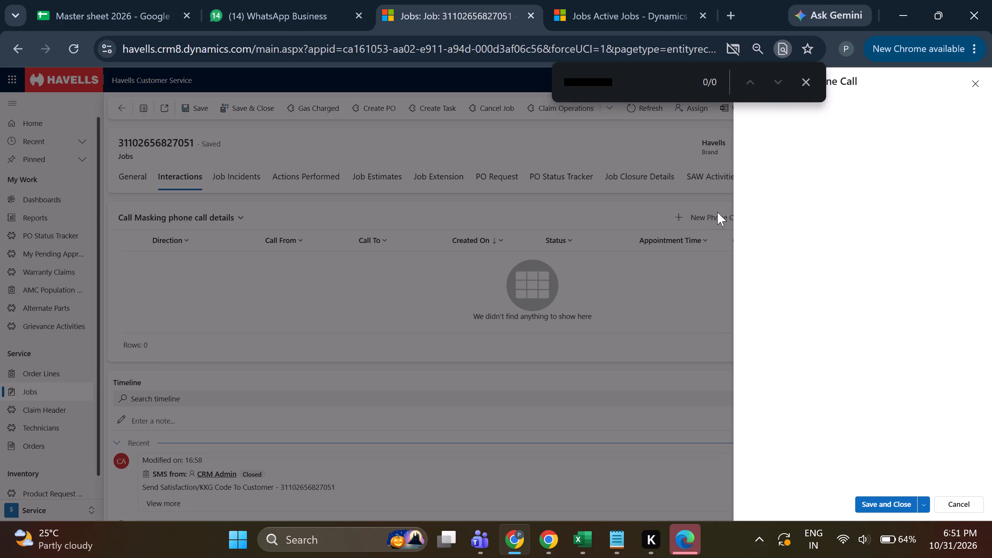
left_click(863, 144)
left_click(872, 174)
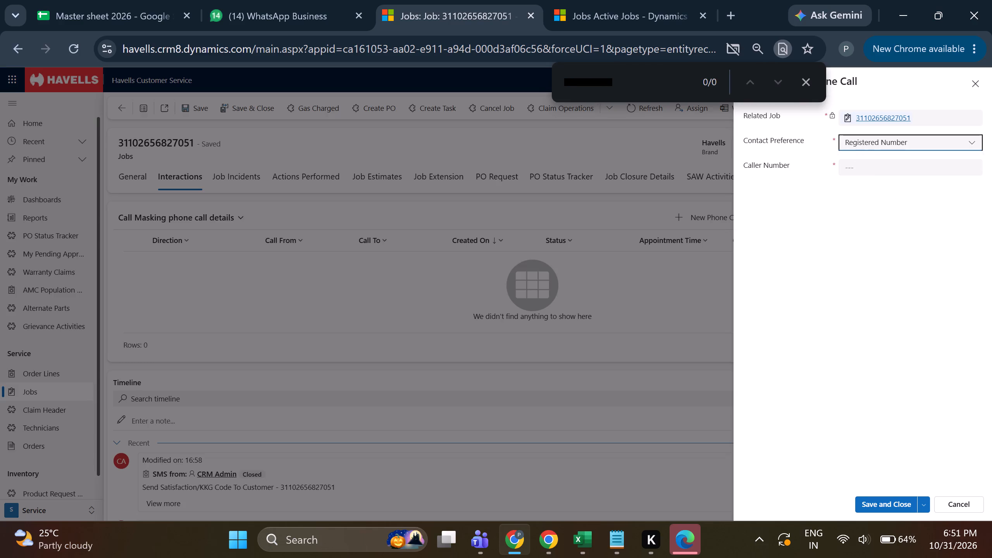
left_click(882, 165)
double_click(635, 87)
right_click(635, 87)
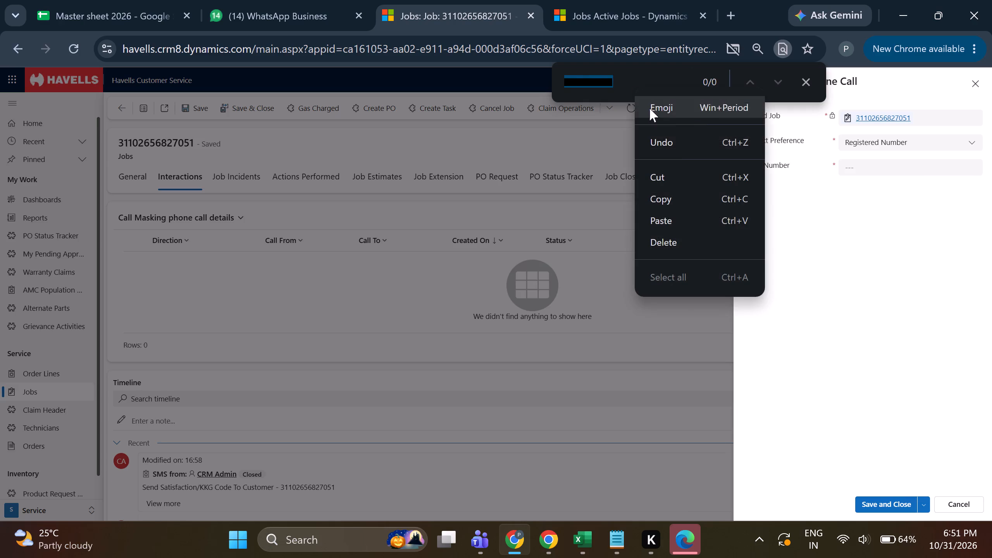
left_click(675, 177)
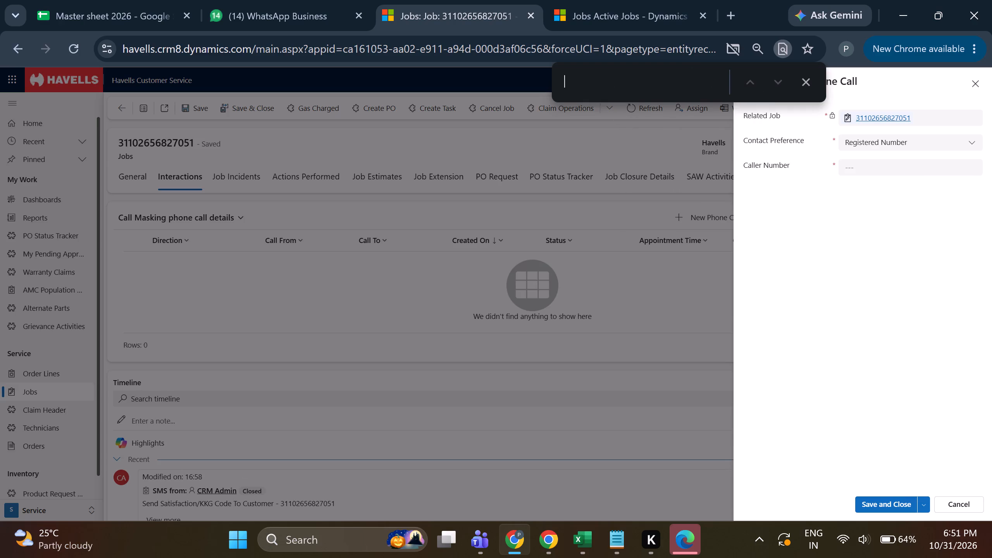
key("ctrl+z")
key("ctrl+c")
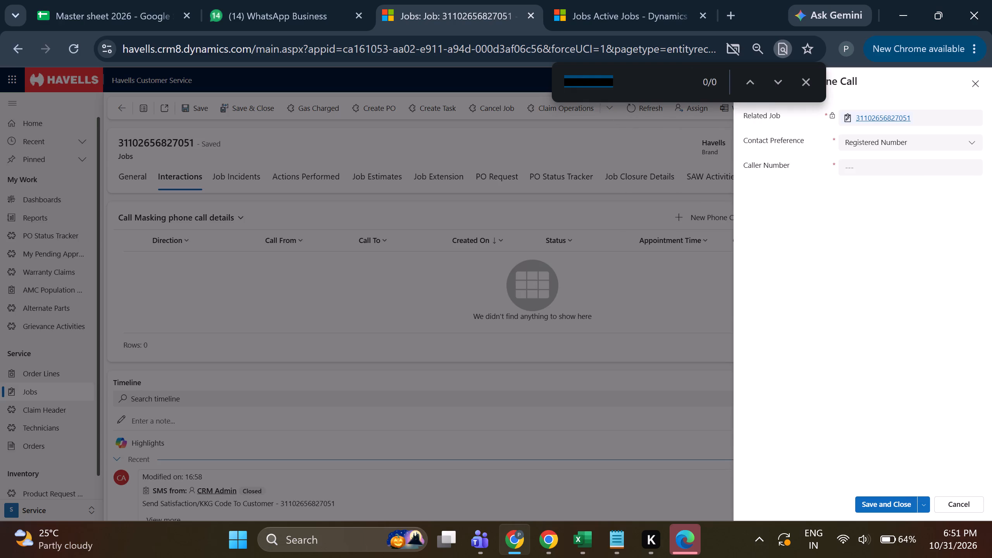
left_click(860, 165)
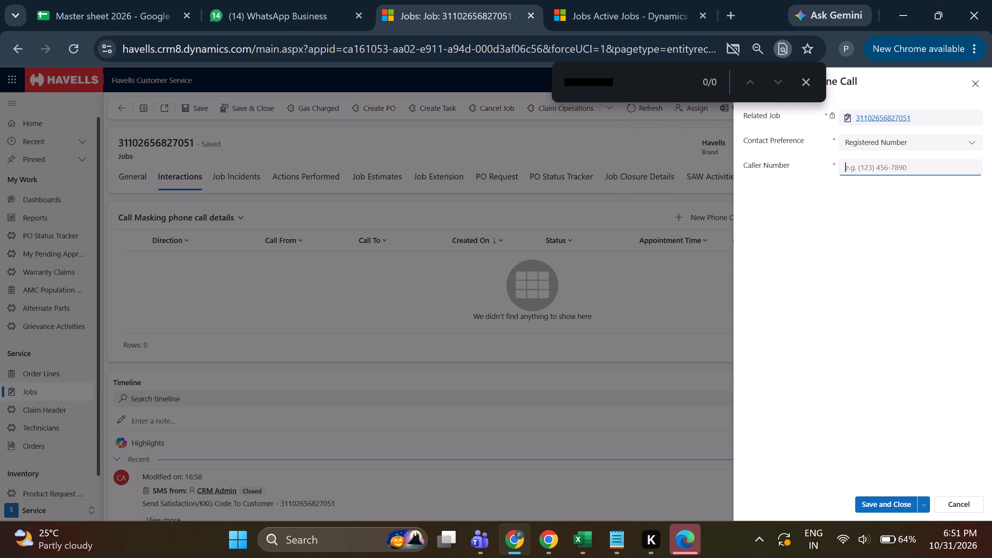
key("ctrl+v")
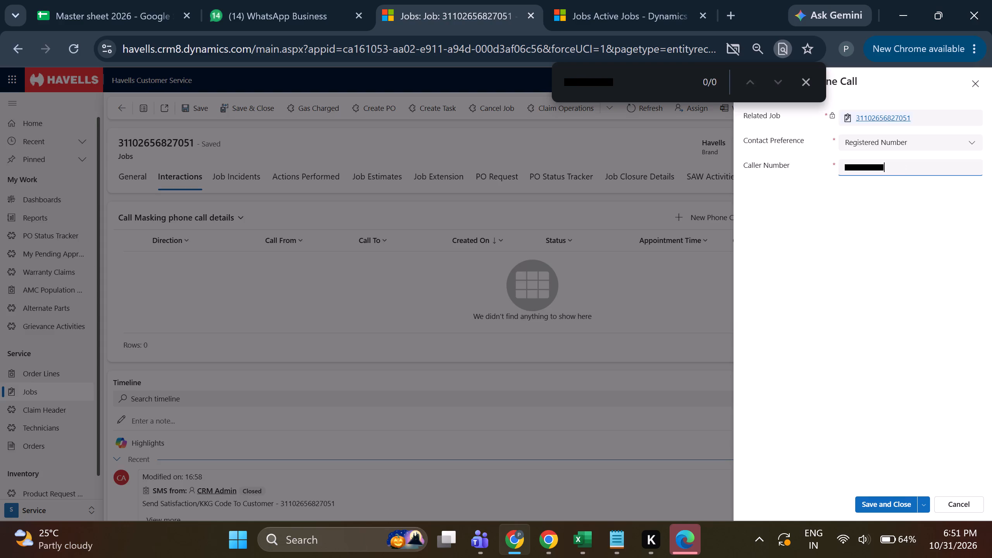
key("ctrl+s")
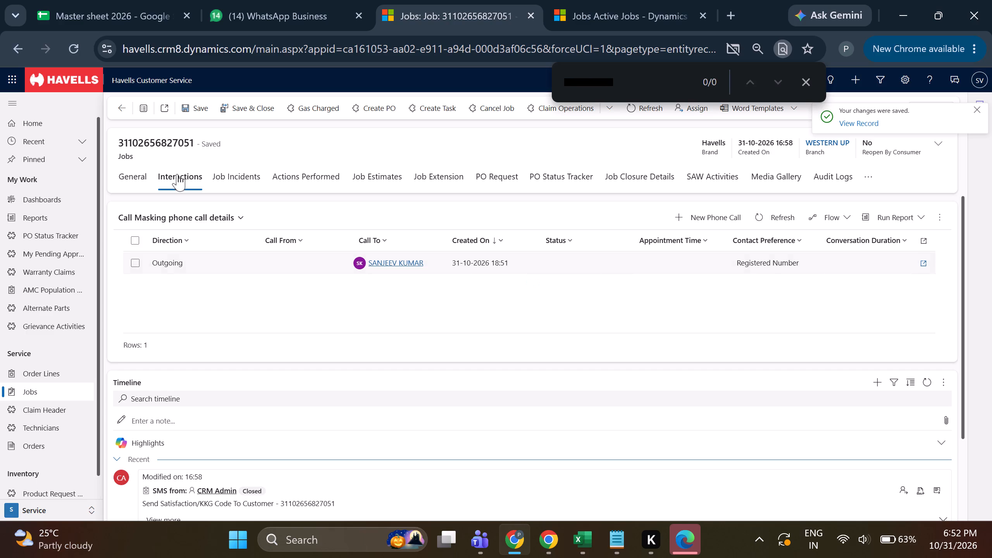
left_click(123, 174)
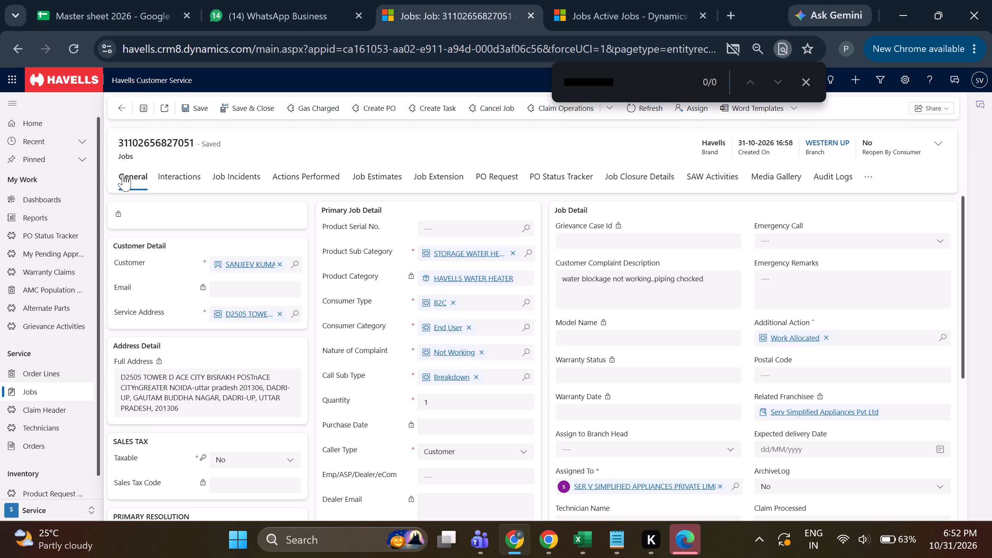
left_click(164, 183)
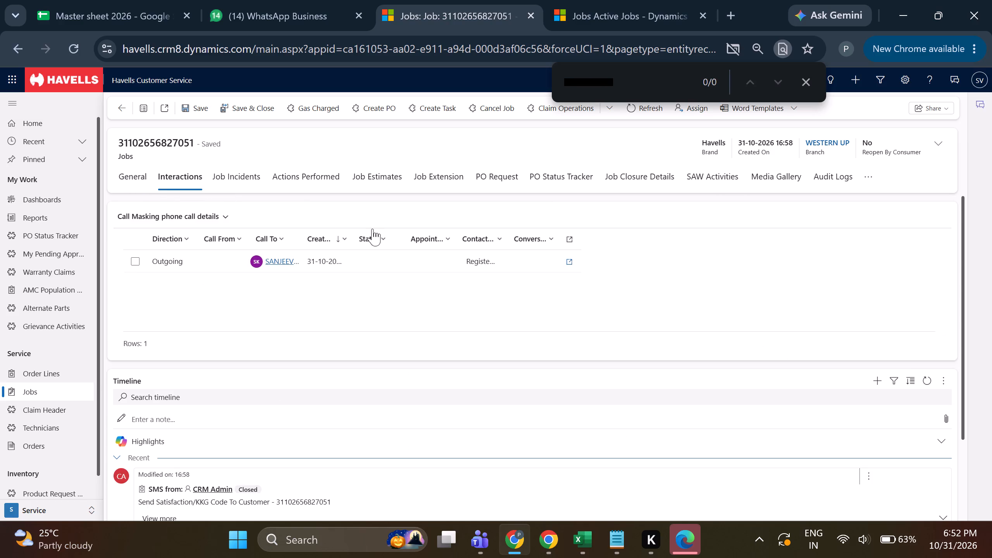
left_click(722, 218)
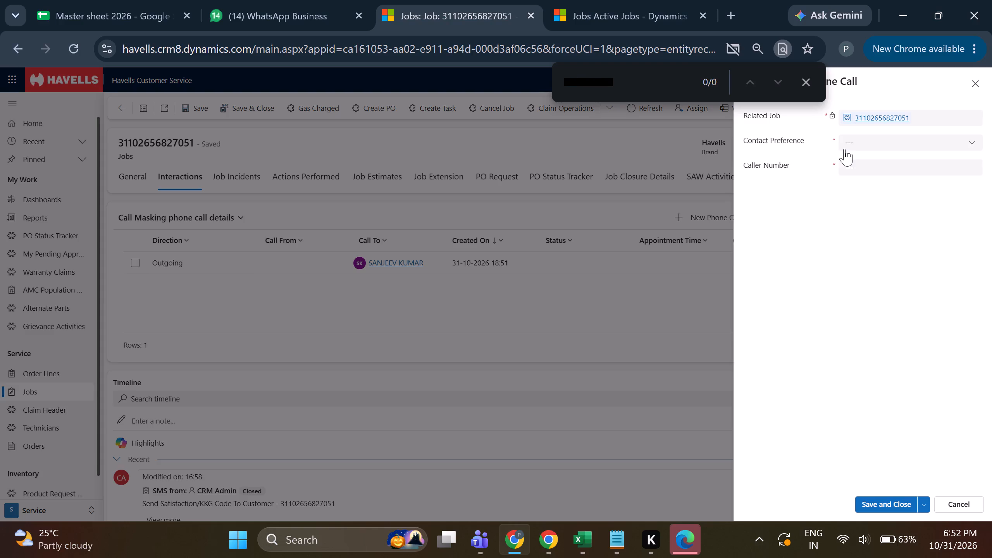
left_click(851, 144)
left_click_drag(862, 176, 870, 175)
left_click(873, 174)
double_click(628, 82)
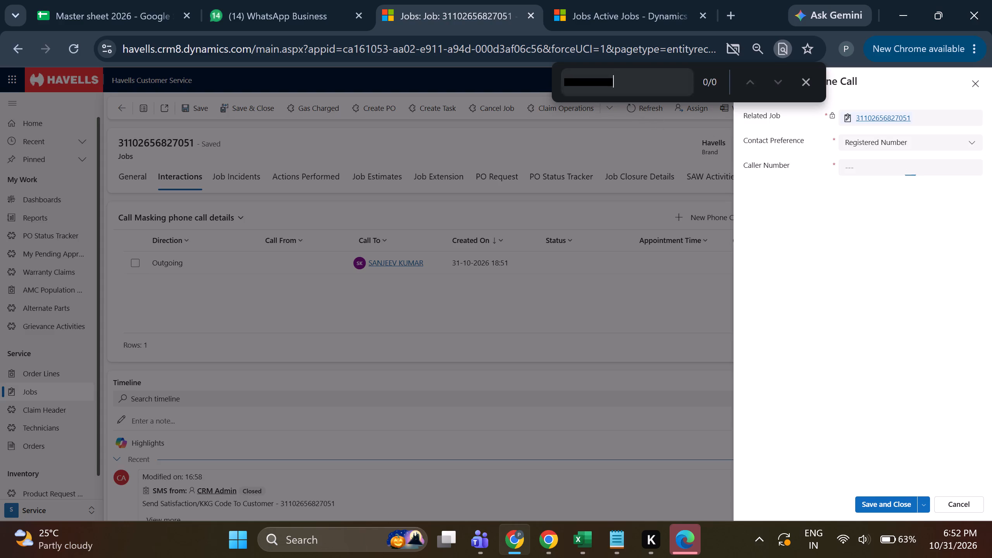
key("ctrl+c")
left_click(867, 169)
key("ctrl+v")
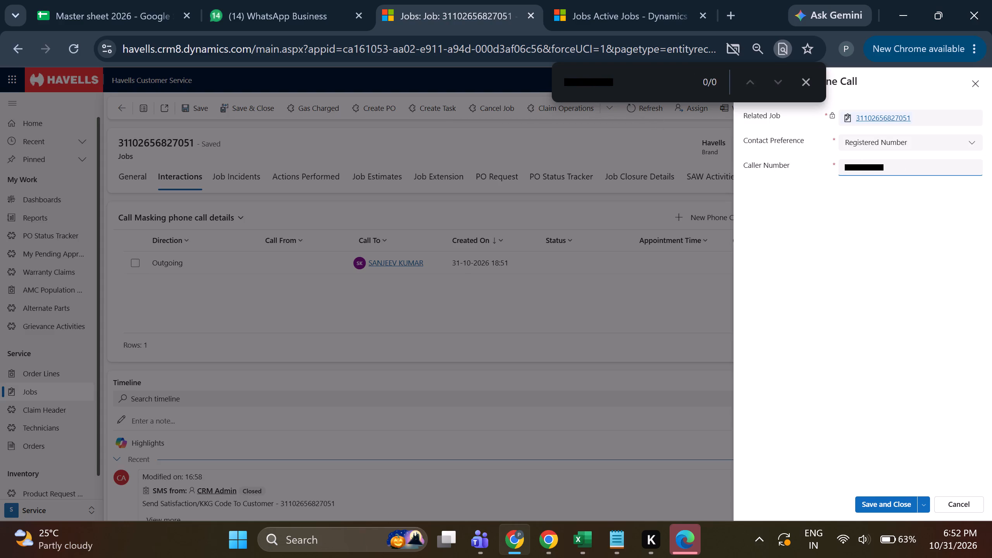
key("ctrl+s")
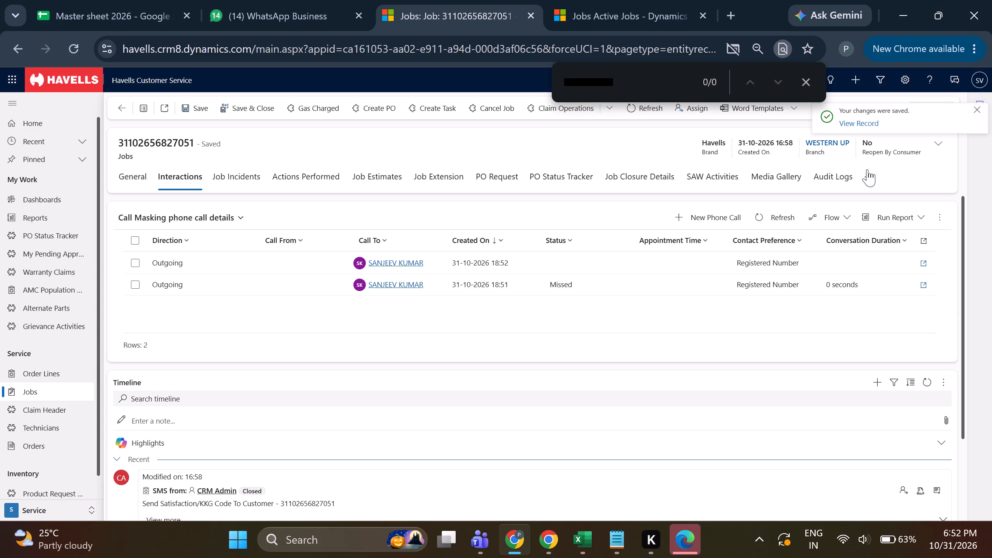
left_click(123, 184)
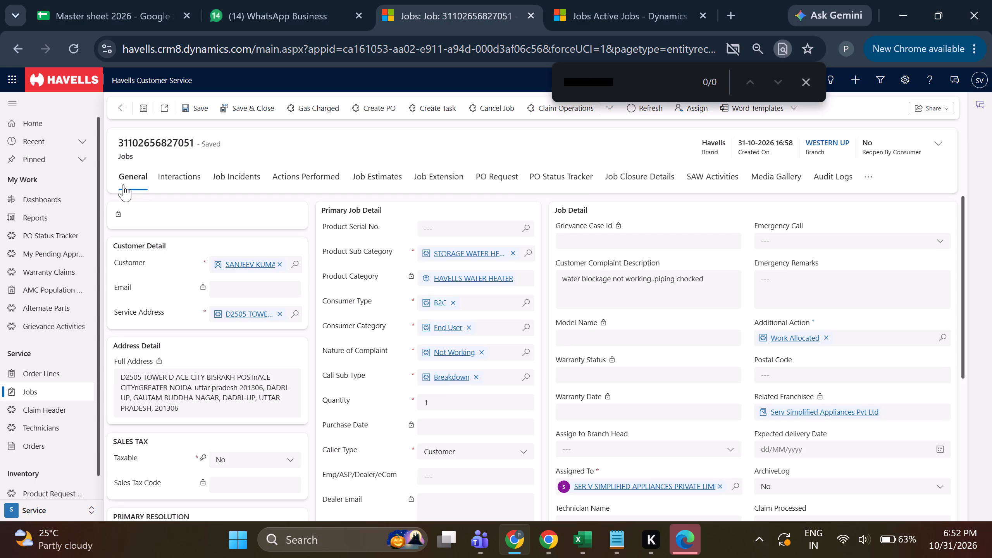
Record "Cancellation : Continues ringing no response" as consumer remark and repair description in the job's closure details, then save and close the job.
left_click(639, 186)
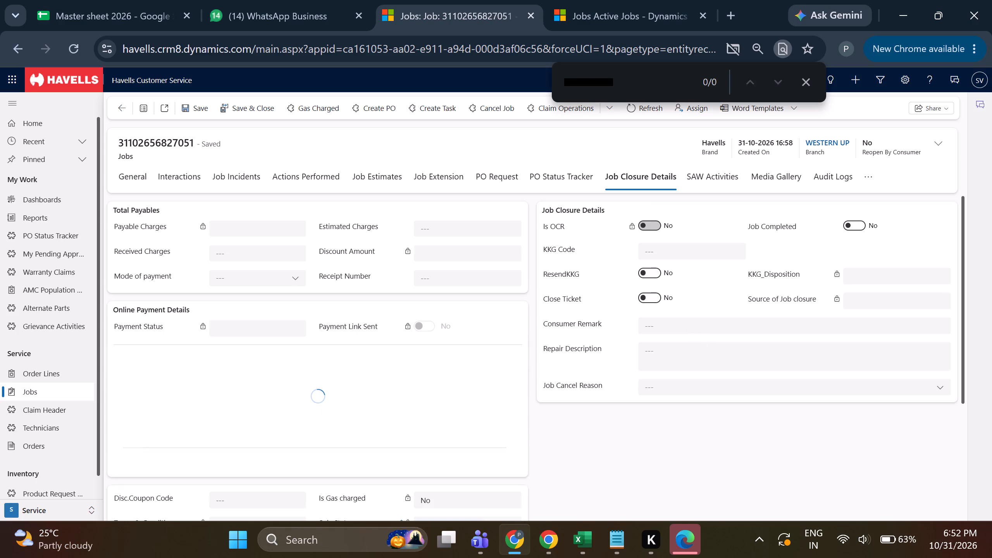
left_click(692, 329)
left_click(749, 473)
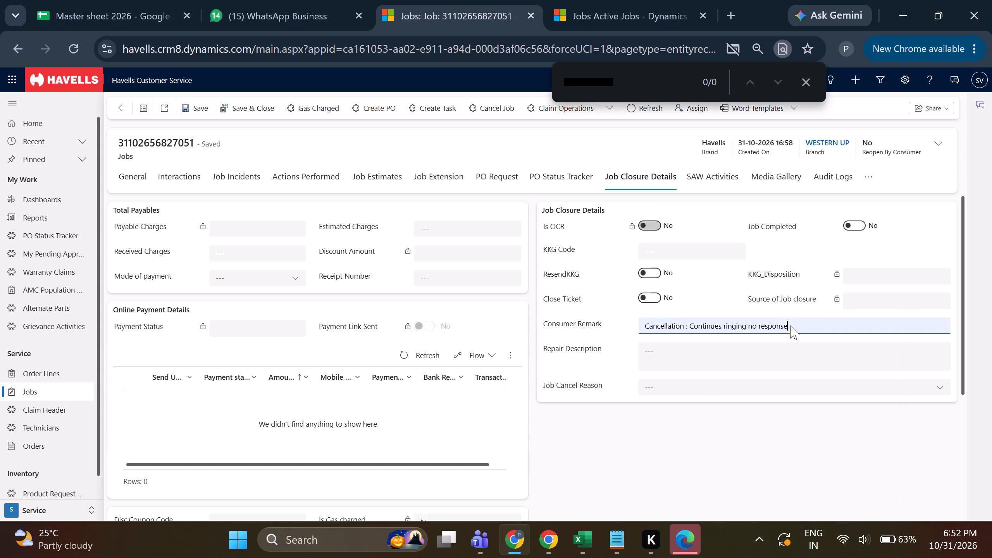
triple_click(801, 321)
key("ctrl+c")
left_click(784, 355, "ctrl")
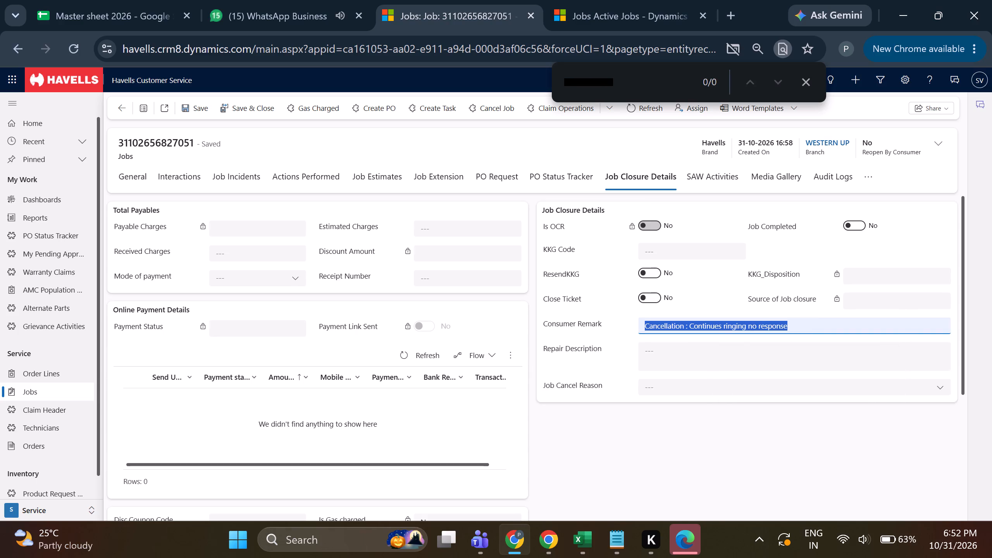
key("ctrl+v")
left_click(254, 114)
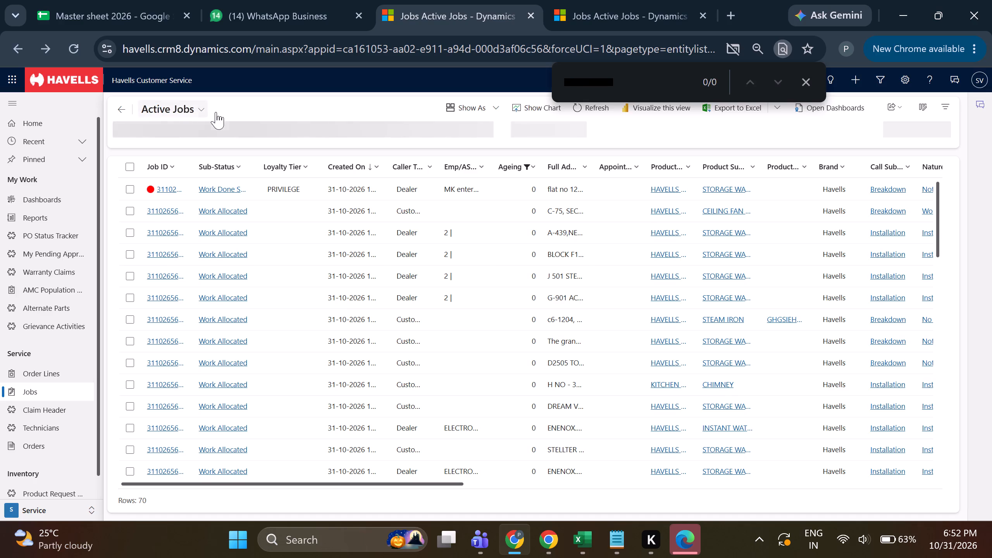
left_click_drag(298, 482, 386, 501)
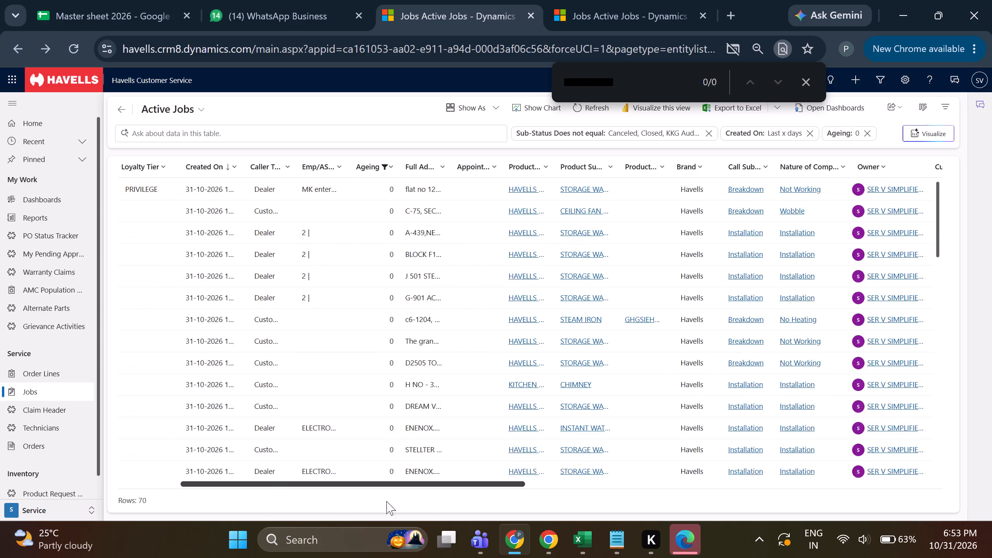
left_click_drag(386, 501, 696, 536)
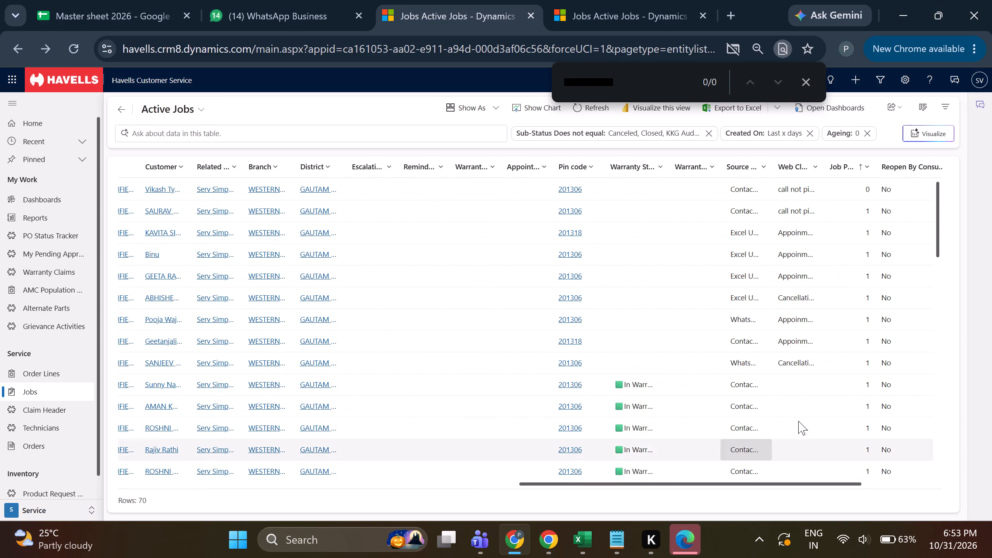
triple_click(801, 386)
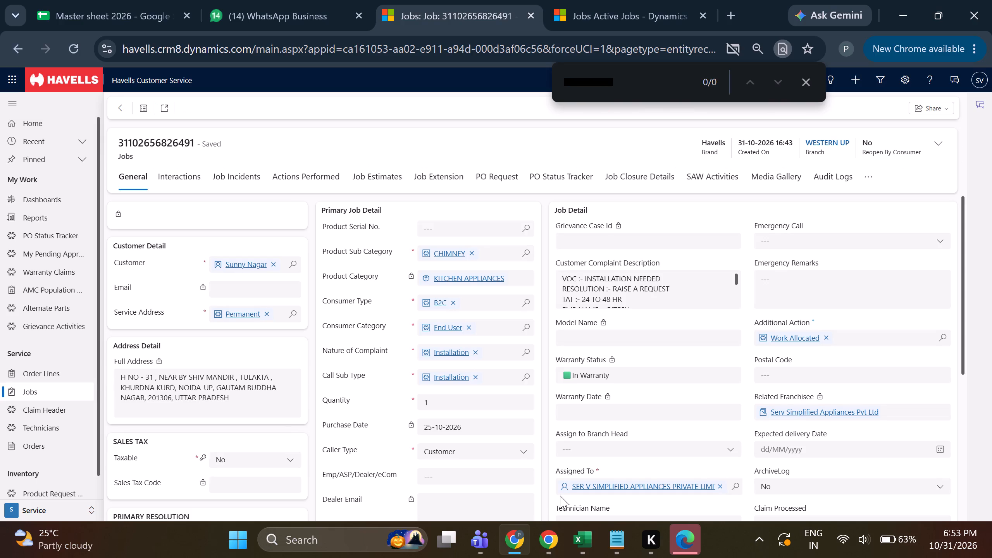
left_click(168, 184)
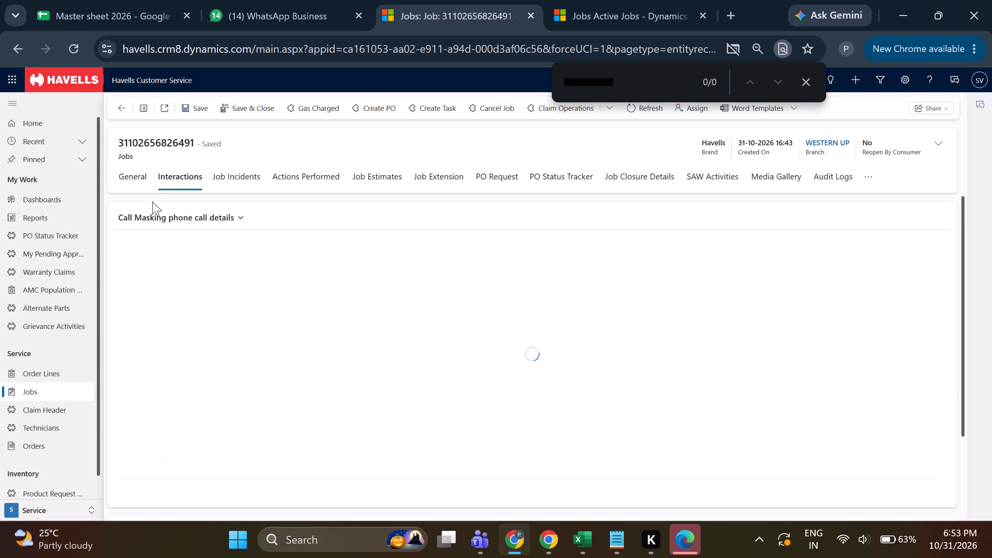
left_click(691, 224)
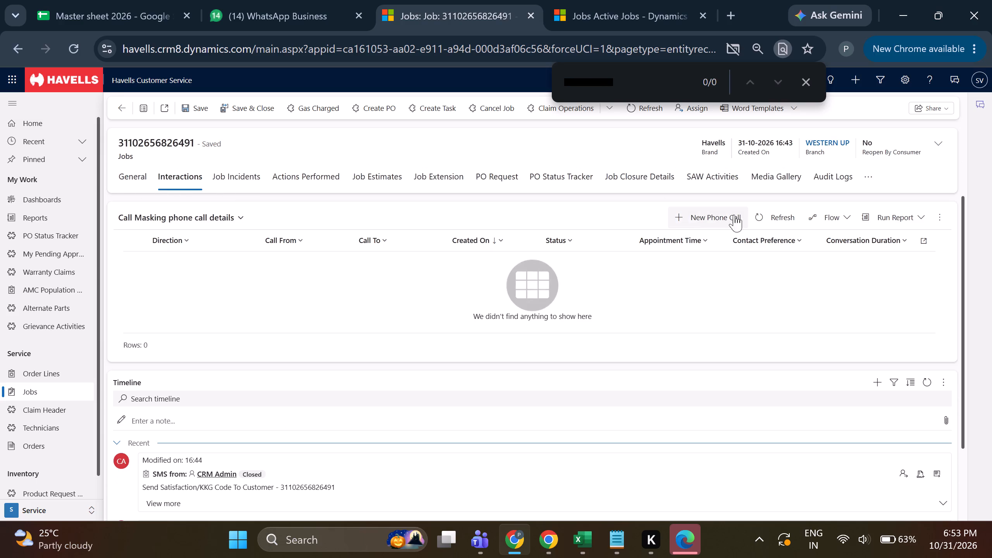
left_click(862, 142)
left_click(863, 177)
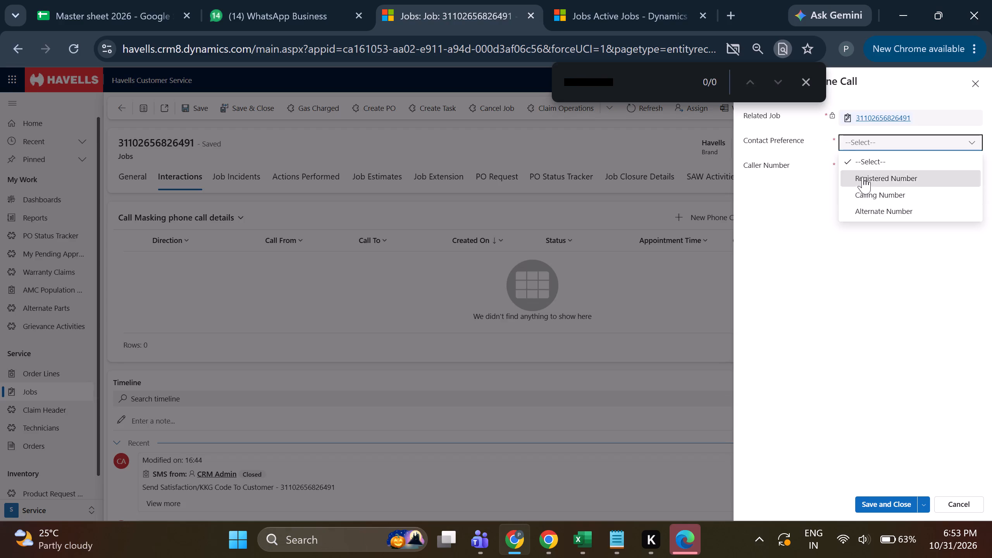
left_click(878, 160)
double_click(621, 81)
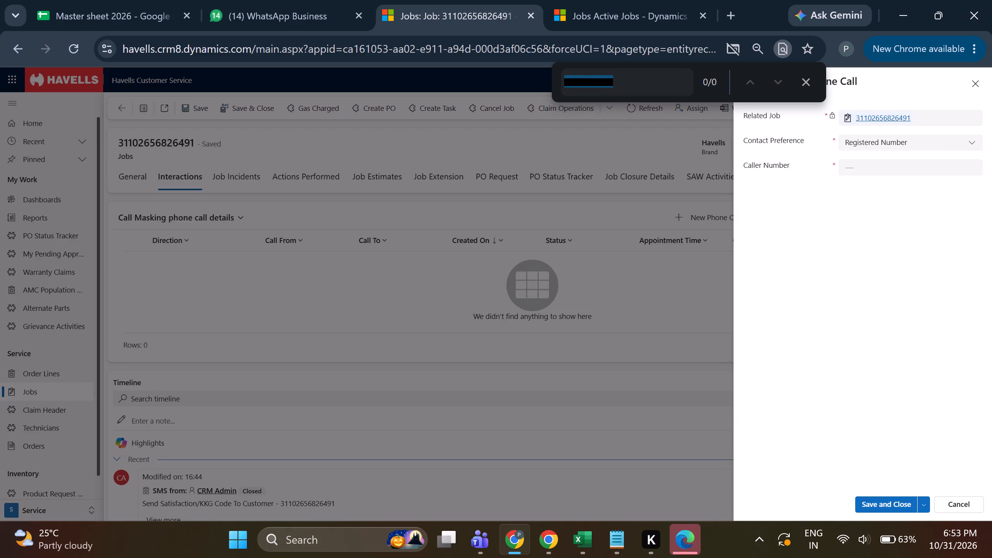
key("ctrl+c")
left_click(896, 163)
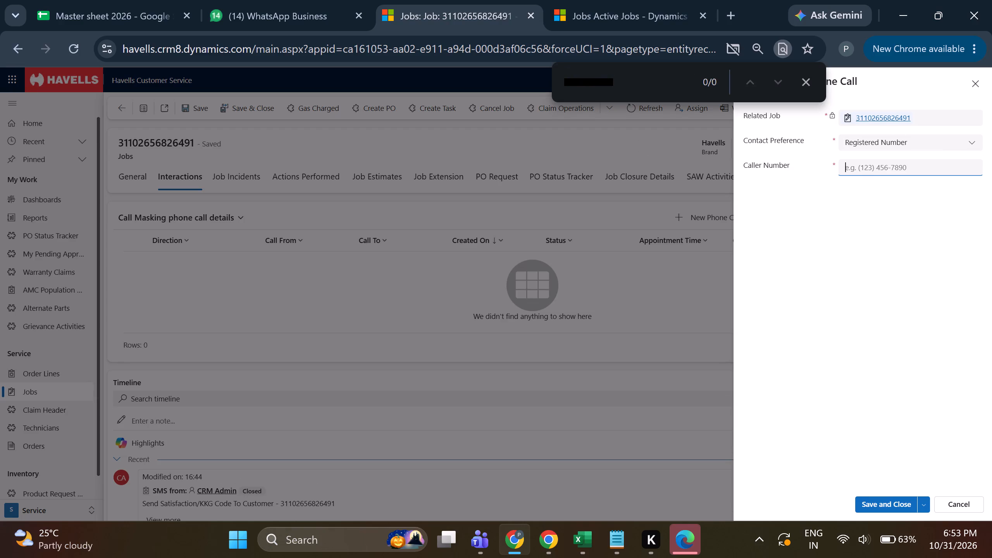
key("ctrl+v")
key("ctrl+s")
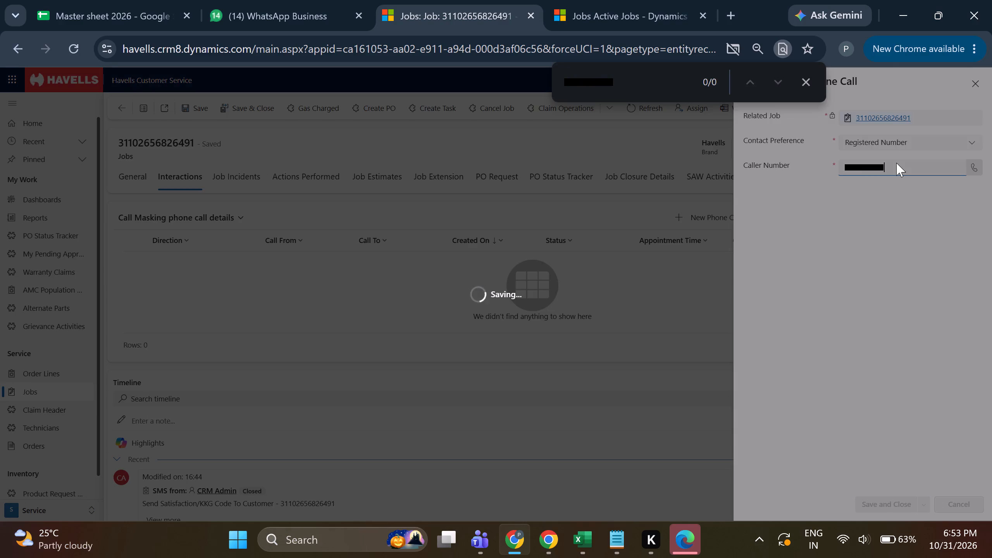
left_click(117, 179)
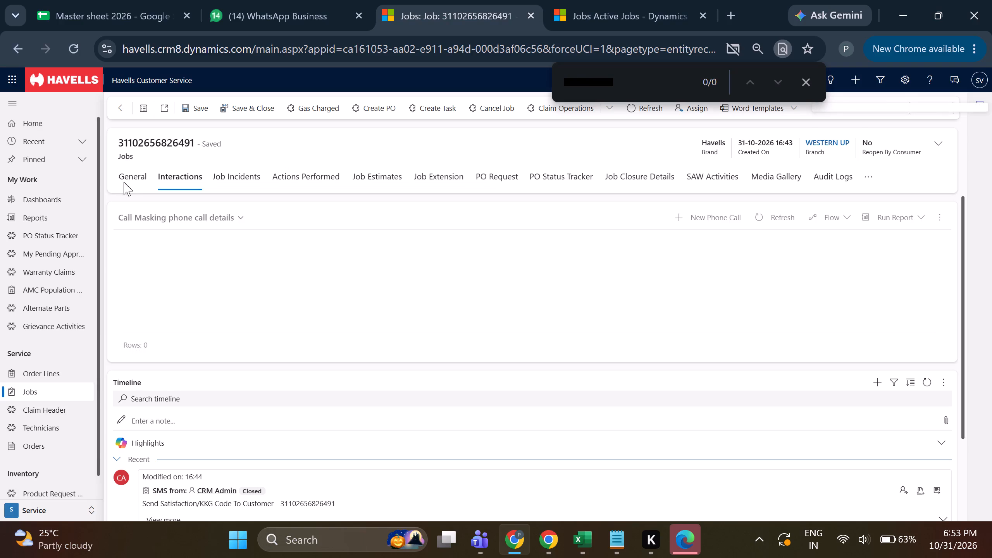
left_click(127, 183)
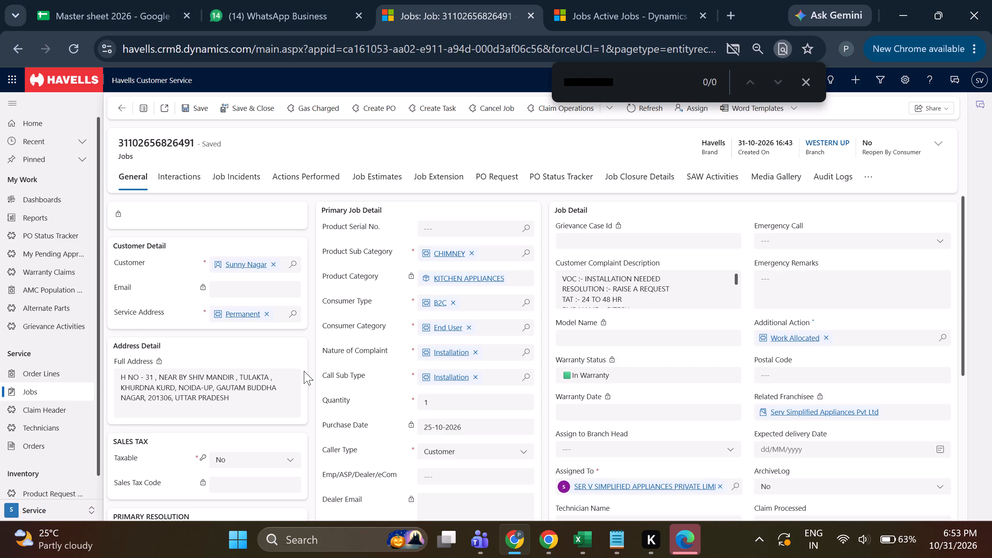
Check the customer complaint description, record "Appoinment set on date 1/11/2026" as consumer remark and repair description in the closure details, and save the job.
scroll(735, 287, "down", 1)
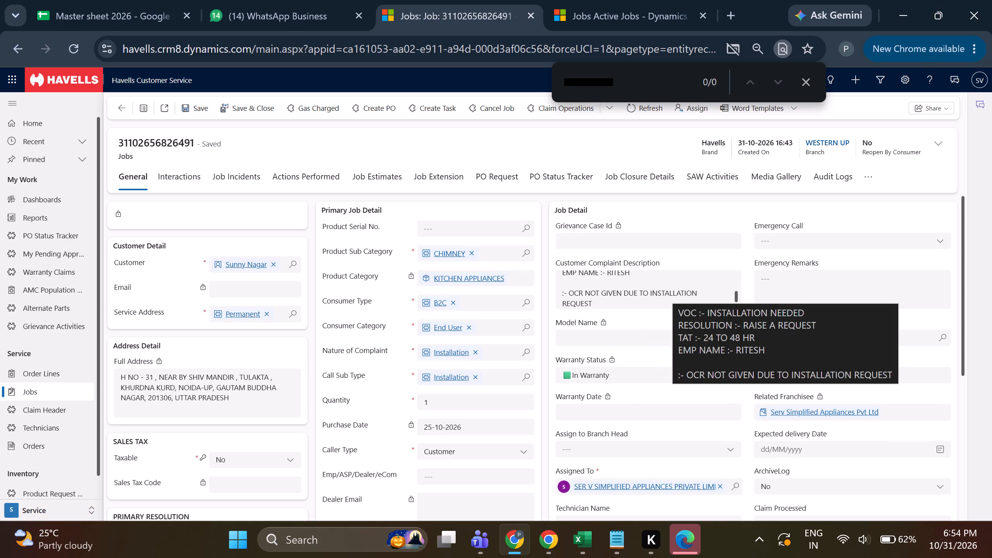
scroll(665, 291, "up", 2)
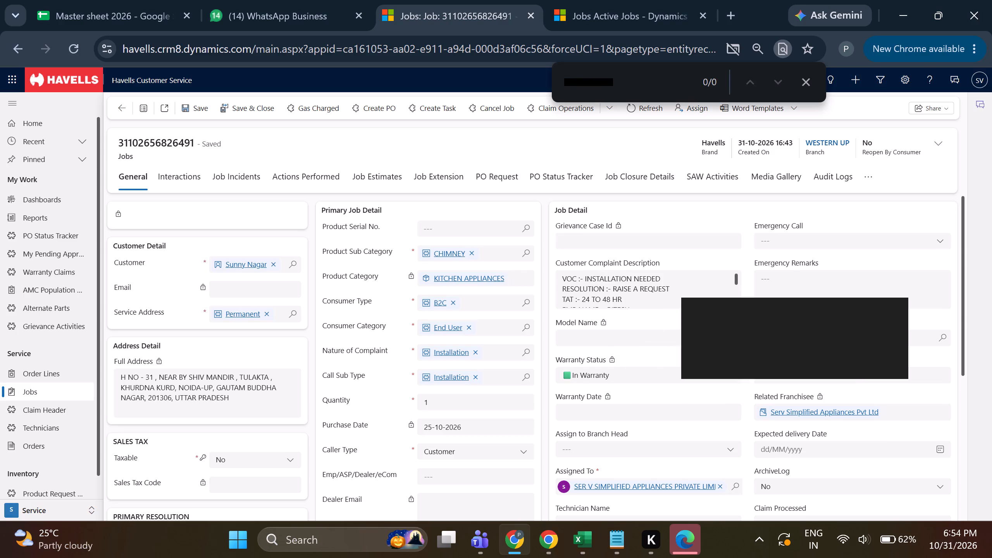
left_click(718, 253)
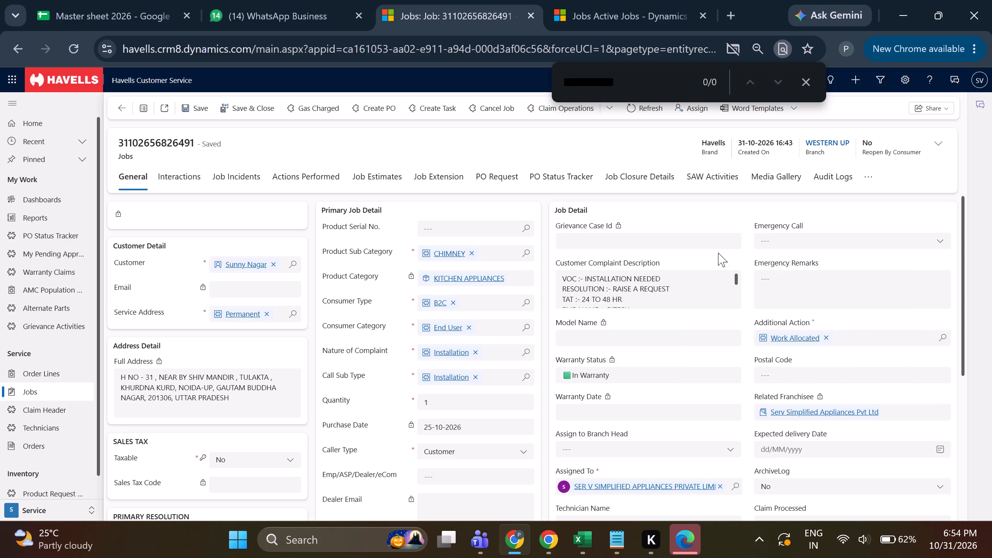
left_click(632, 177)
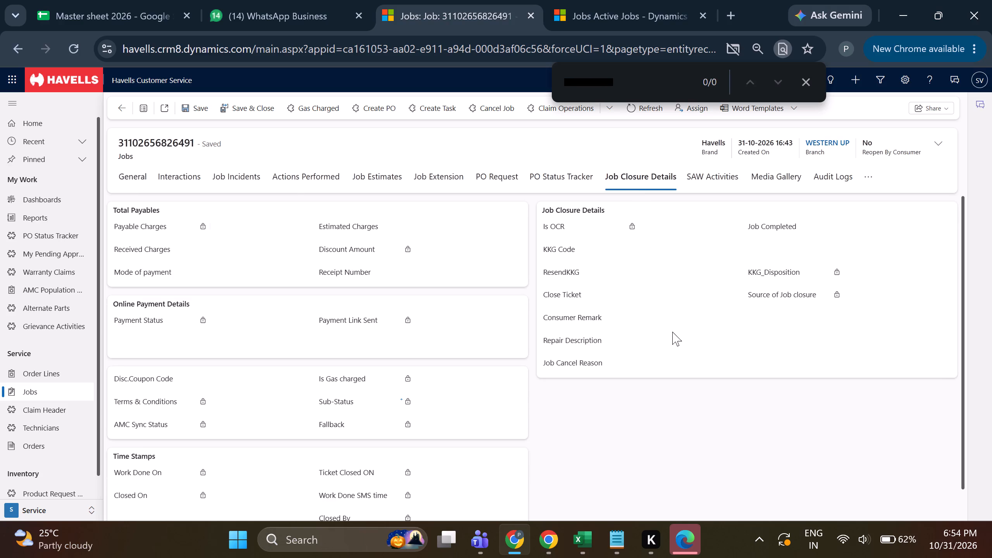
left_click(728, 326)
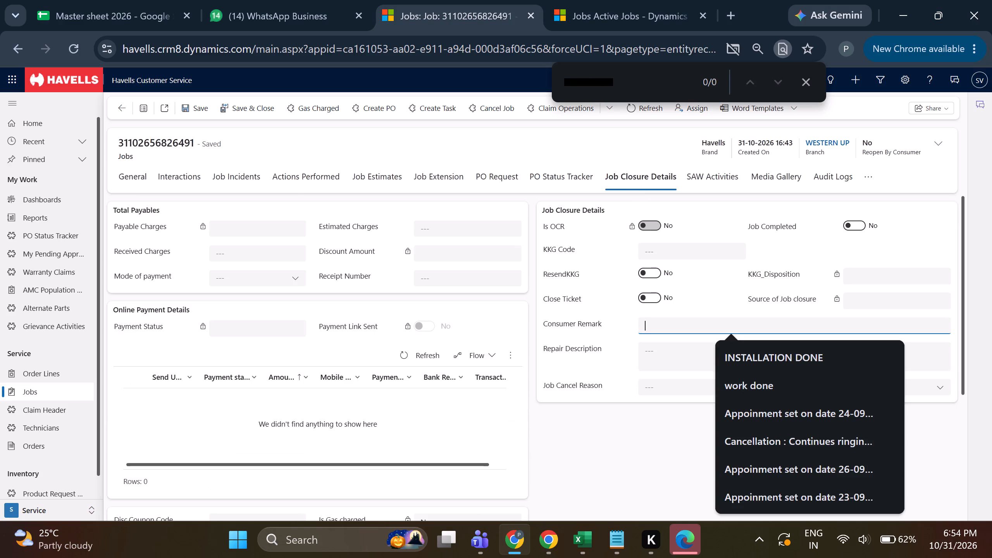
left_click(755, 413)
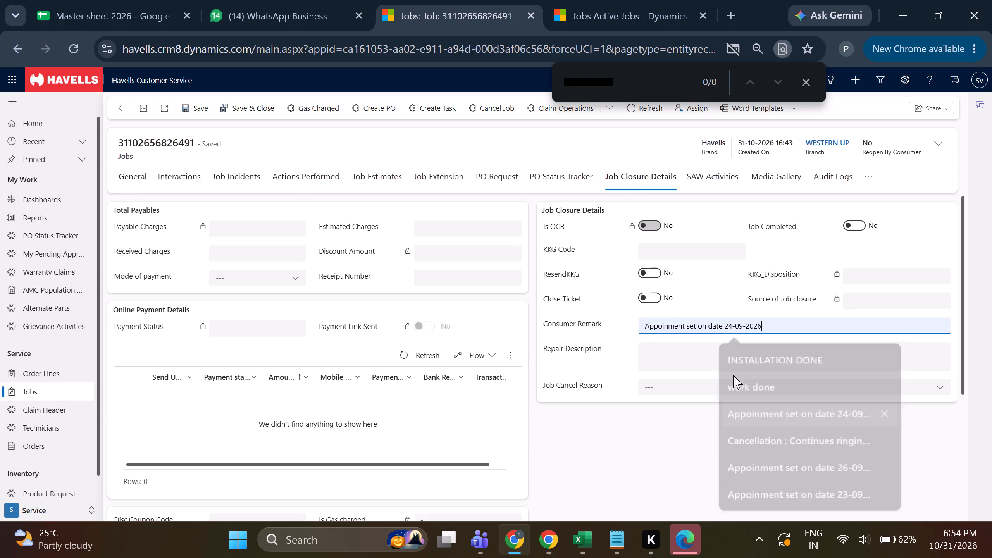
left_click_drag(726, 322, 785, 320)
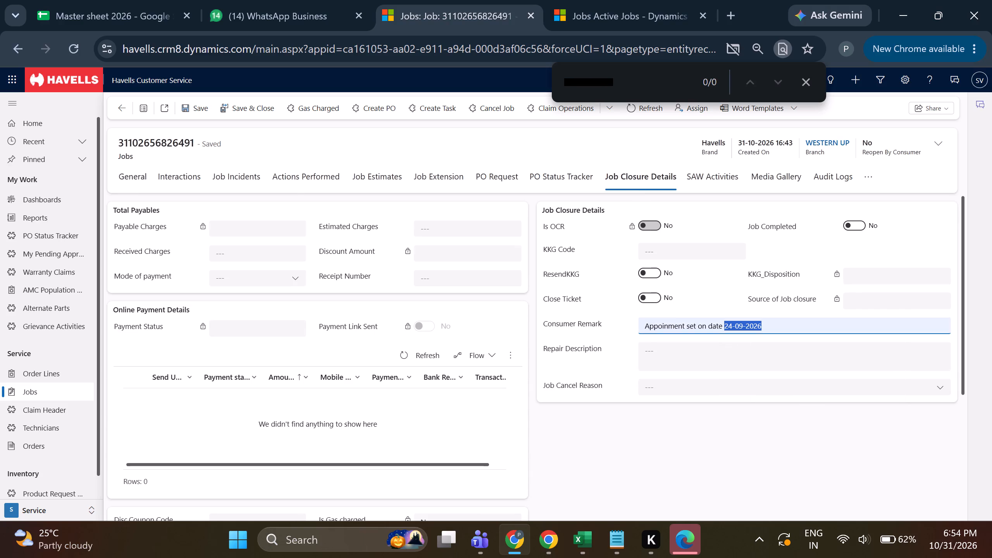
key("BackSpace")
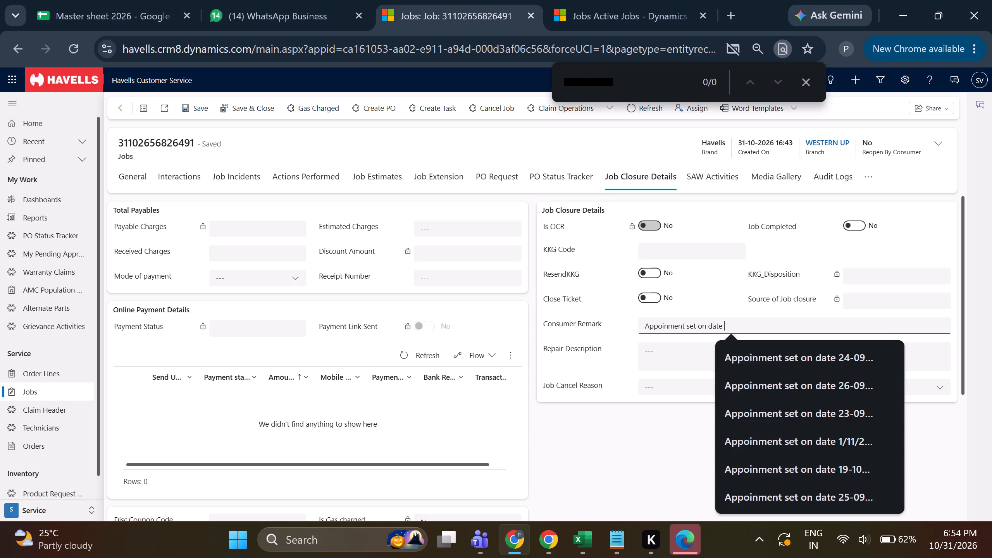
key("1")
left_click(801, 360)
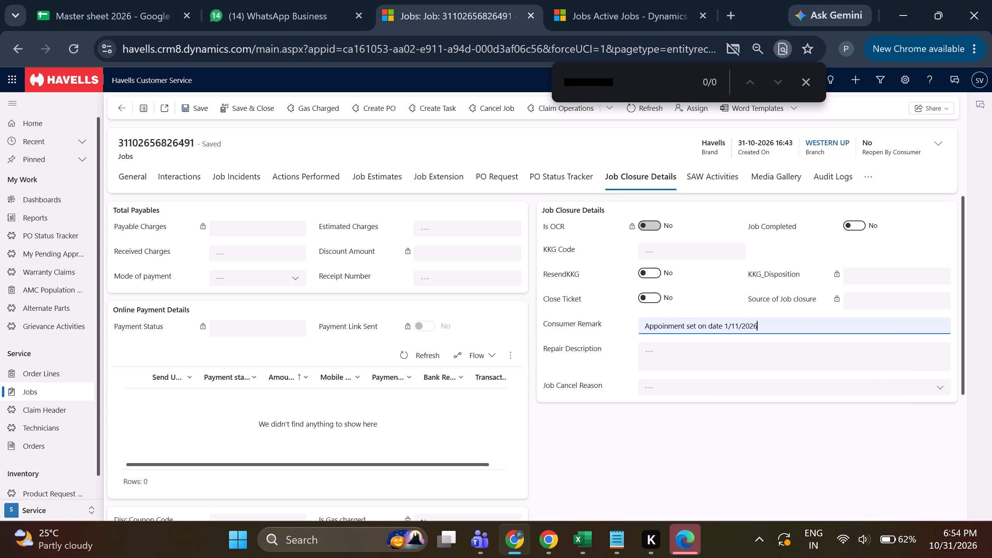
triple_click(792, 328)
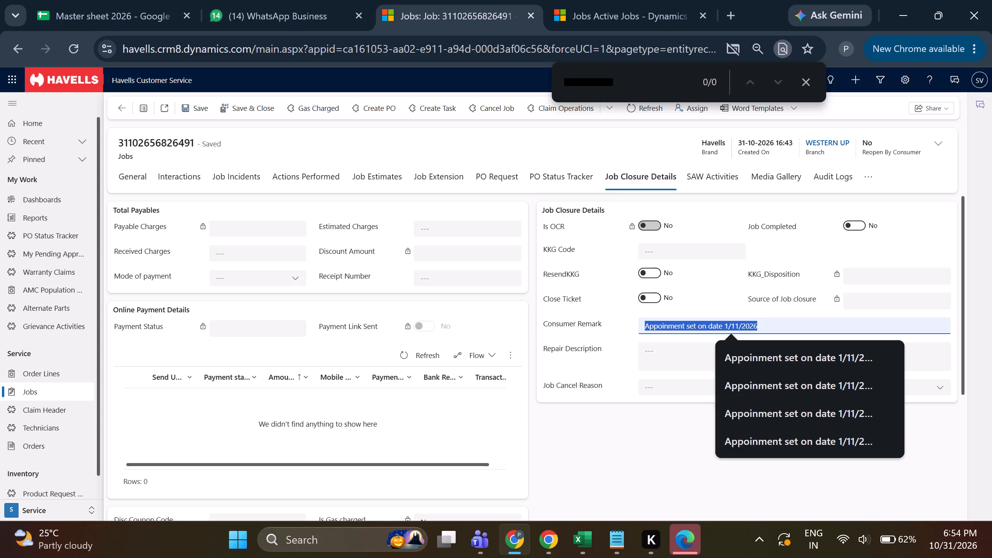
key("ctrl+c")
left_click(683, 350)
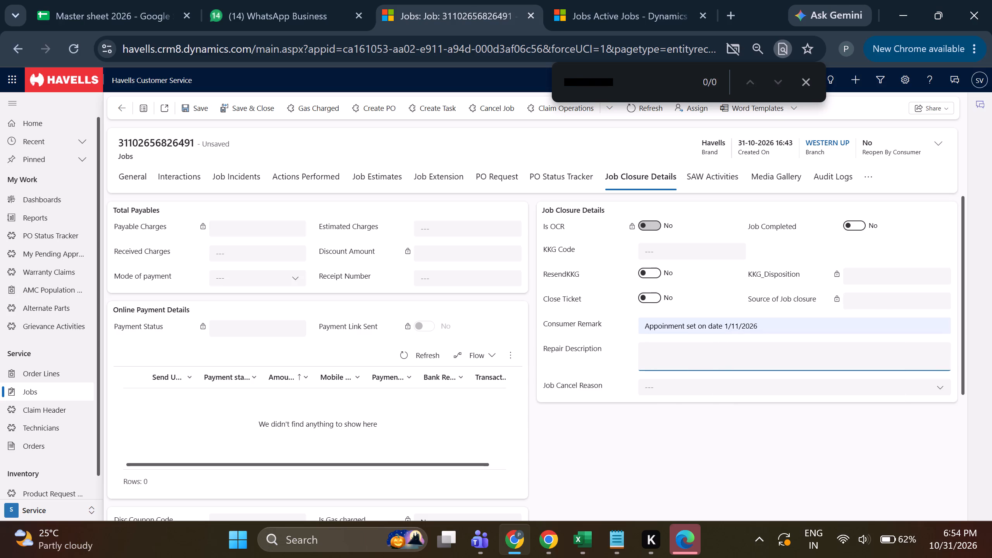
key("ctrl+v")
key("ctrl+s")
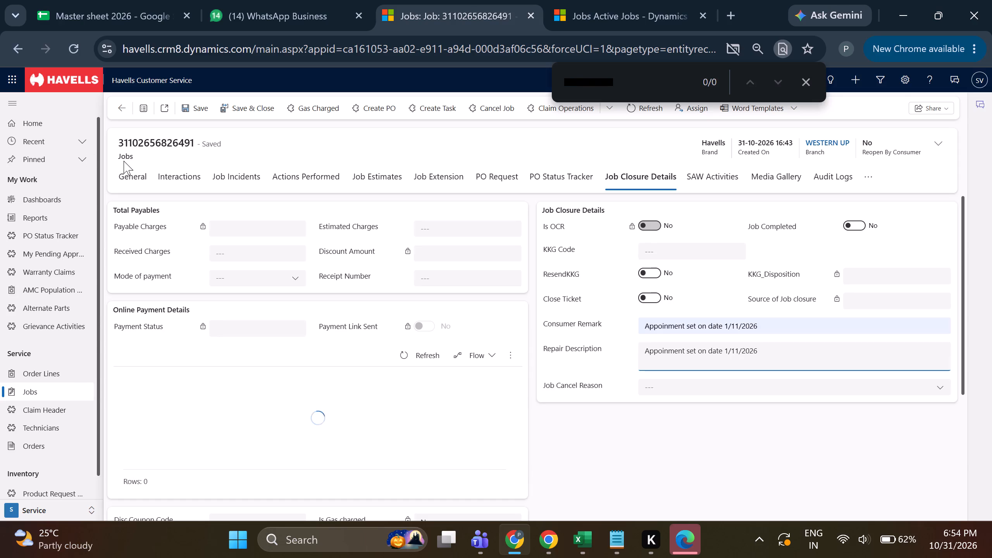
left_click(249, 109)
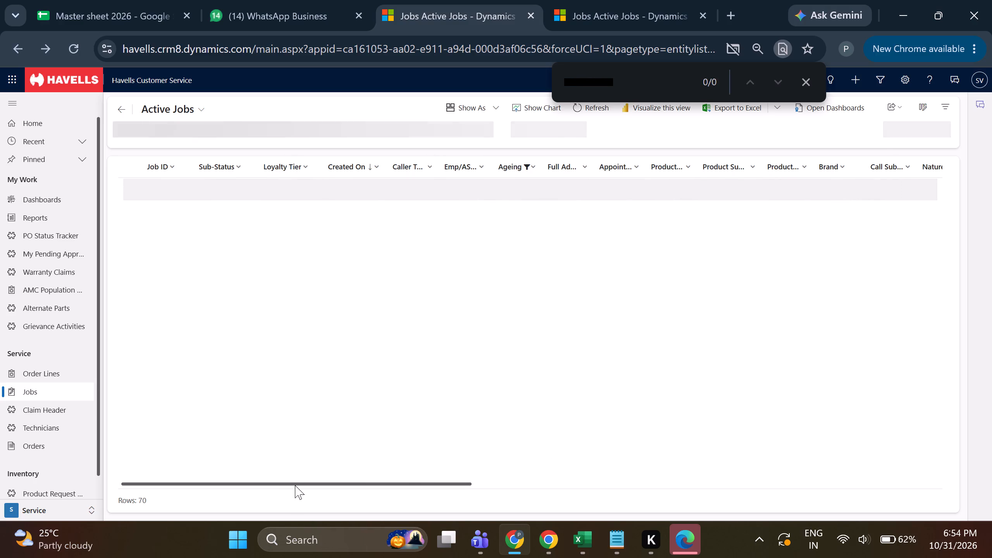
left_click_drag(286, 484, 369, 489)
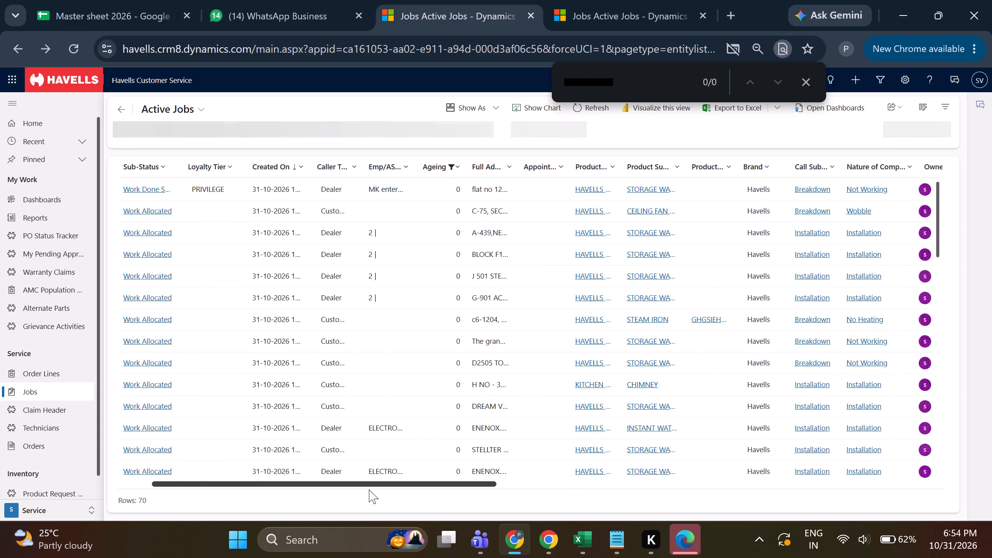
left_click_drag(369, 489, 685, 498)
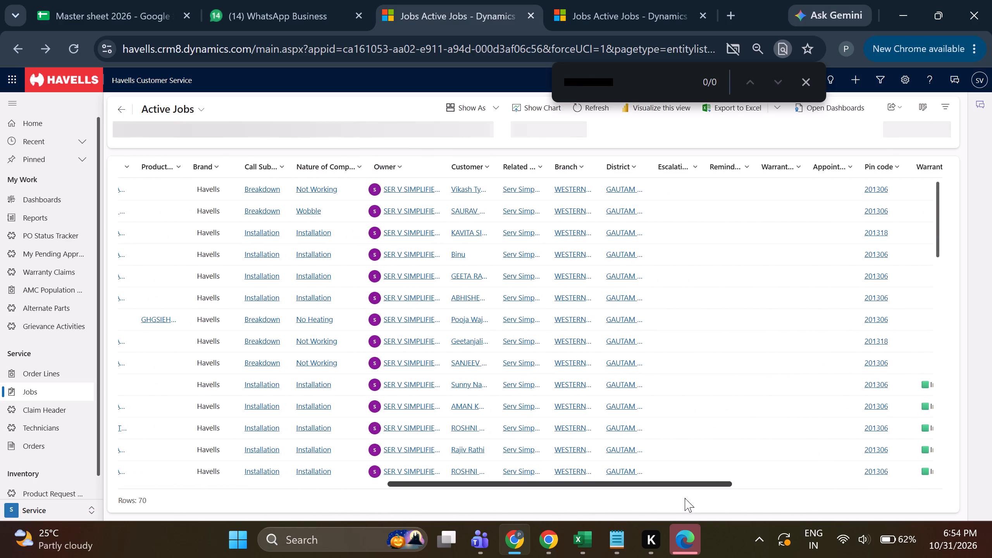
left_click_drag(685, 498, 729, 496)
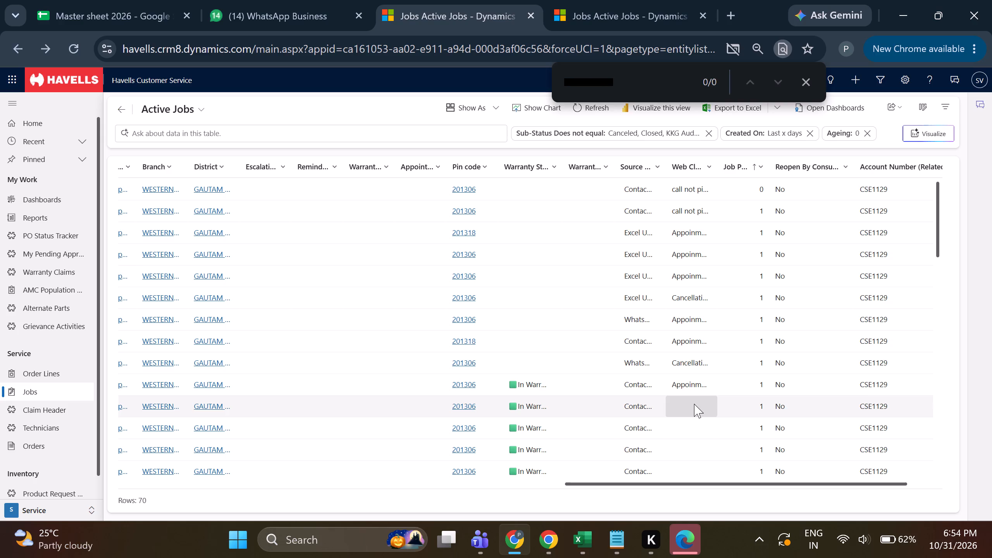
triple_click(694, 404)
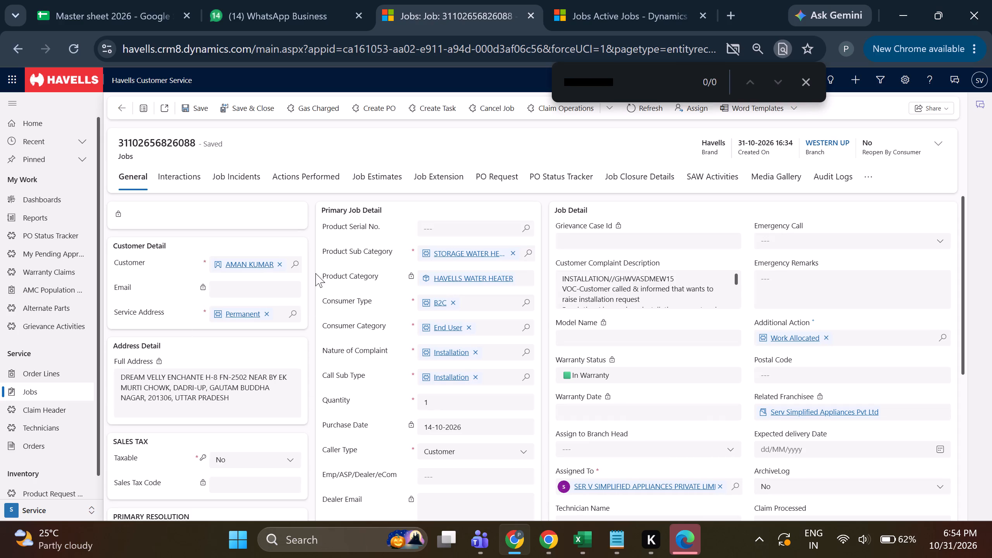
left_click(188, 185)
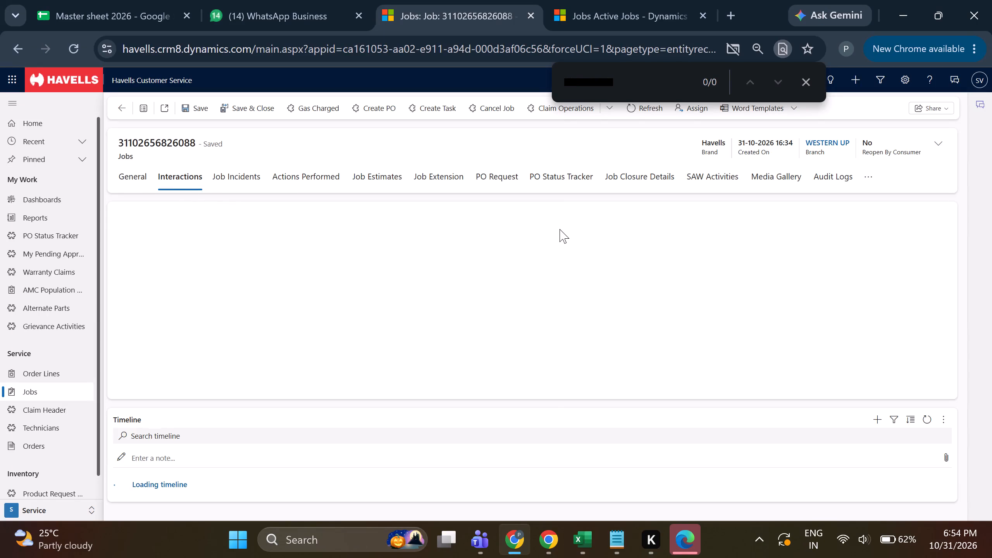
left_click(685, 215)
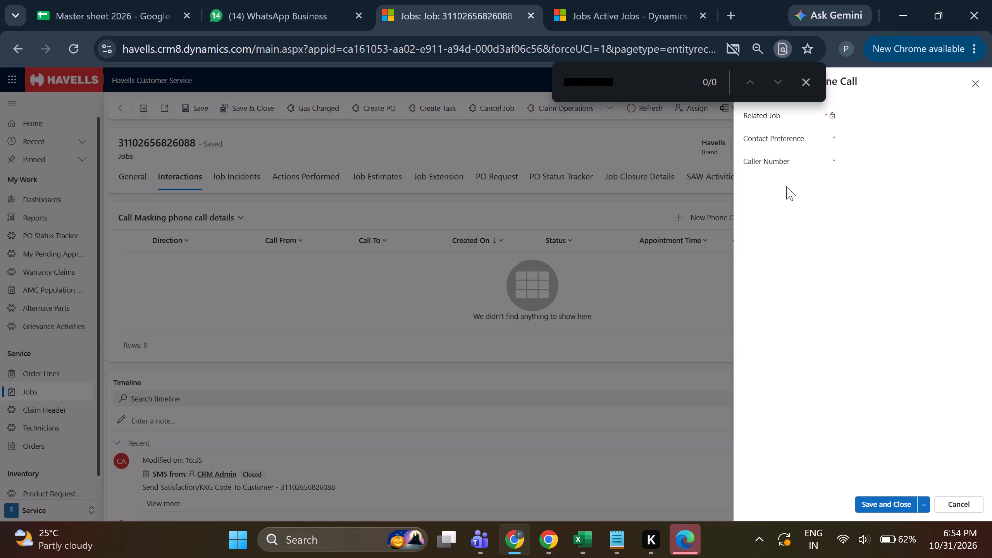
left_click(859, 146)
left_click(849, 179)
left_click(854, 170)
double_click(631, 87)
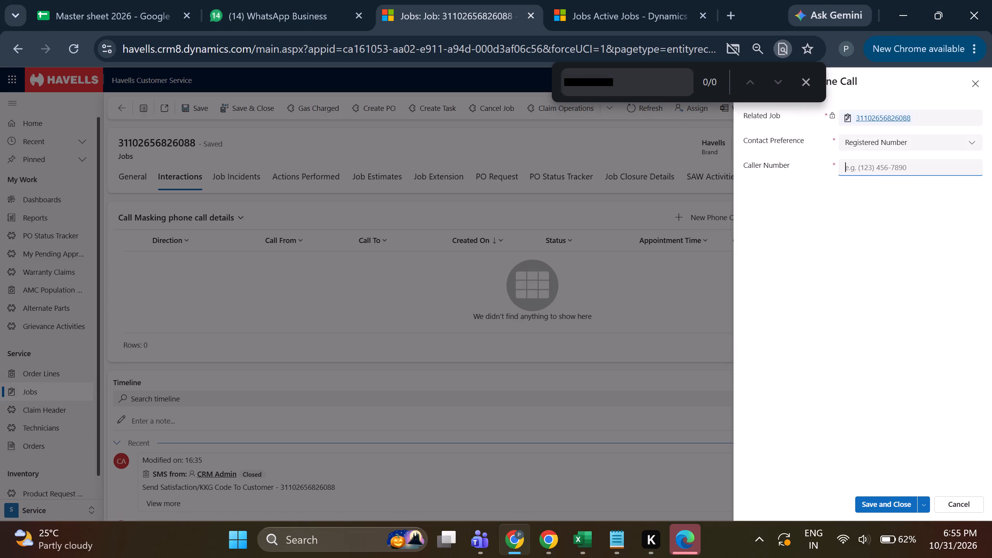
key("ctrl+c")
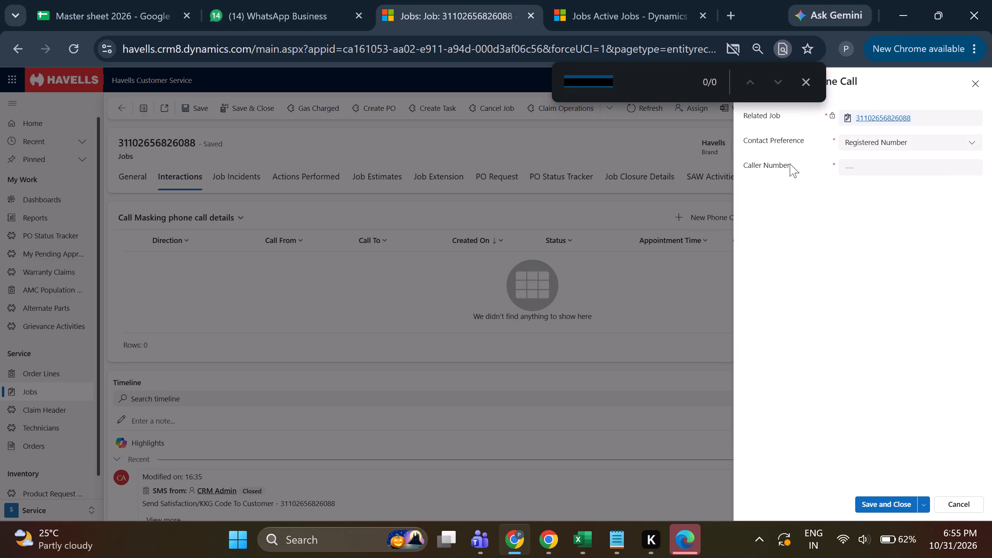
left_click(867, 169)
key("ctrl+v")
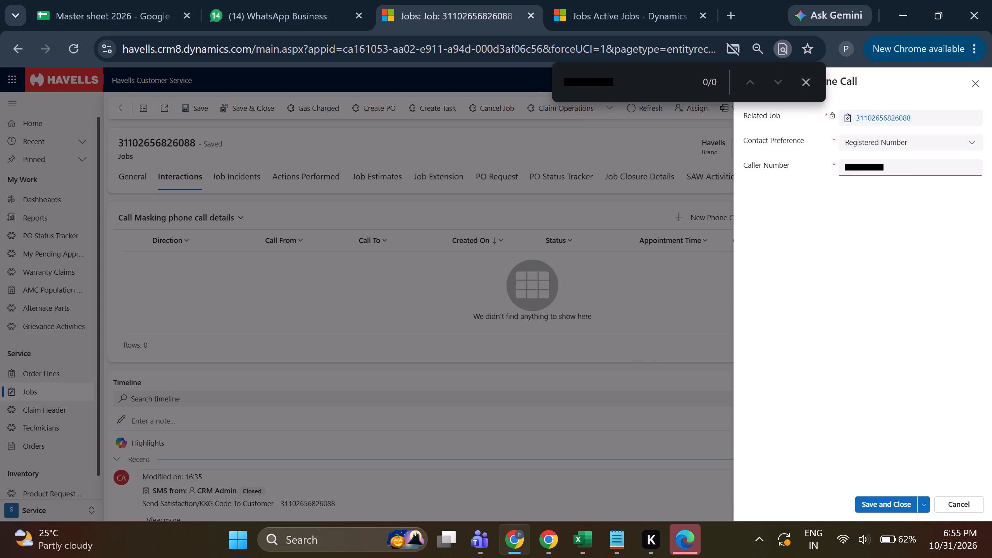
key("ctrl+s")
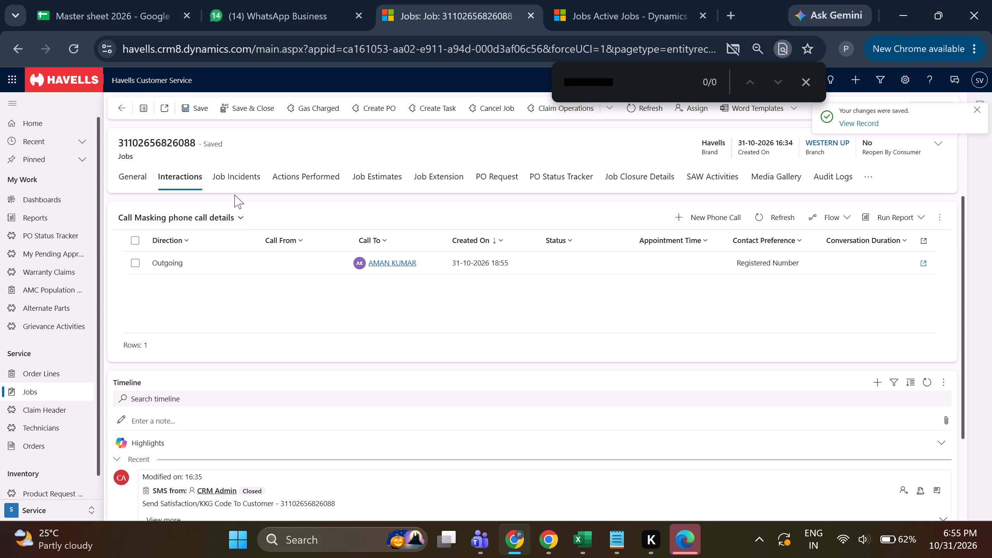
left_click(135, 183)
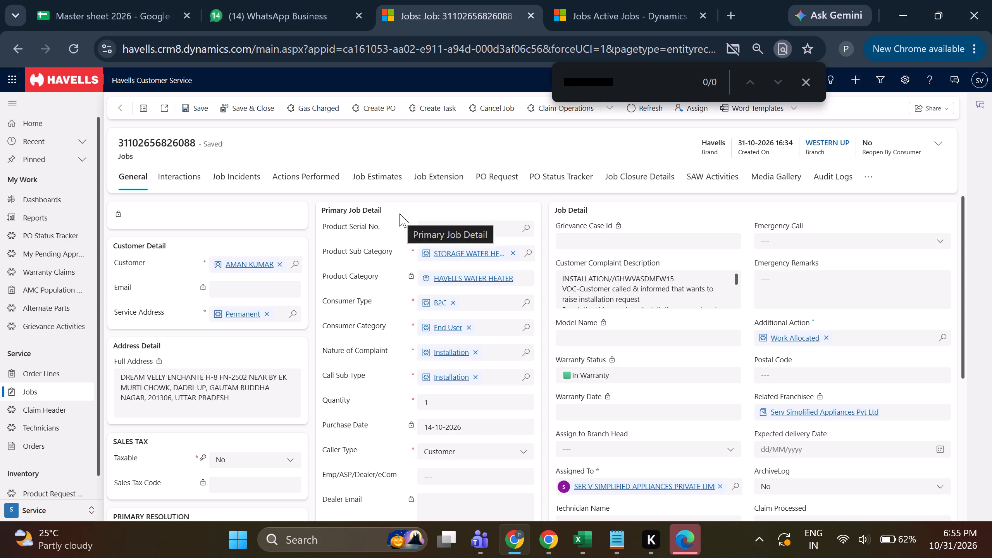
left_click(625, 177)
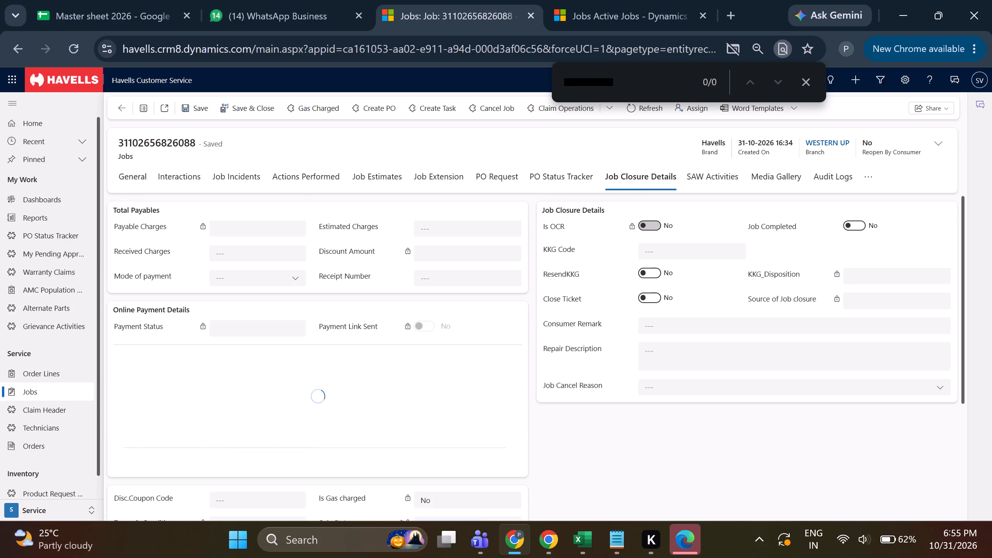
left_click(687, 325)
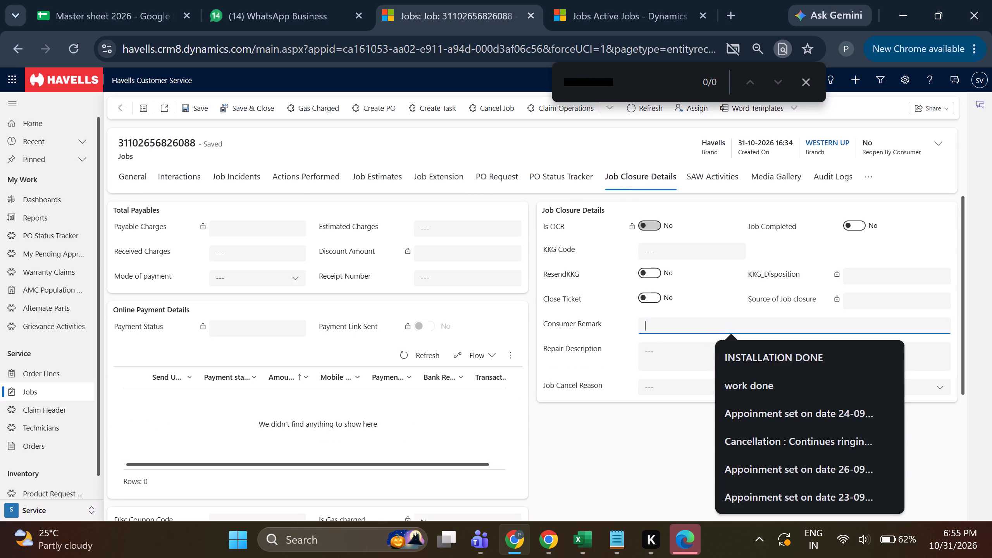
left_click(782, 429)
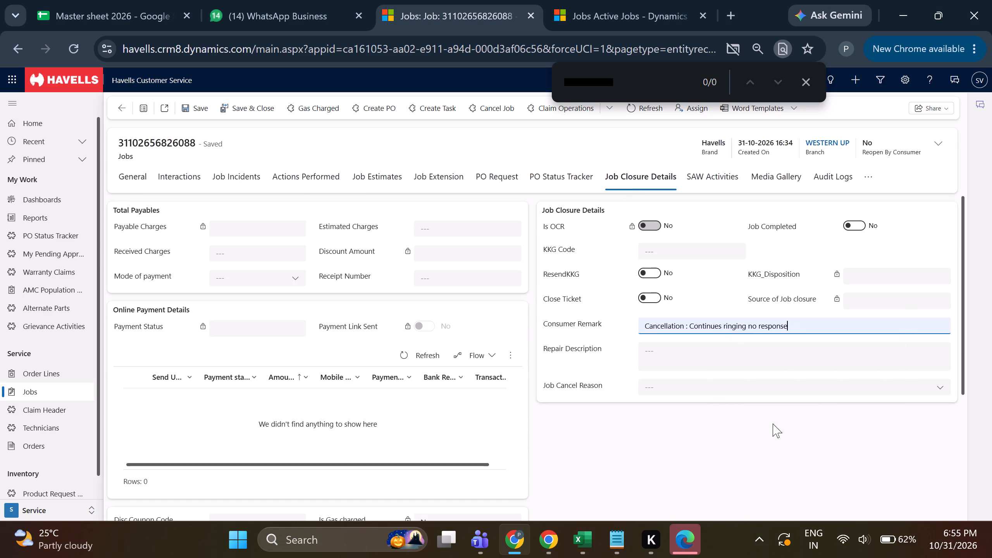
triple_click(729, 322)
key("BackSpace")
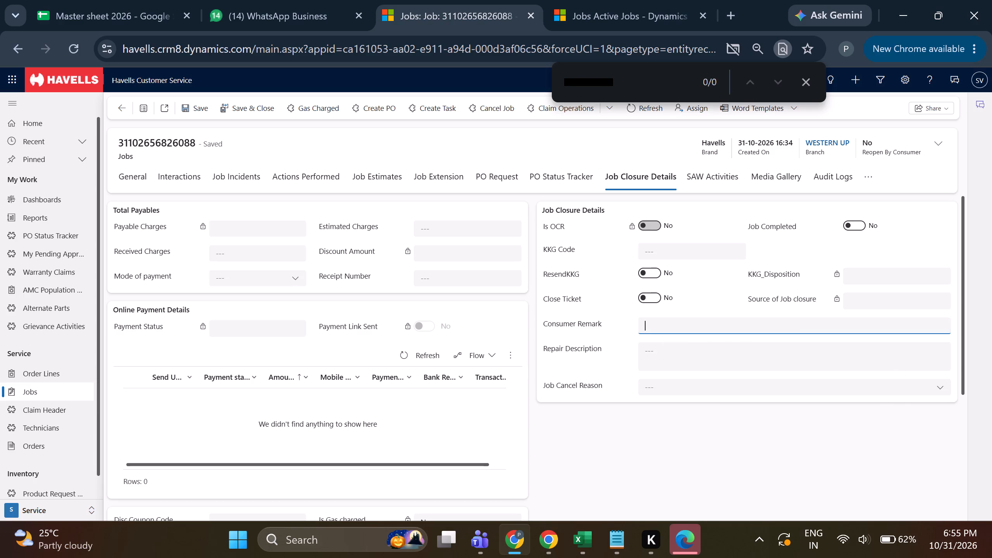
Record "Appoinment set on date 1/11/2026" as consumer remark and repair description in the closure details, and save and close the job.
left_click(744, 323)
left_click(750, 408)
left_click_drag(725, 324, 785, 313)
key("BackSpace")
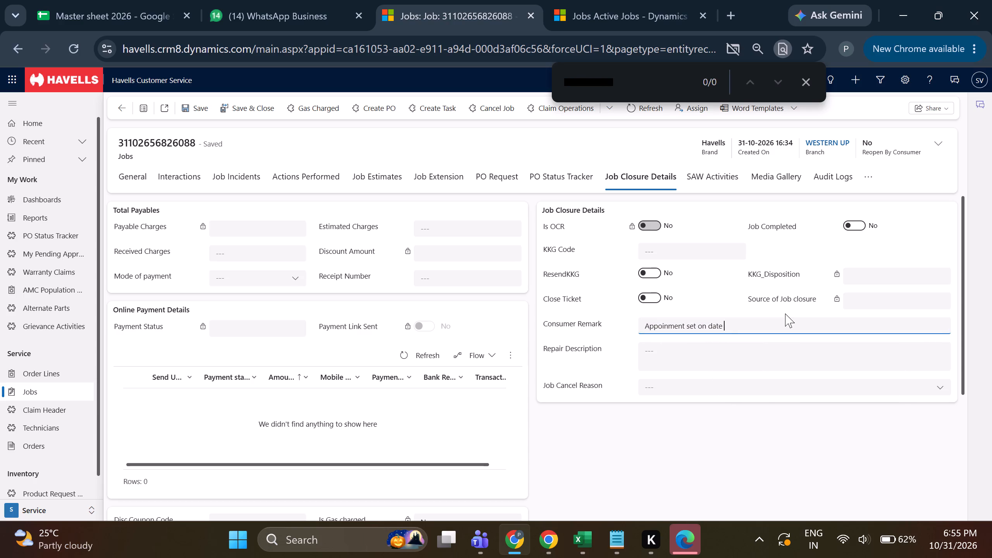
key("1")
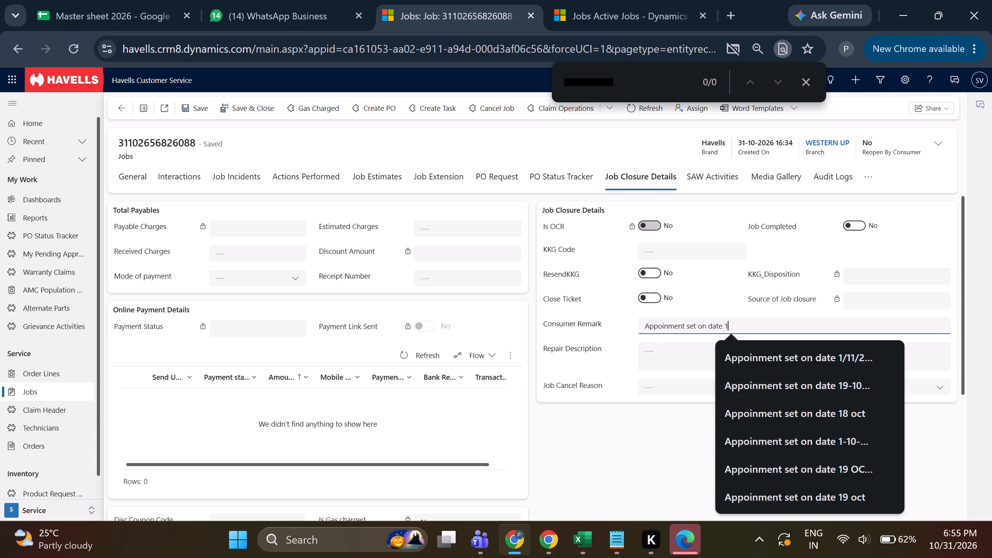
left_click(808, 349)
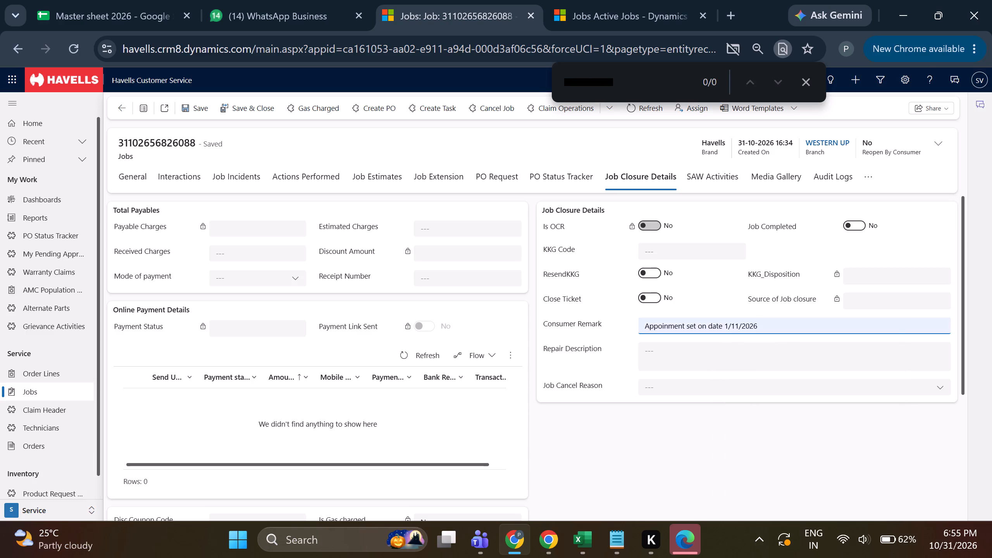
triple_click(781, 328)
key("ctrl+c")
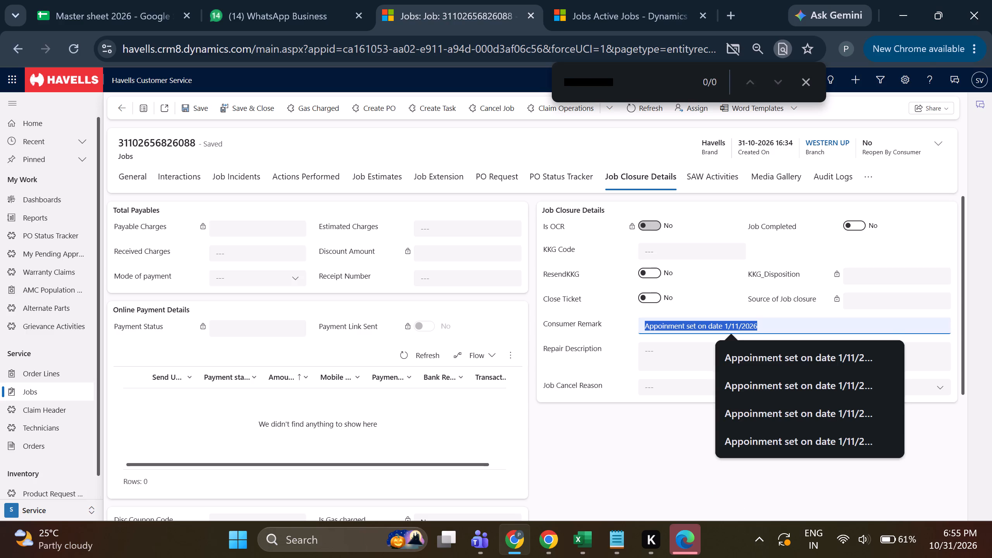
left_click(686, 356)
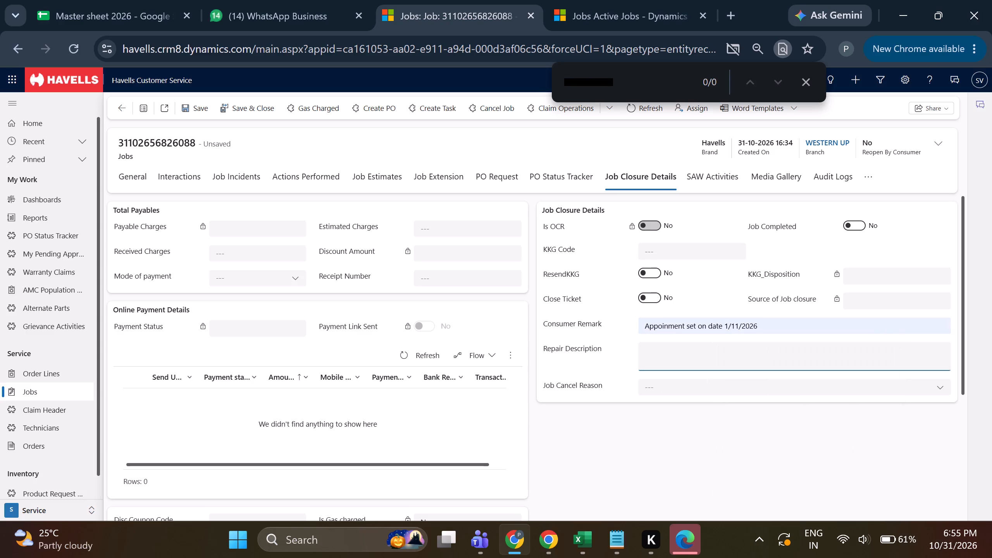
key("ctrl+v")
left_click(237, 106)
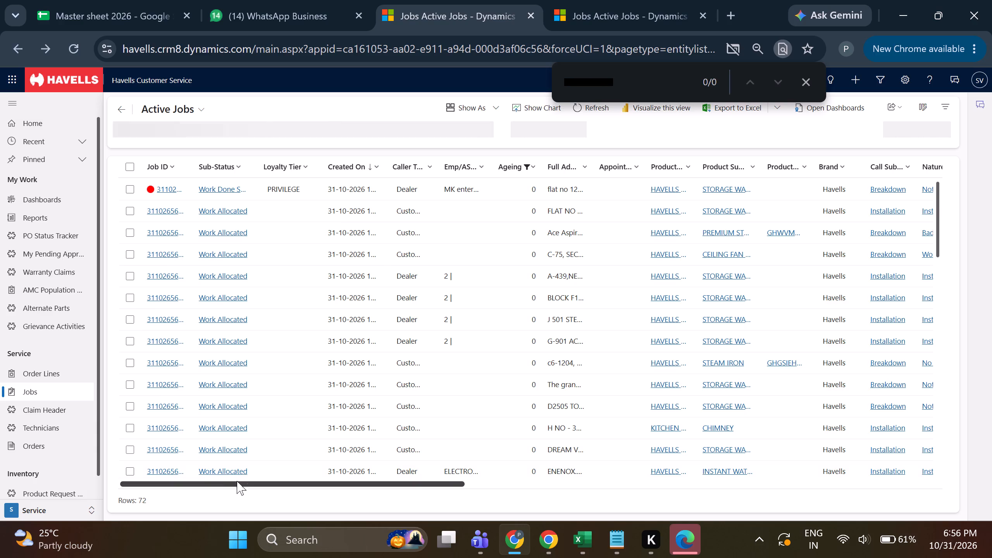
left_click_drag(232, 482, 419, 485)
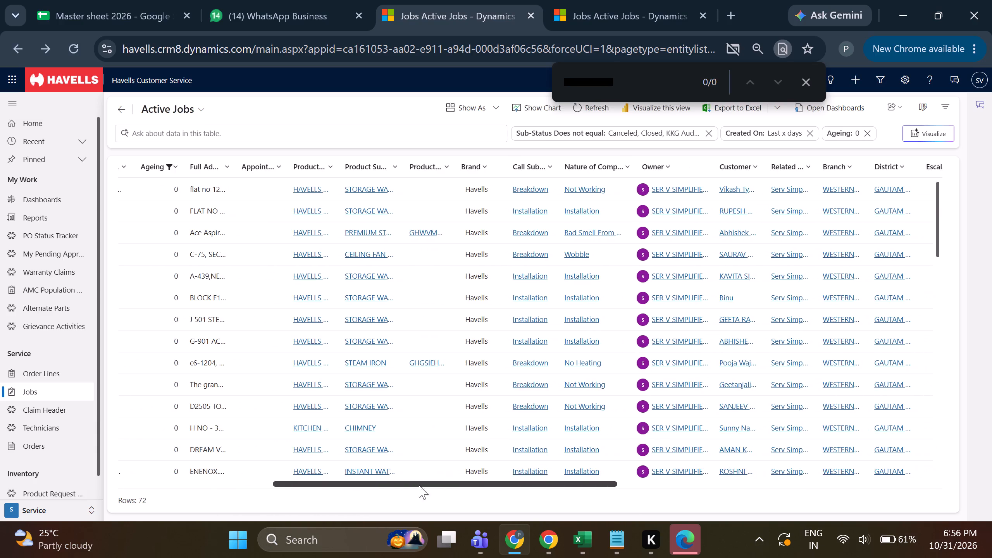
left_click_drag(419, 485, 712, 491)
scroll(641, 322, "down", 1)
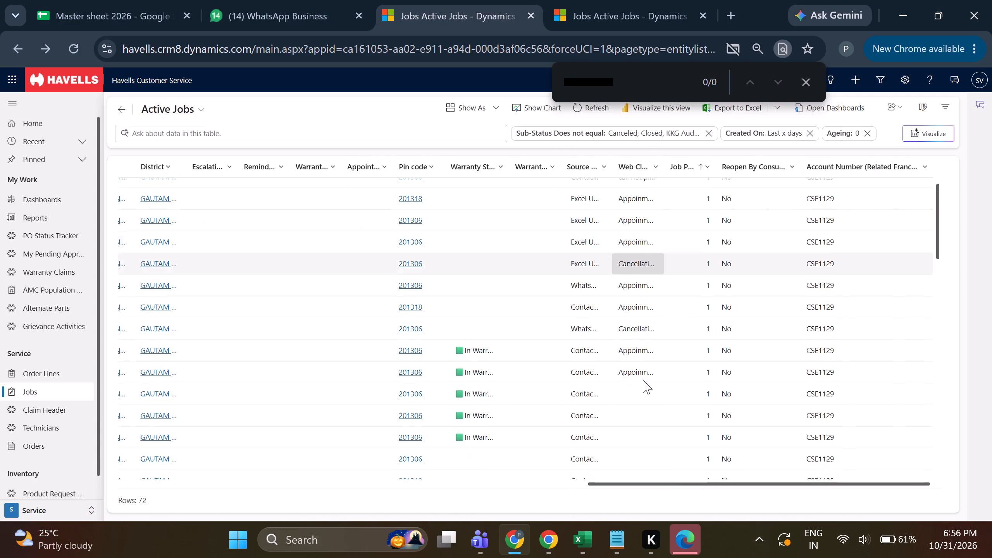
scroll(645, 390, "down", 1)
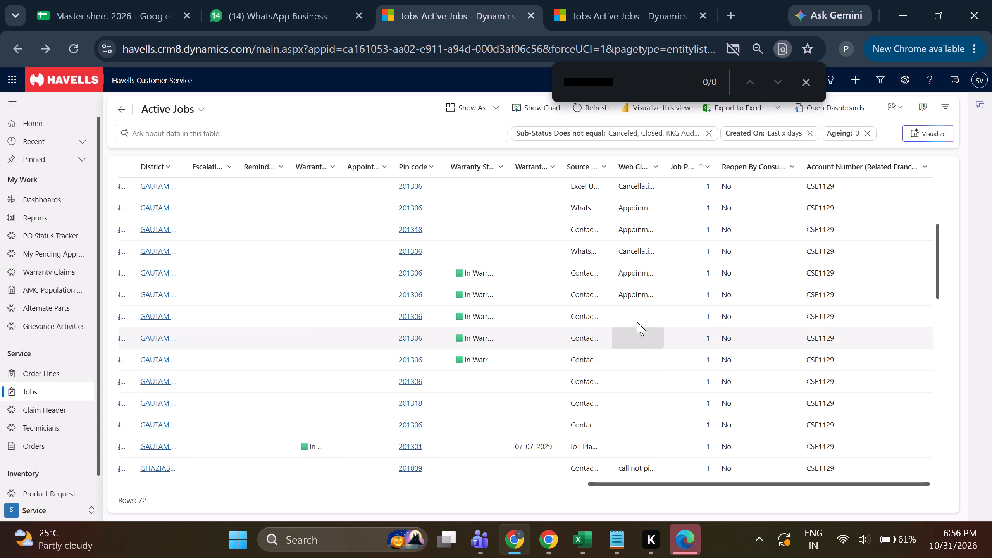
triple_click(639, 319)
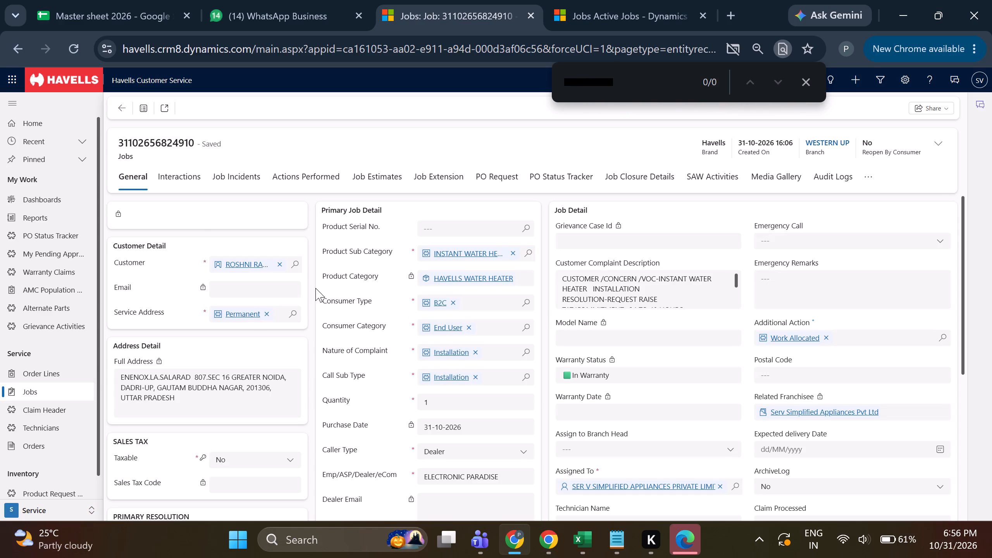
left_click(178, 187)
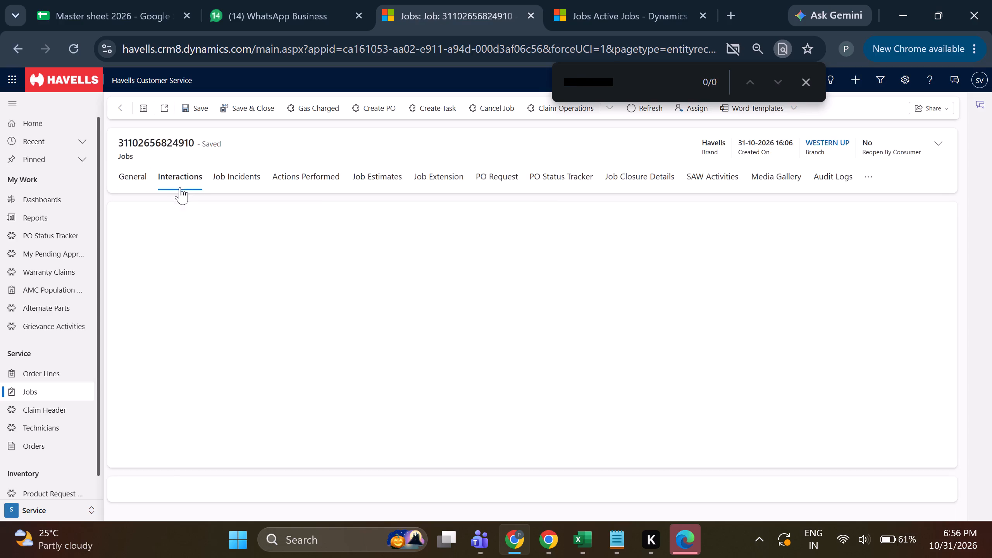
left_click(703, 220)
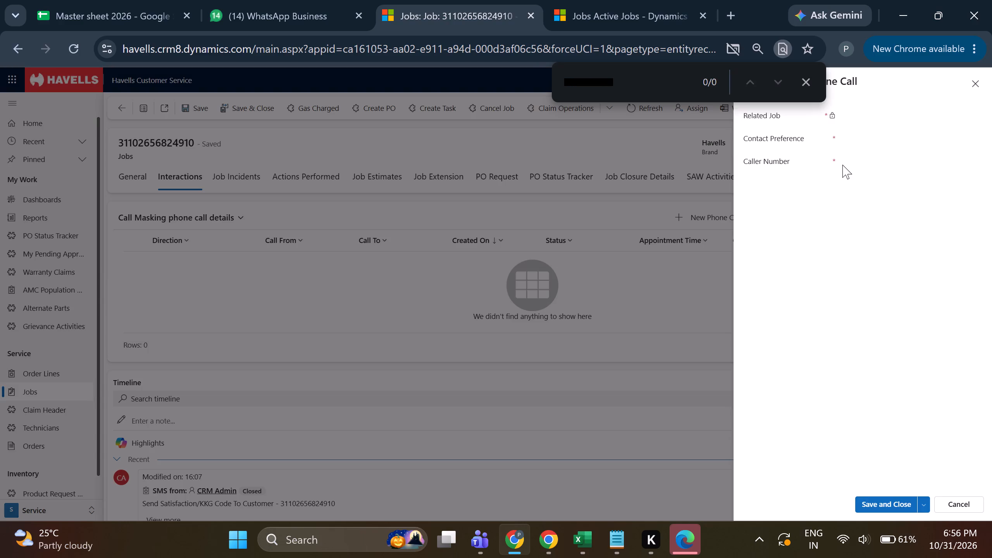
left_click(844, 142)
left_click(856, 177)
left_click(866, 169)
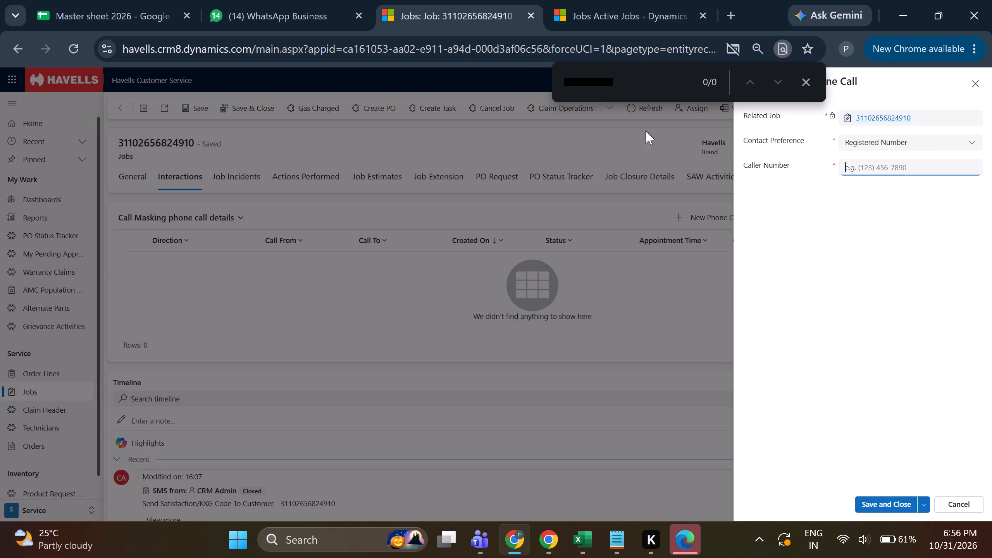
double_click(618, 83)
key("ctrl+c")
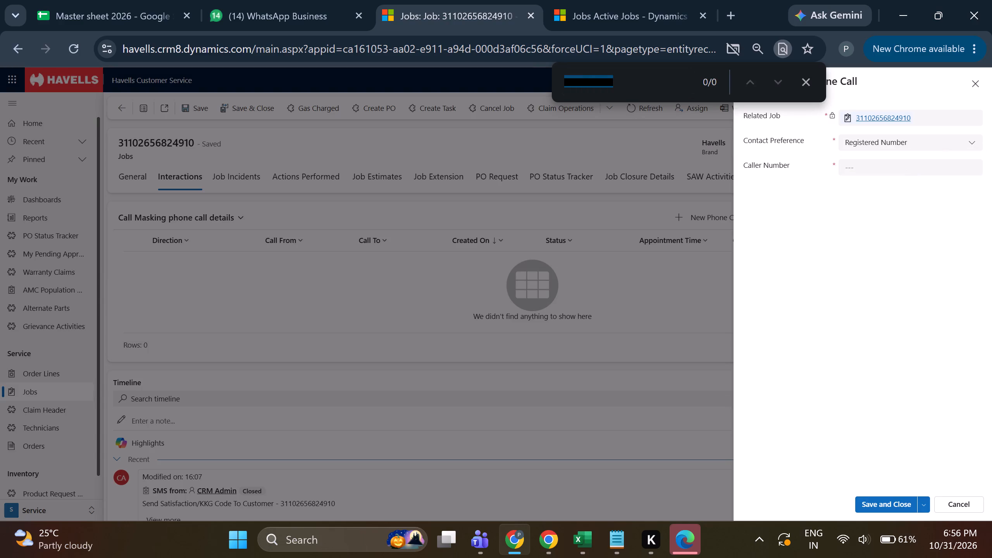
left_click(842, 169)
key("ctrl+v")
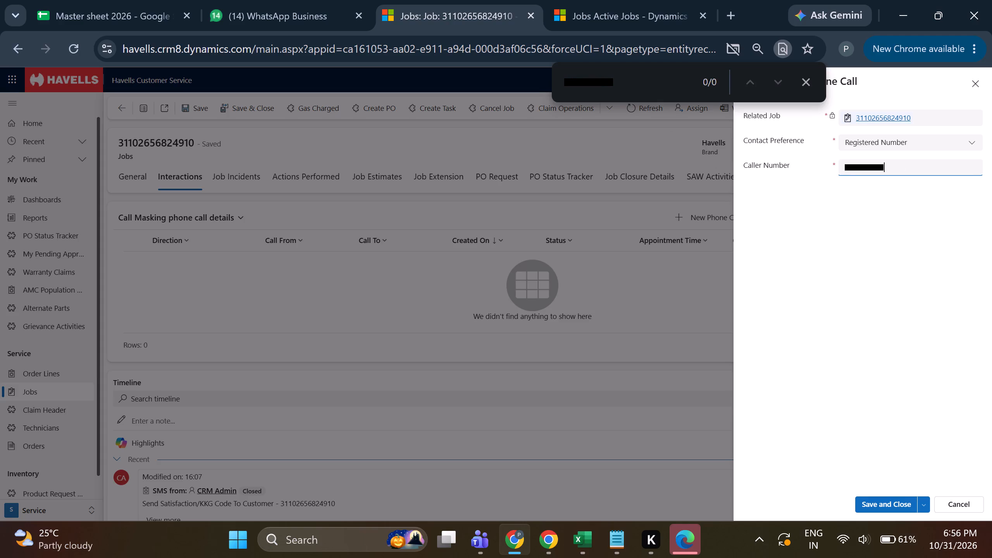
key("ctrl+s")
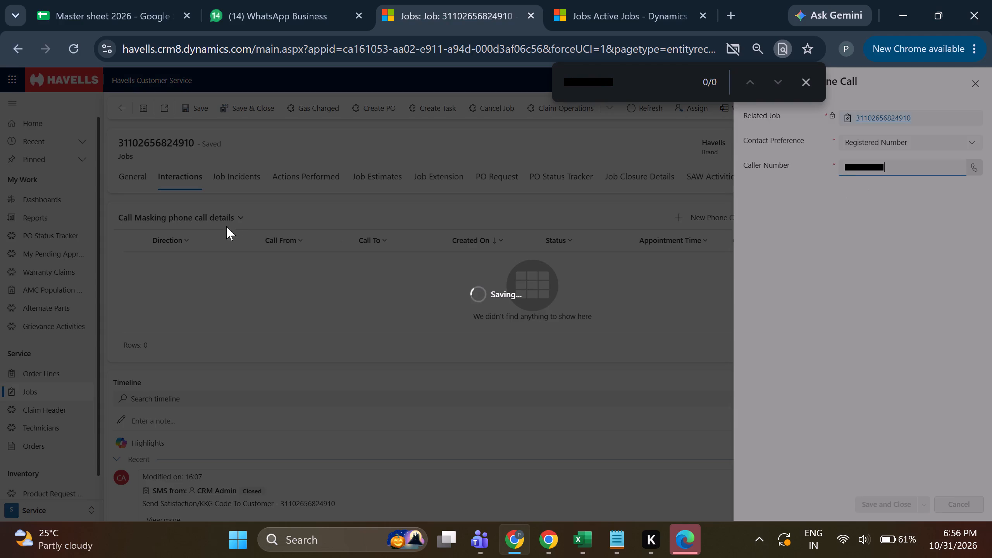
left_click(142, 188)
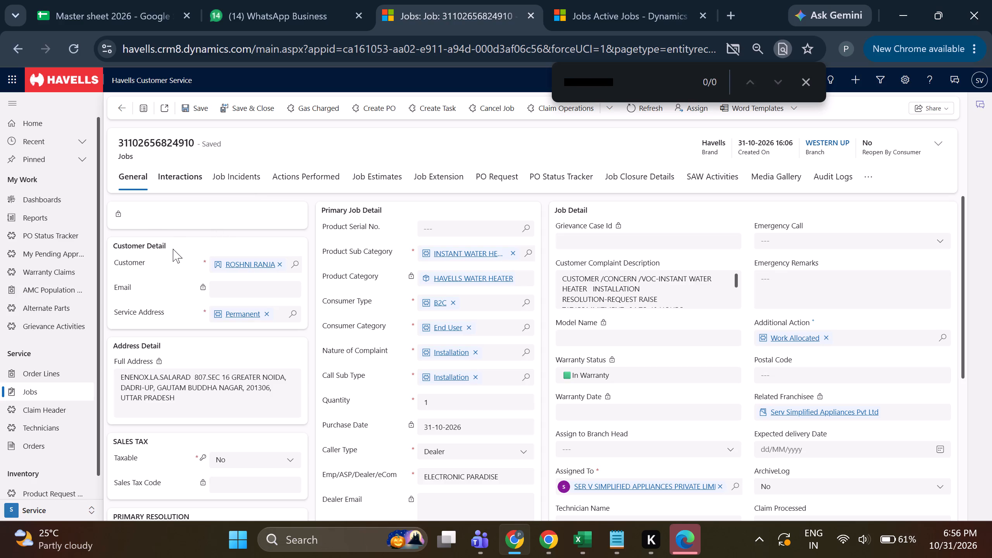
right_click(204, 222)
left_click(204, 222)
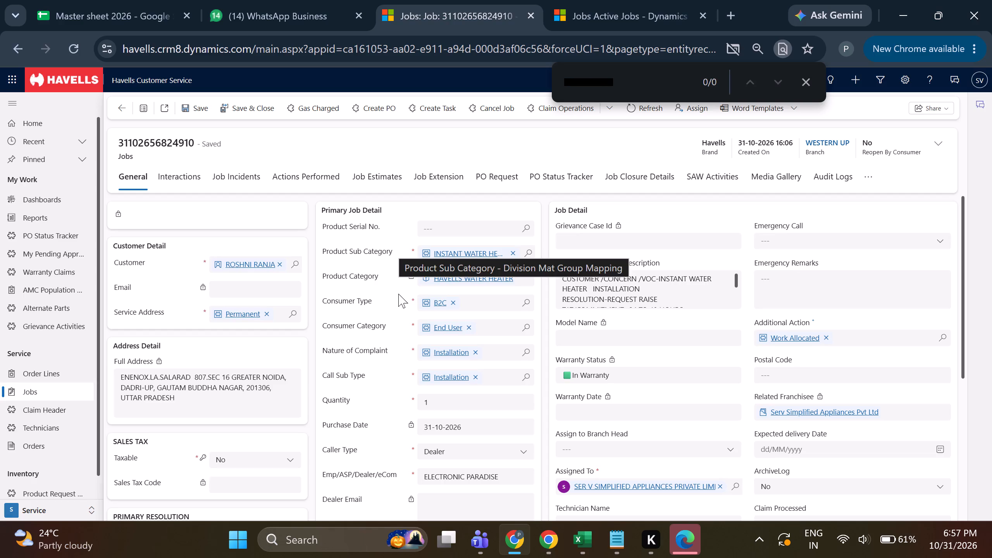
left_click(622, 184)
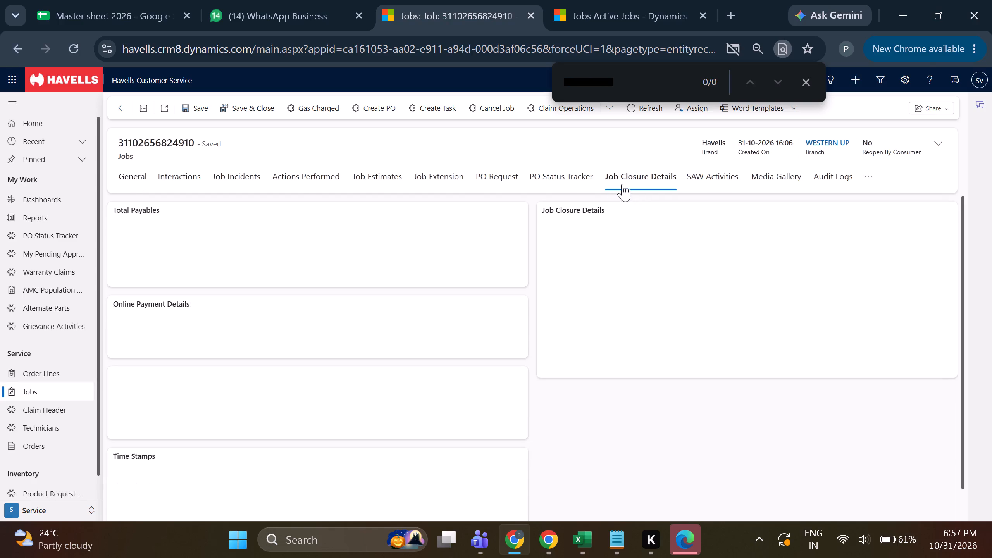
left_click(665, 321)
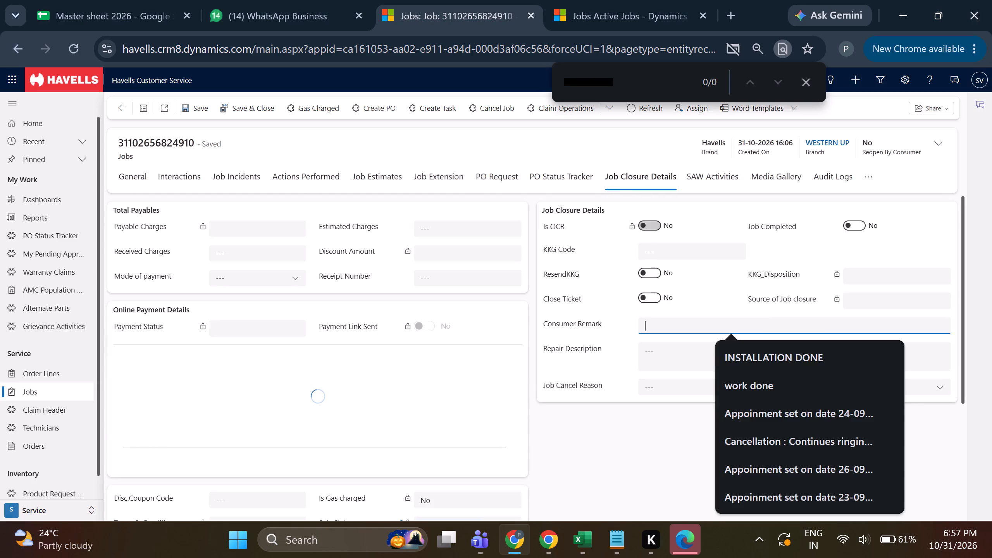
left_click(685, 325)
left_click(685, 325)
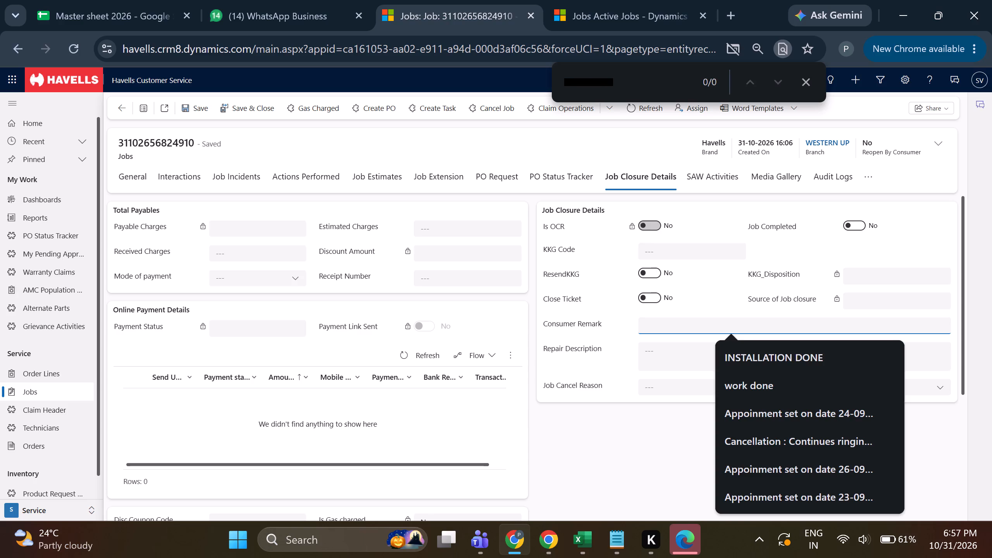
left_click(691, 325)
left_click(733, 411)
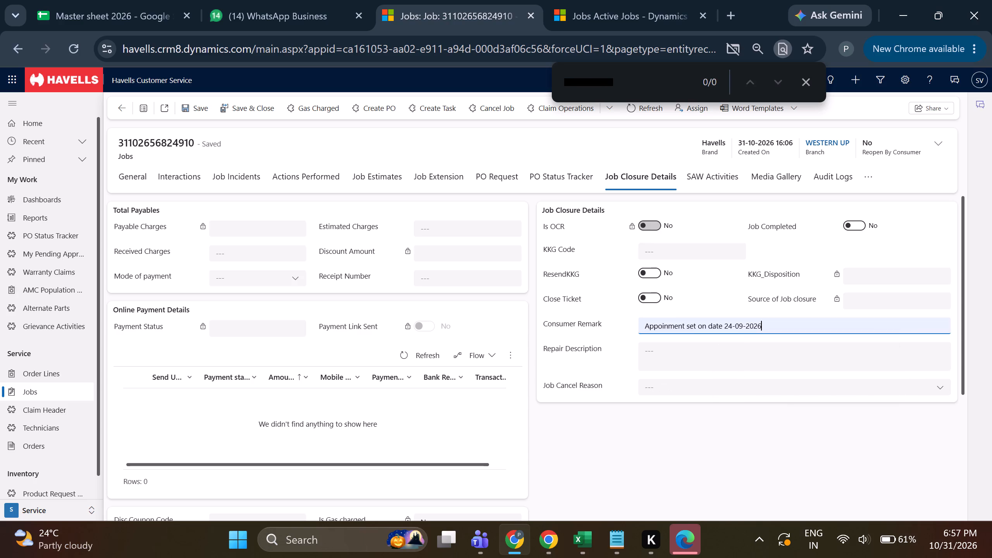
left_click_drag(723, 323, 772, 321)
key("BackSpace")
key("space")
type("1")
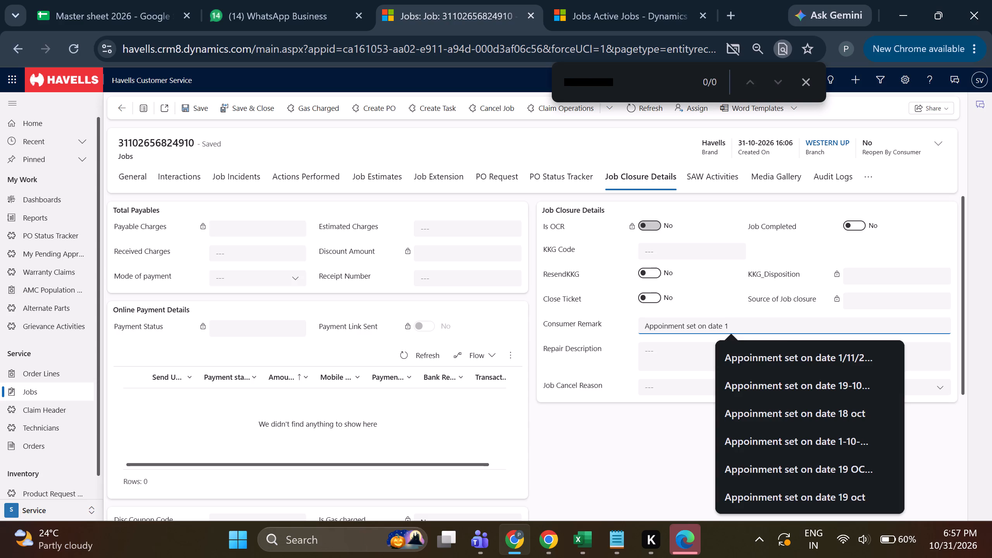
left_click(806, 348)
Copy the consumer remark "Appoinment set on date 1/11/2026" into the repair description, and save and close the job.
triple_click(778, 324)
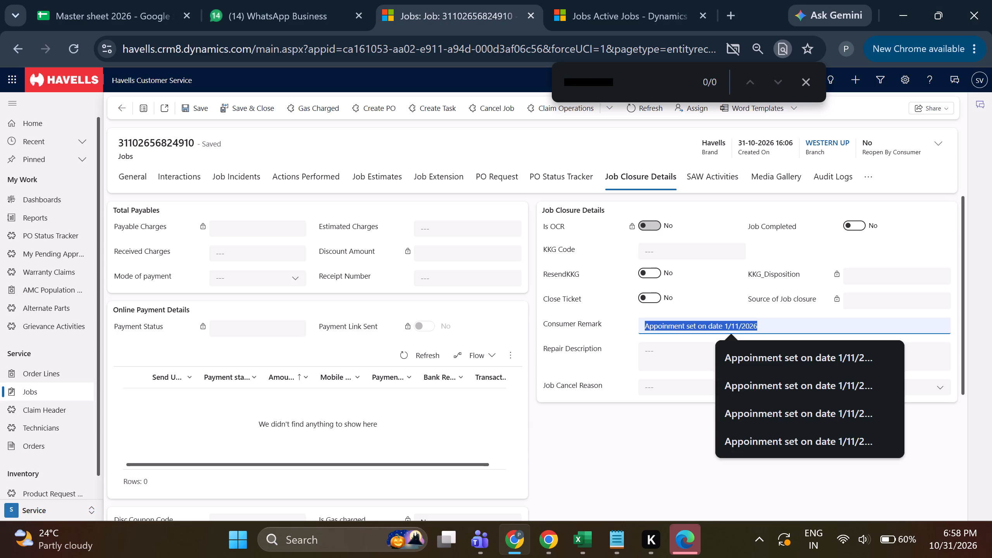
key("ctrl+c")
left_click(696, 350)
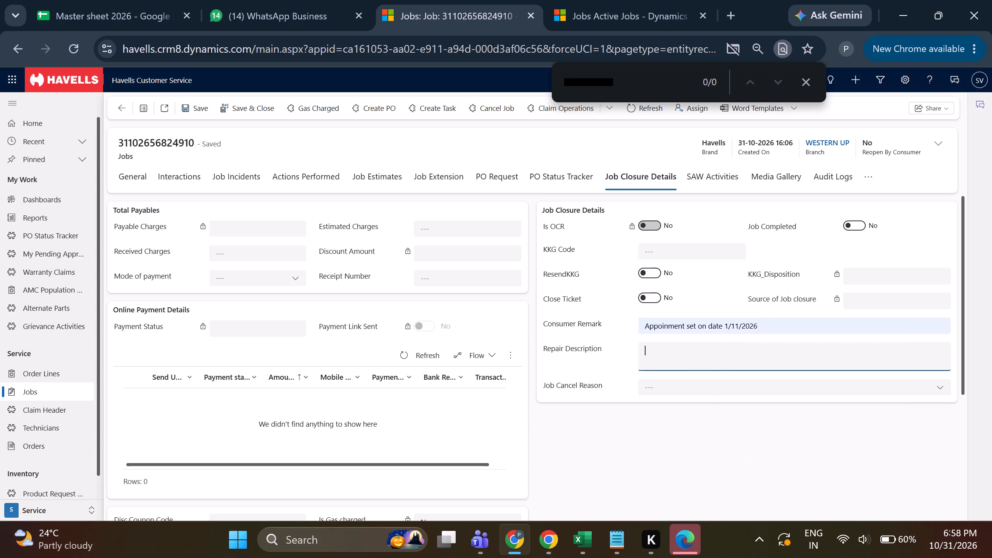
key("ctrl+v")
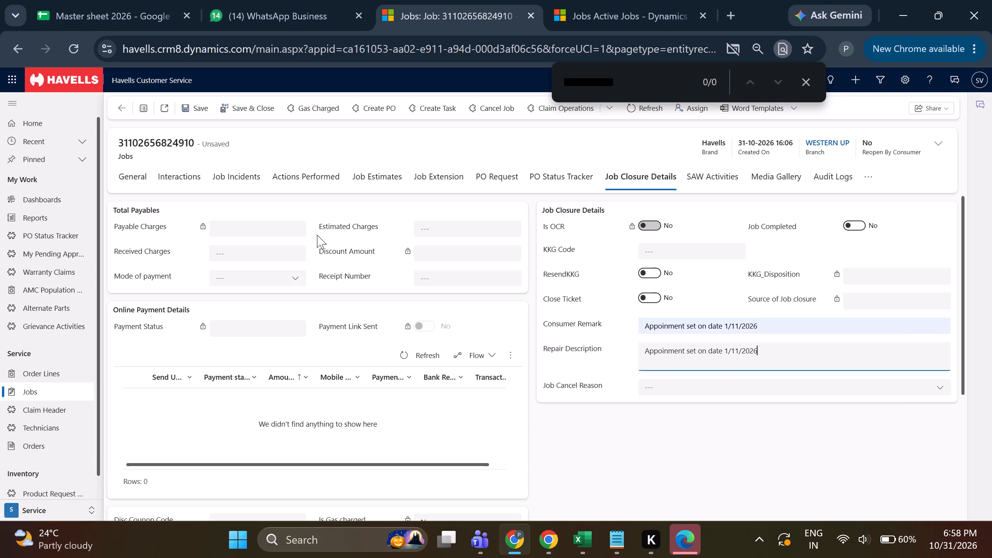
left_click(235, 111)
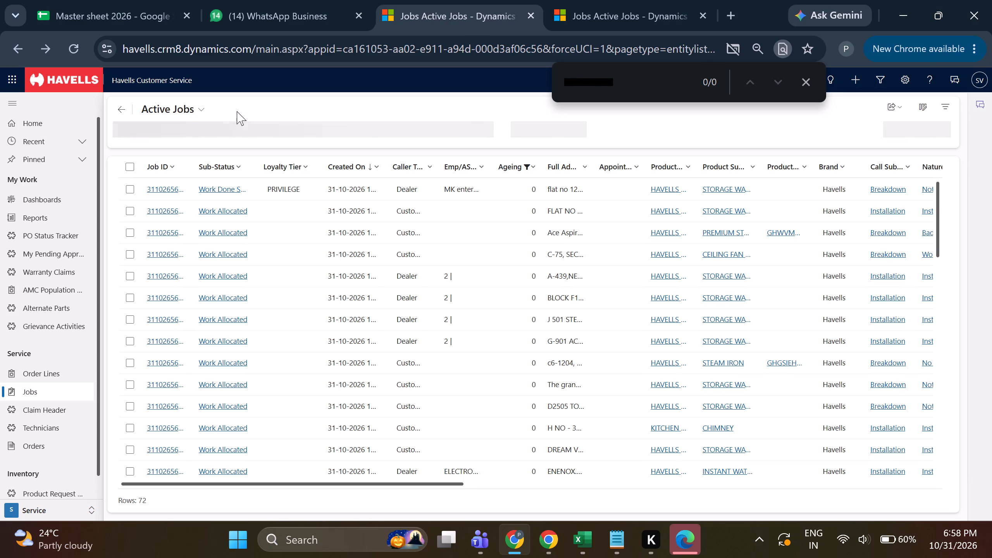
left_click_drag(229, 484, 537, 480)
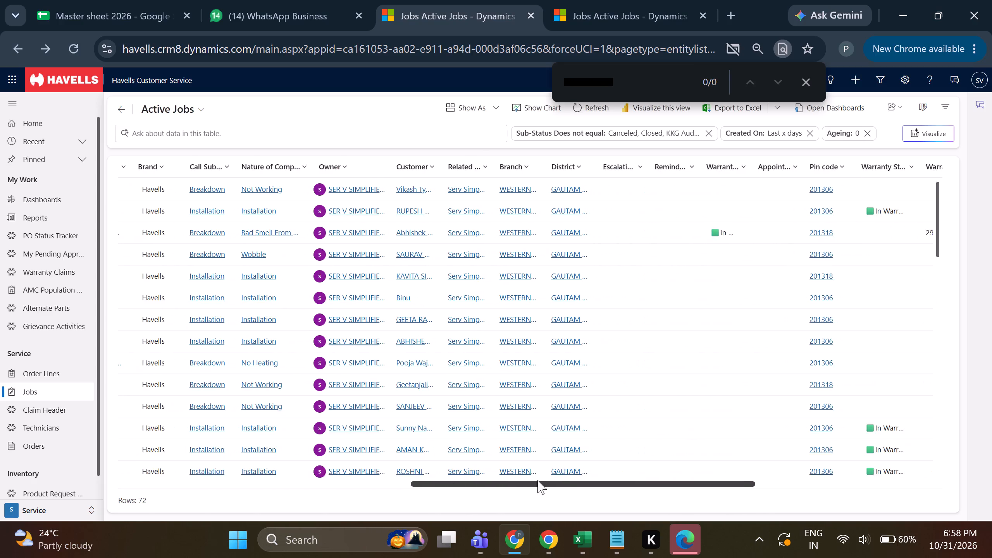
left_click_drag(537, 480, 682, 475)
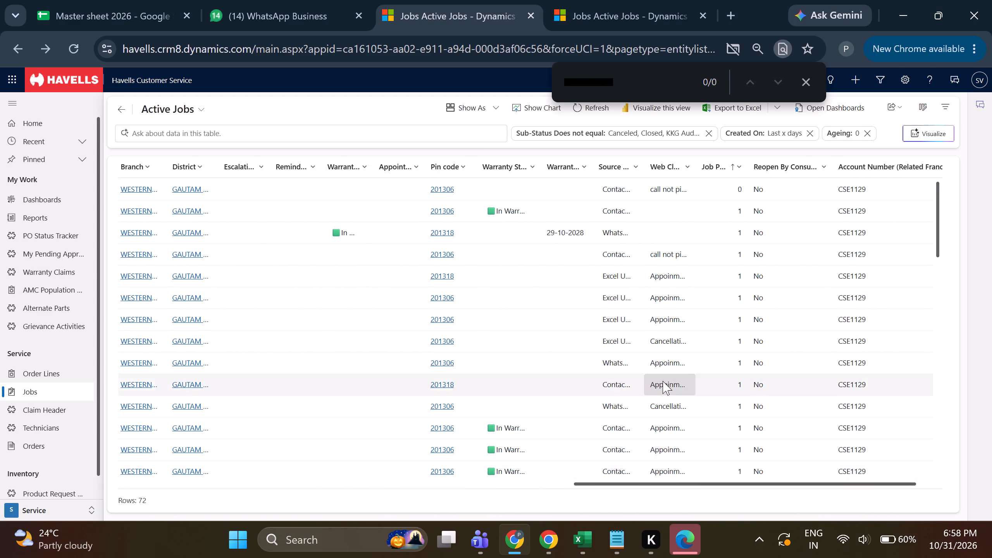
scroll(689, 375, "down", 1)
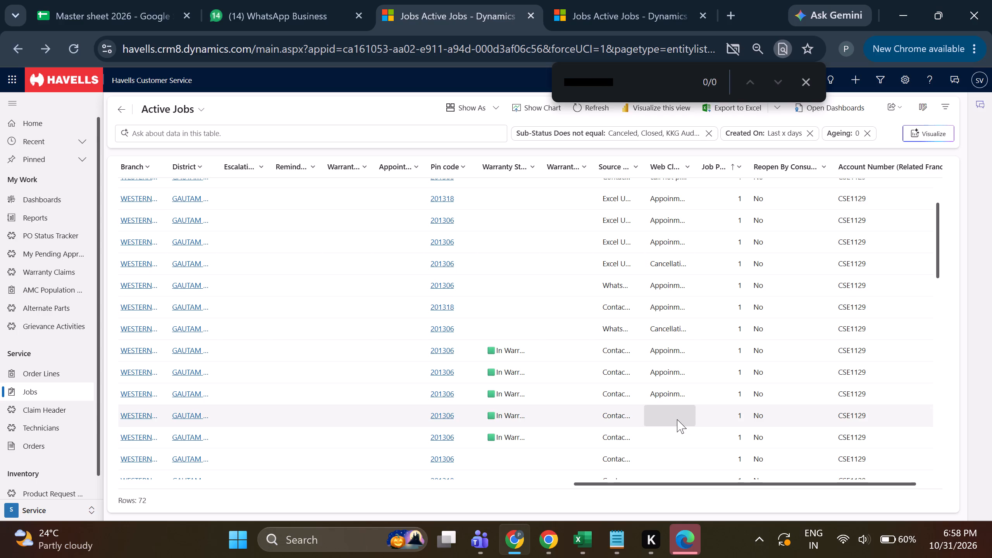
triple_click(677, 419)
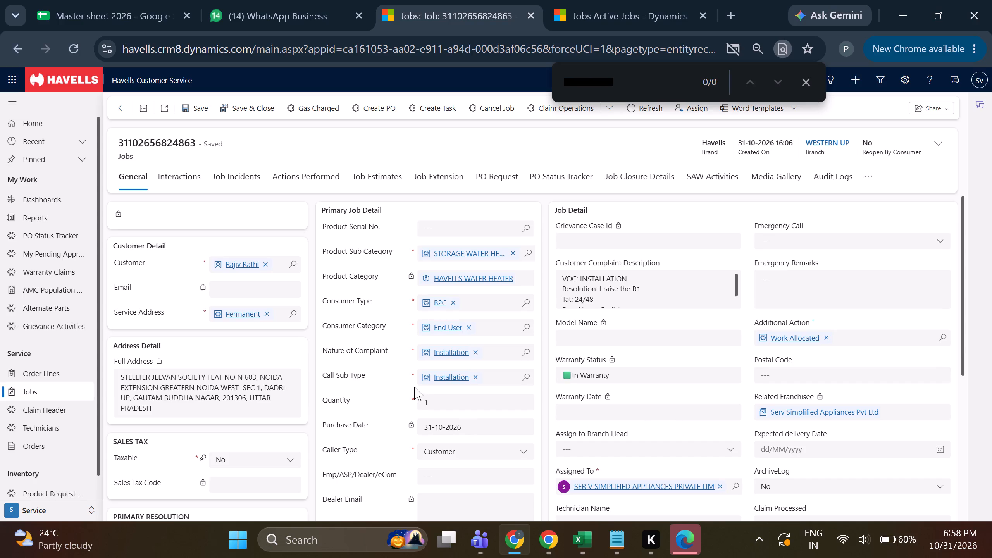
left_click(180, 187)
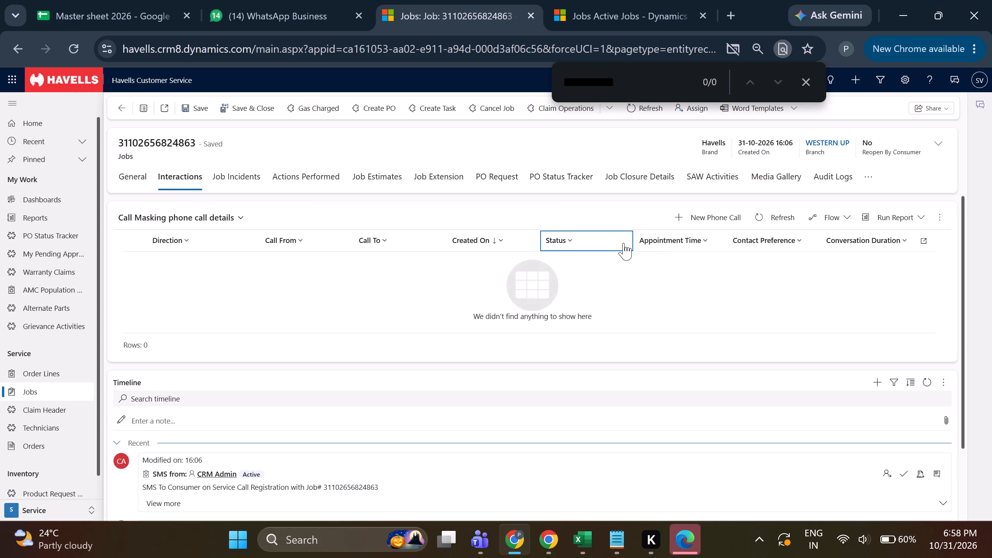
left_click(709, 219)
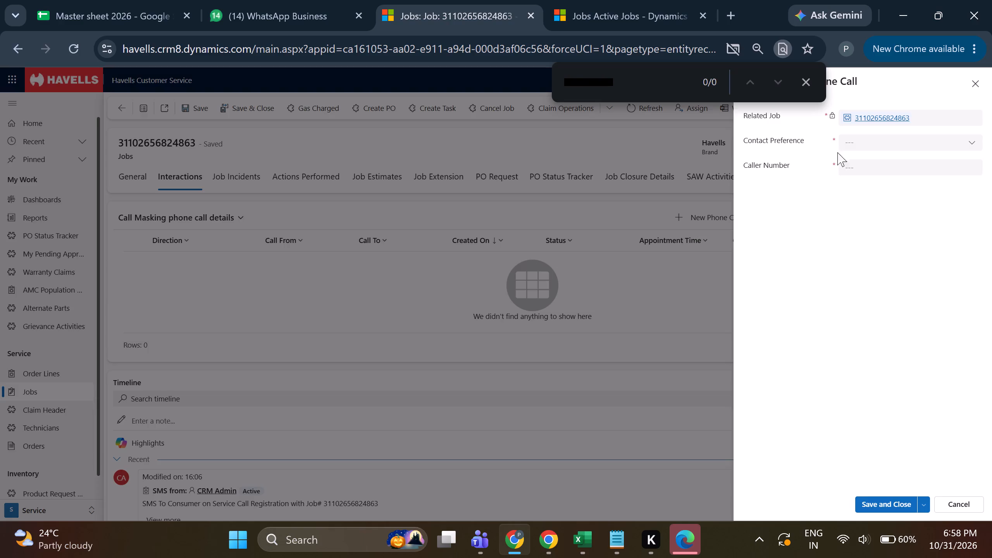
left_click(853, 143)
left_click(851, 172)
left_click(861, 170)
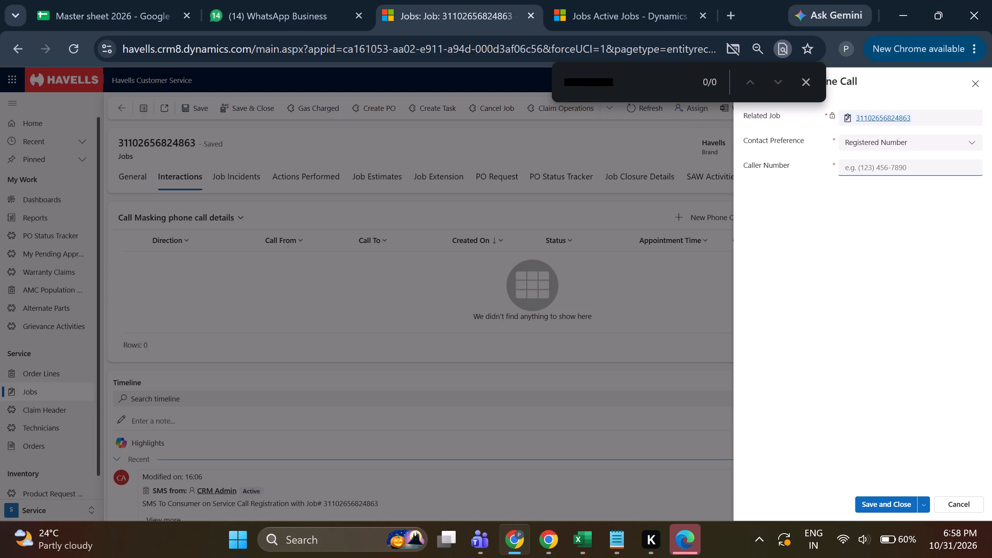
double_click(653, 93)
key("ctrl+c")
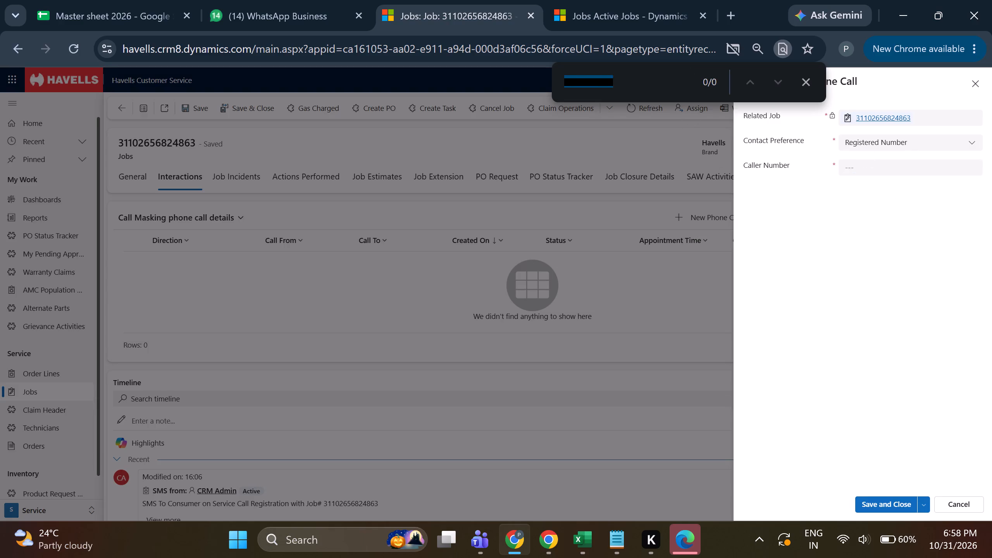
left_click(877, 165)
key("ctrl+v")
key("ctrl+s")
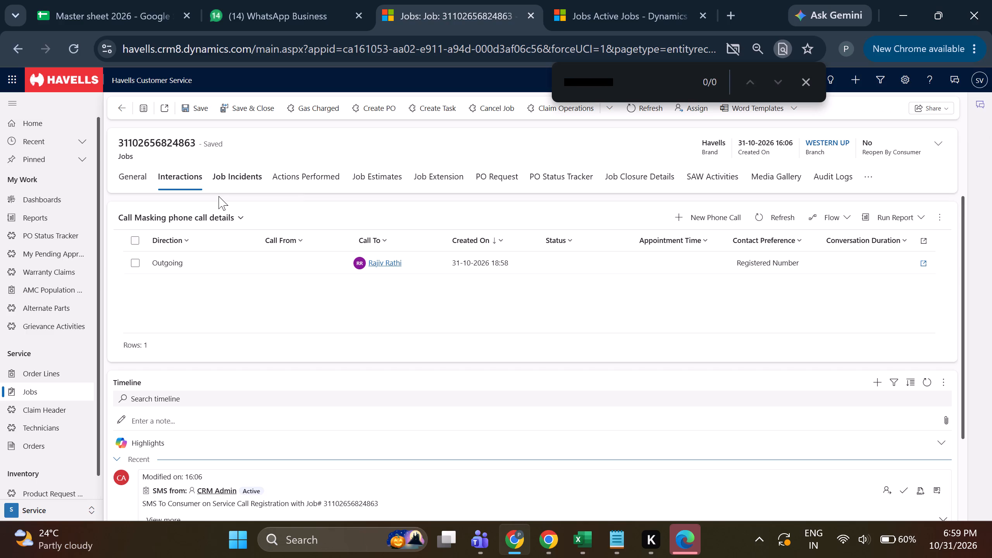
left_click(143, 184)
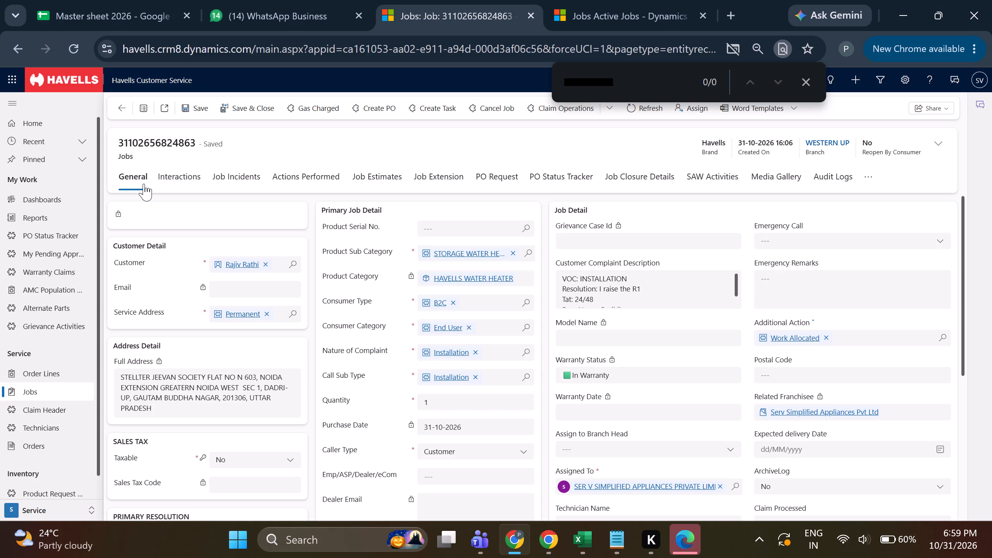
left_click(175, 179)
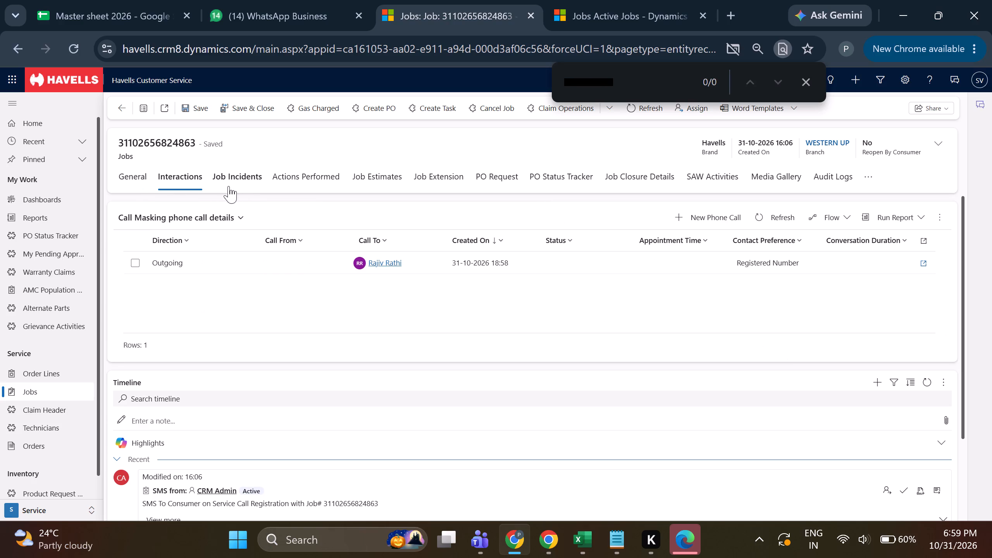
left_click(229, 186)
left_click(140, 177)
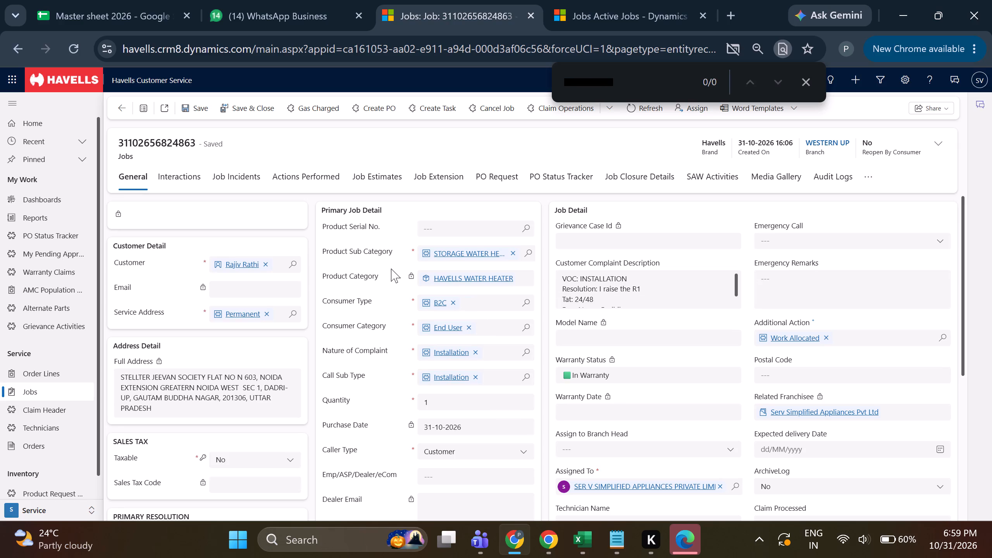
left_click(632, 191)
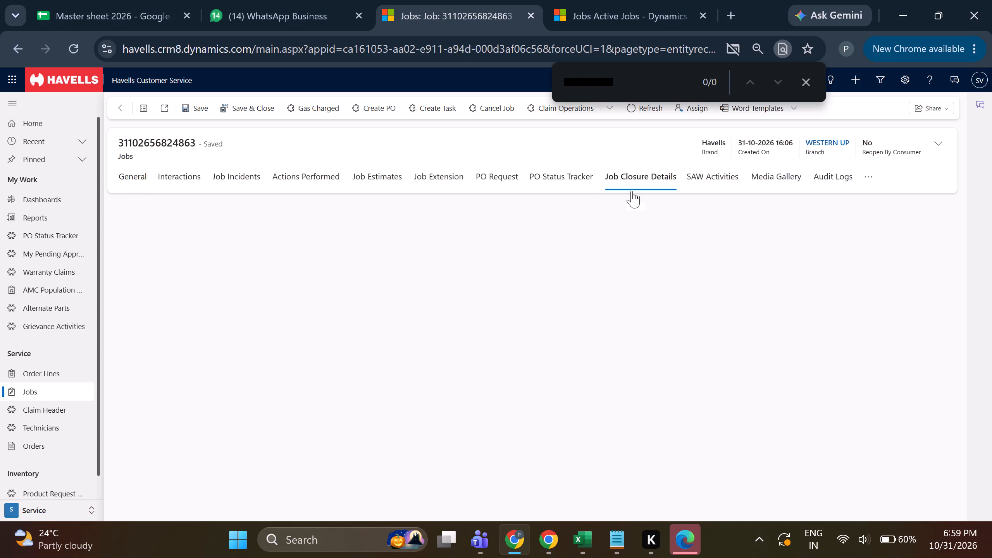
left_click(708, 323)
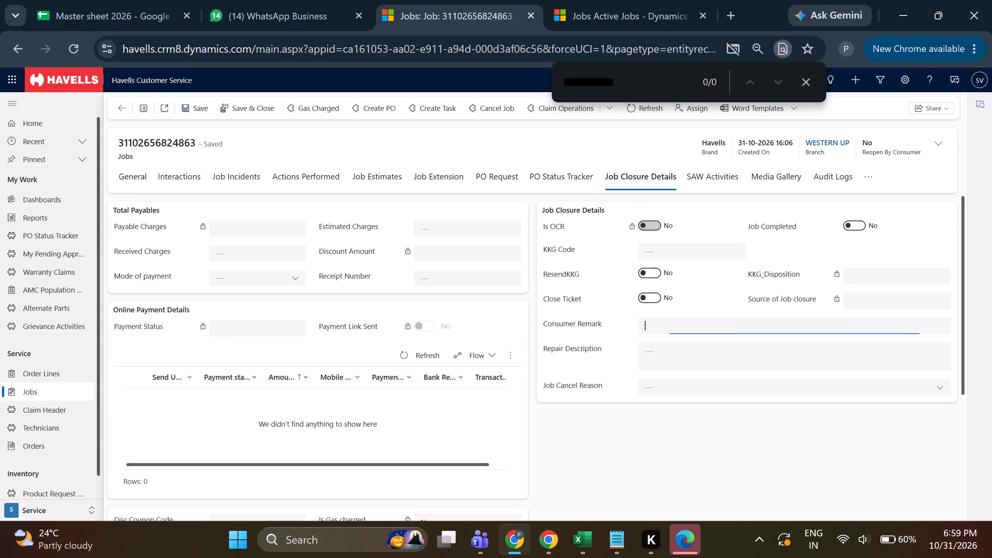
left_click(760, 418)
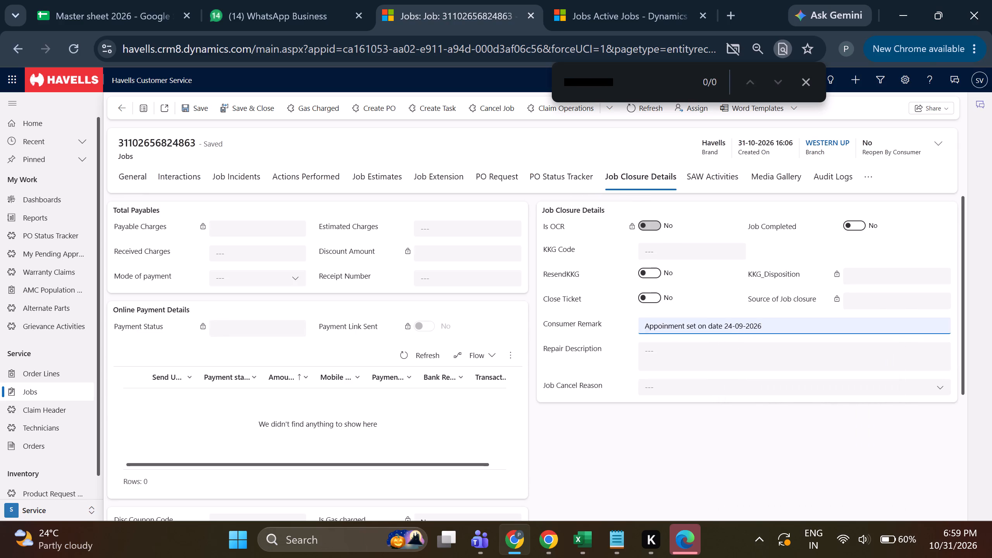
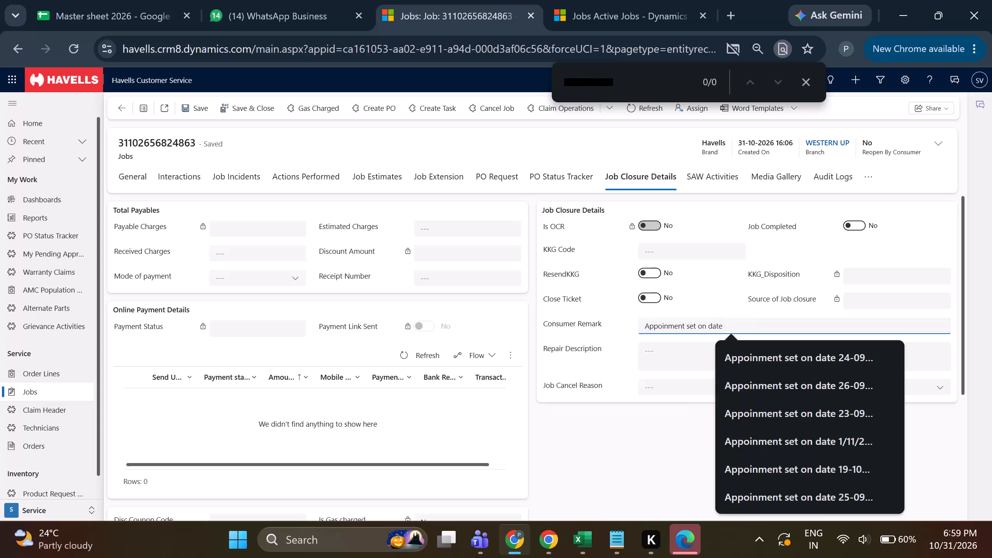
key("1")
left_click(795, 361)
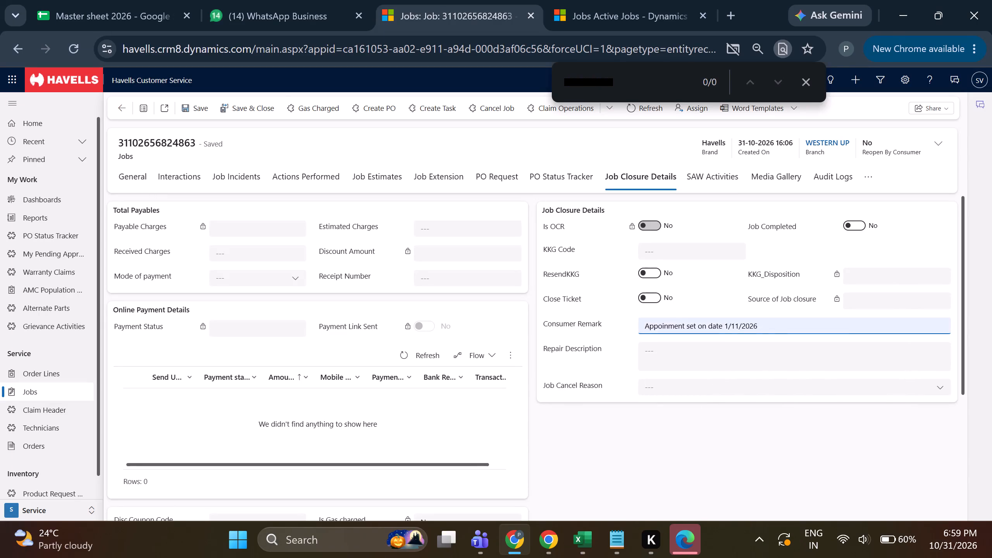
Copy the consumer remark "Appoinment set on date 1/11/2026" into the repair description, and save and close the job.
triple_click(784, 322)
key("ctrl+c")
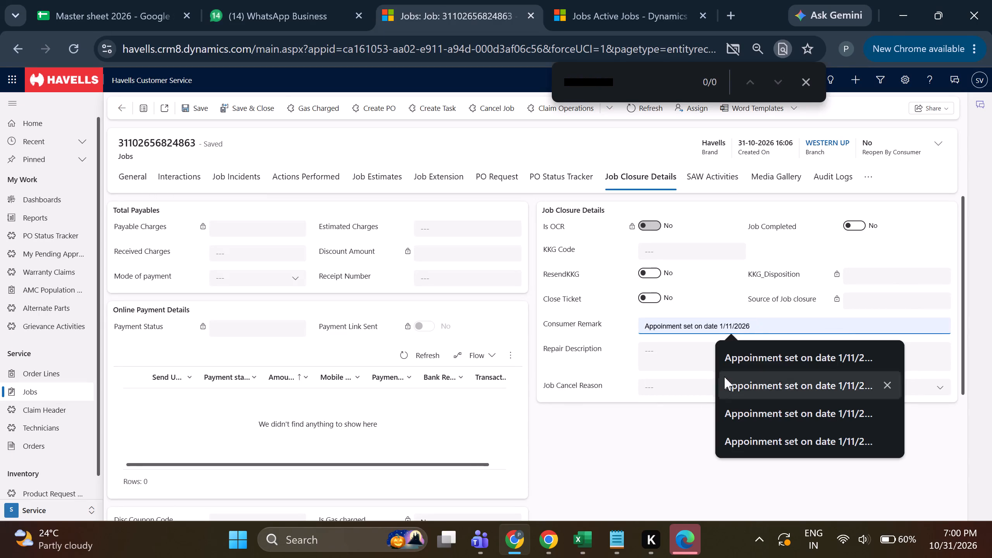
left_click(680, 369)
key("ctrl+v")
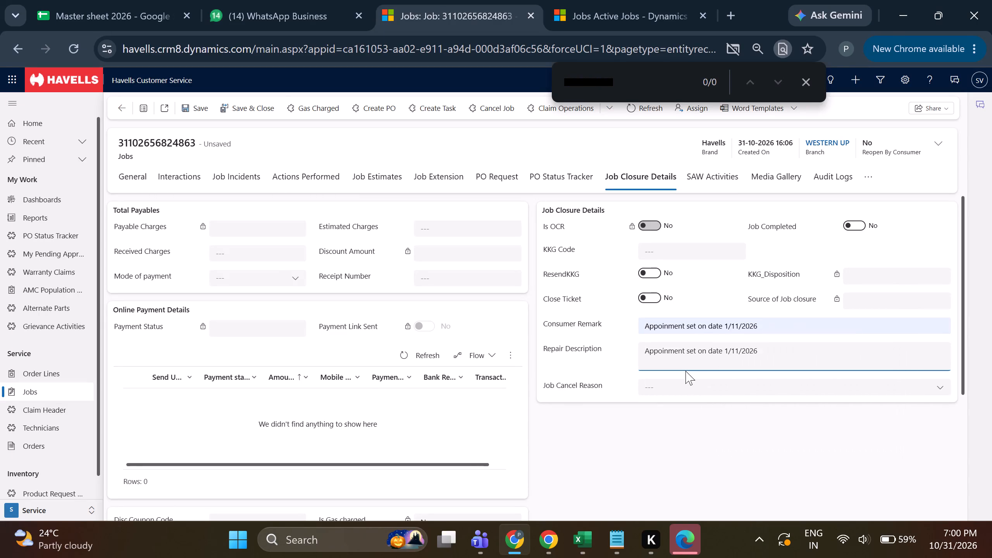
left_click(229, 105)
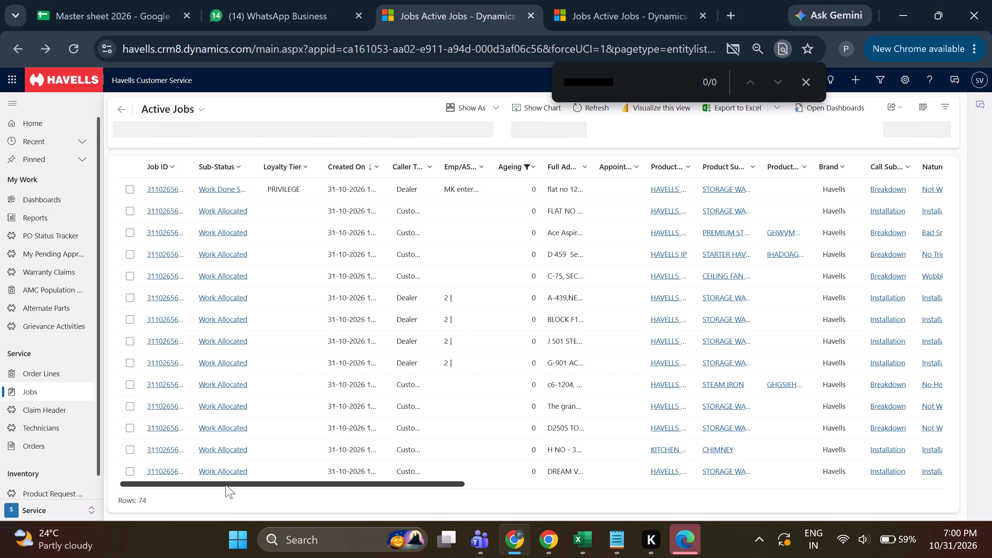
left_click_drag(226, 484, 528, 487)
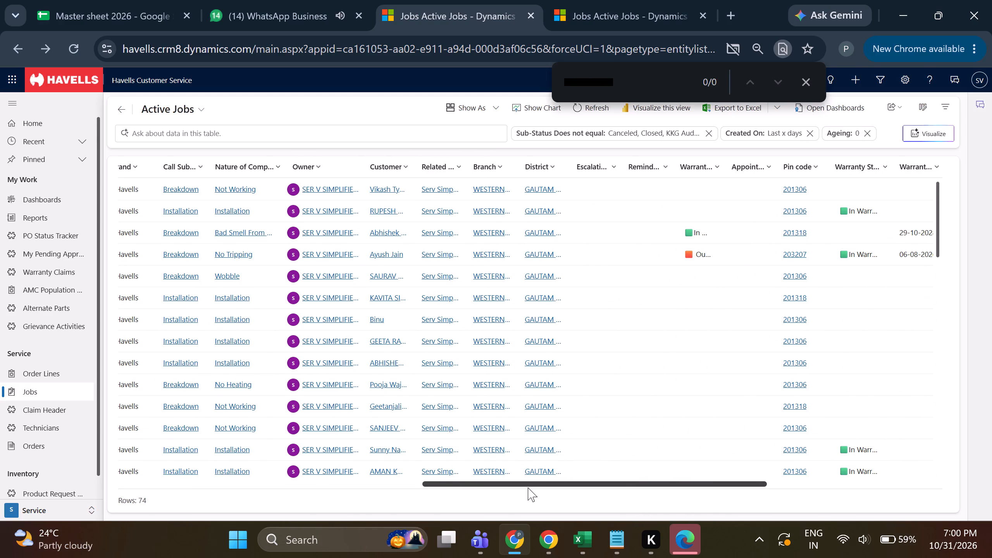
left_click_drag(533, 480, 643, 488)
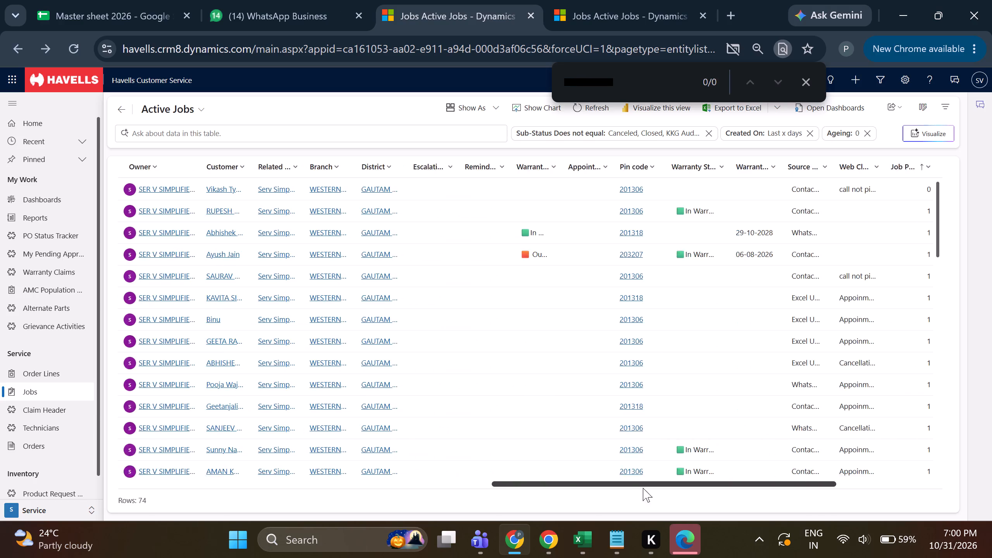
left_click_drag(643, 488, 668, 488)
scroll(695, 327, "down", 3)
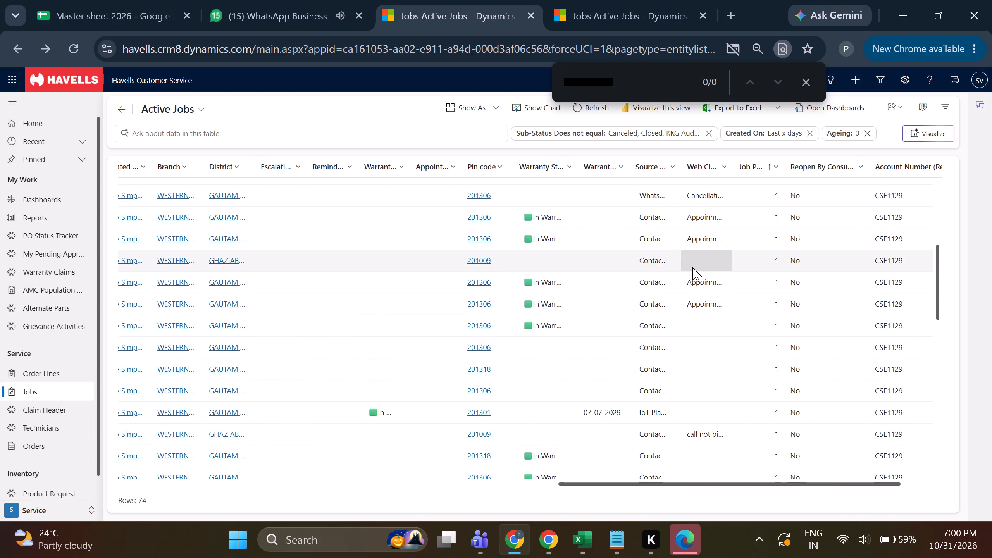
double_click(713, 263)
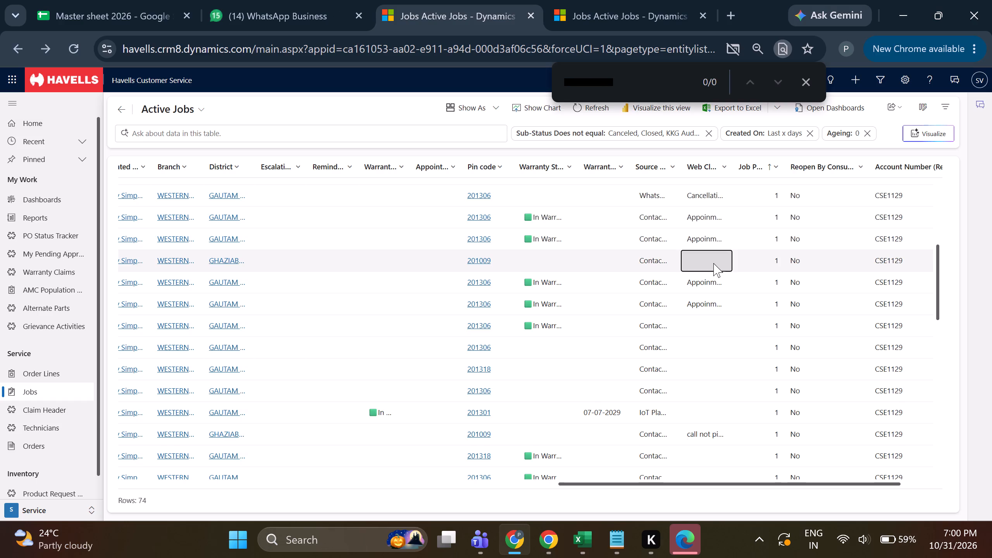
left_click(713, 263)
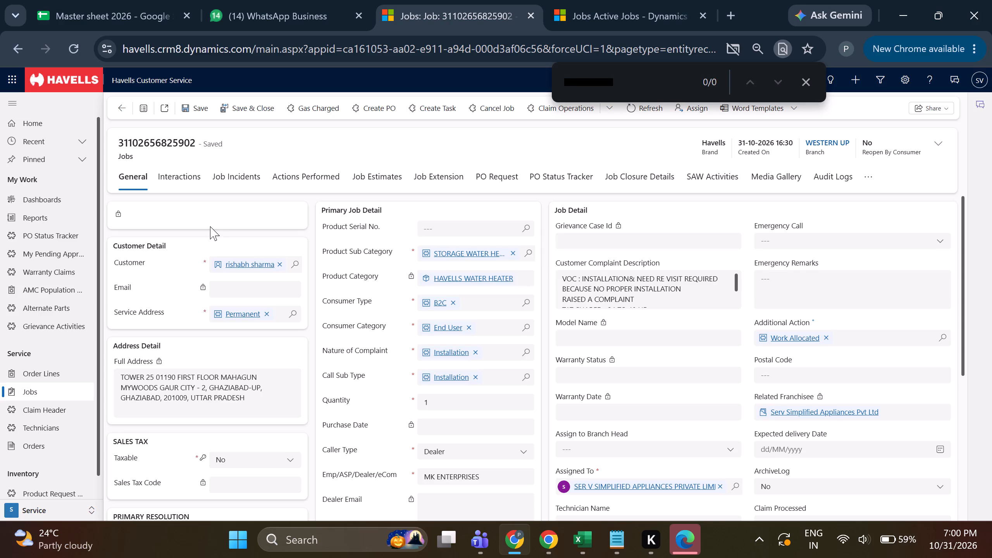
left_click(170, 189)
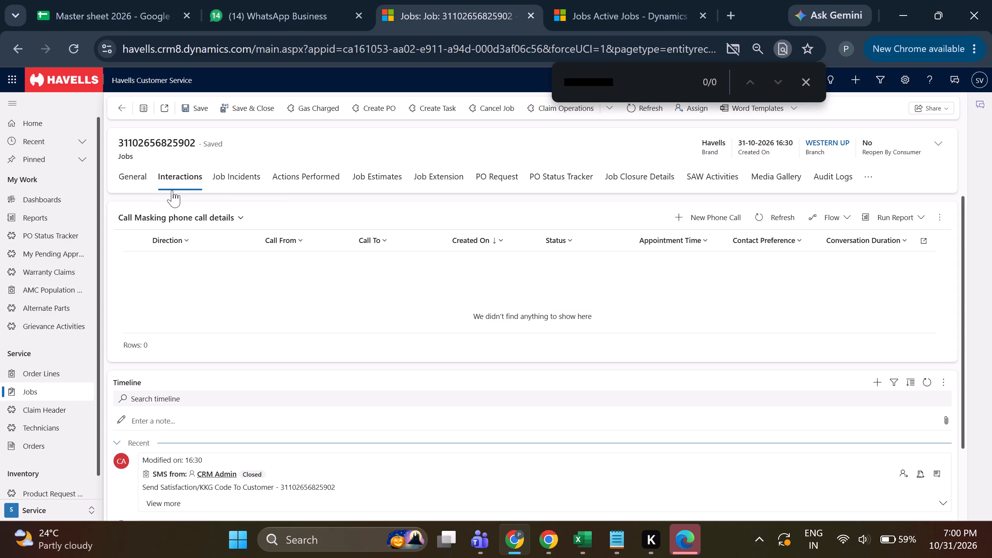
left_click(133, 185)
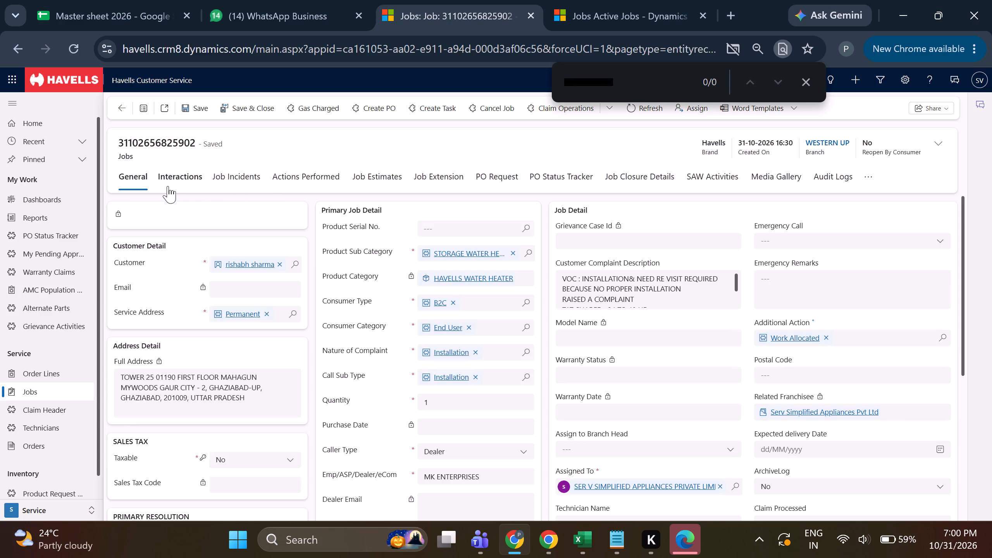
left_click(168, 186)
left_click(686, 222)
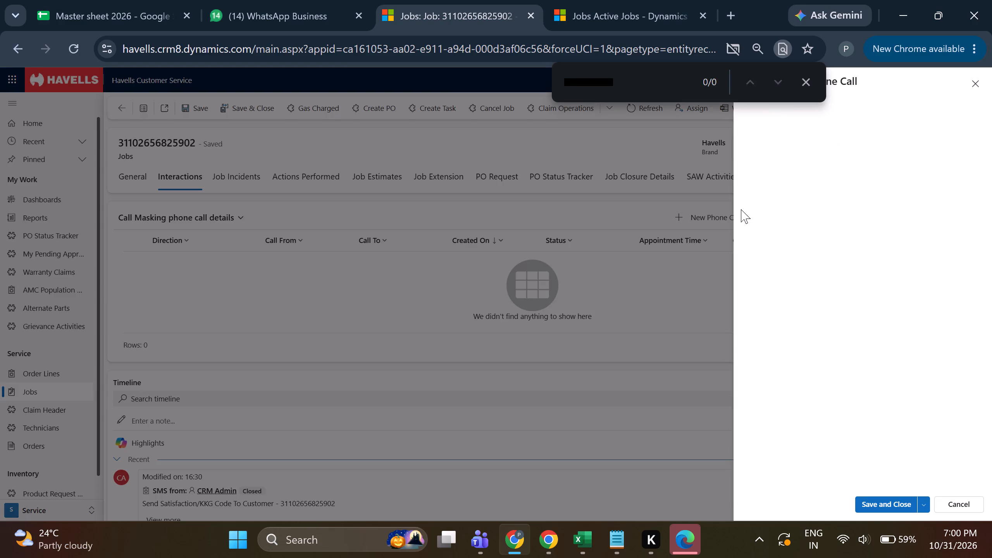
left_click(857, 142)
left_click(862, 176)
left_click(874, 165)
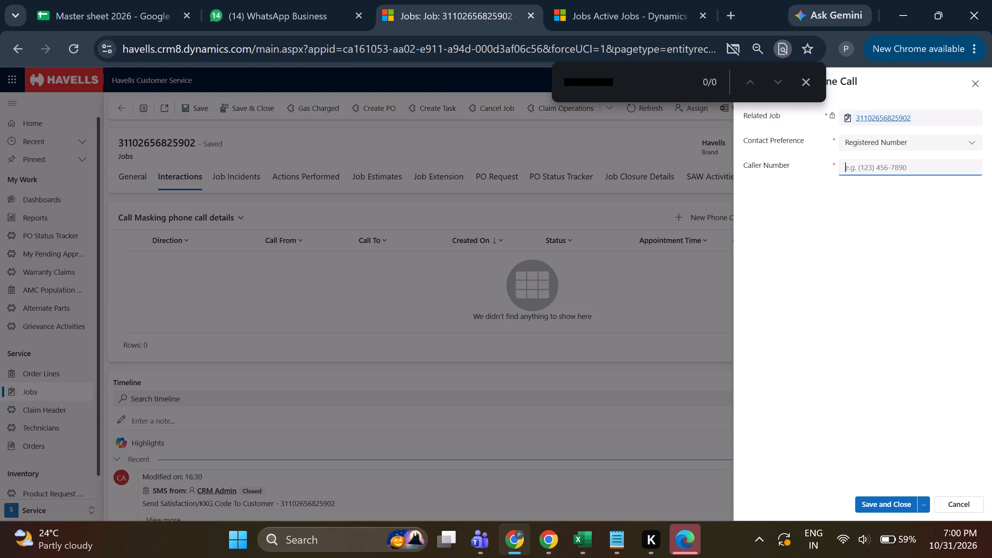
double_click(652, 89)
key("ctrl+c")
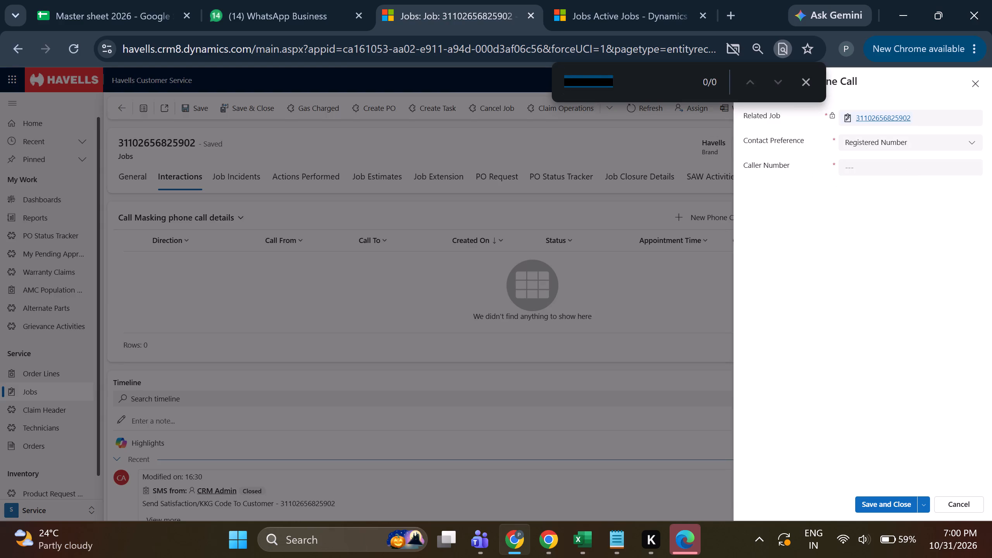
left_click(931, 171)
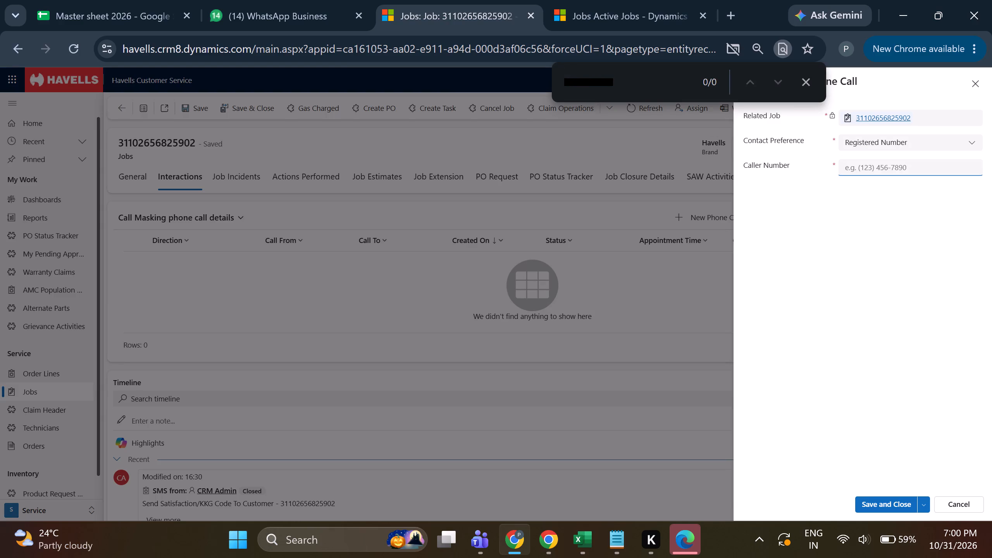
key("ctrl+v")
key("ctrl+s")
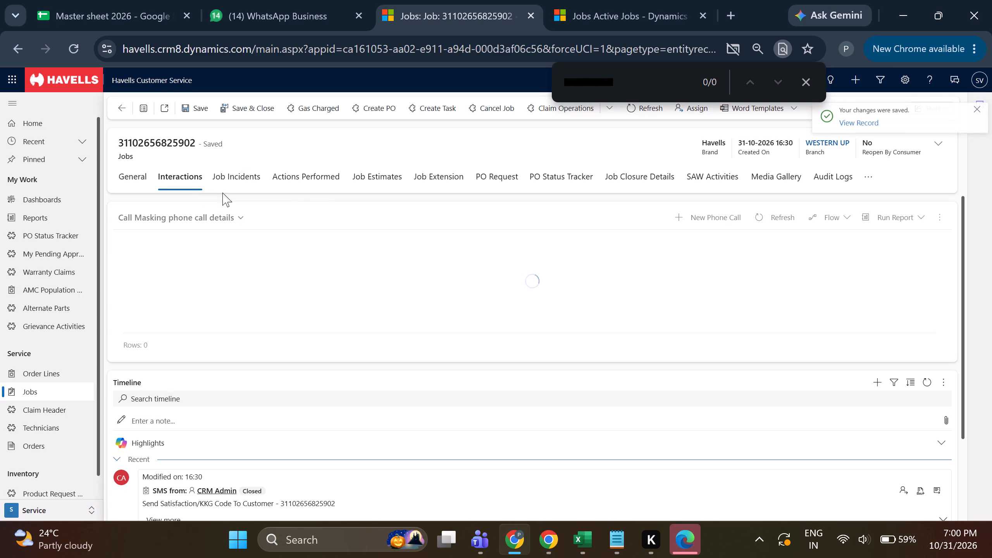
left_click(133, 189)
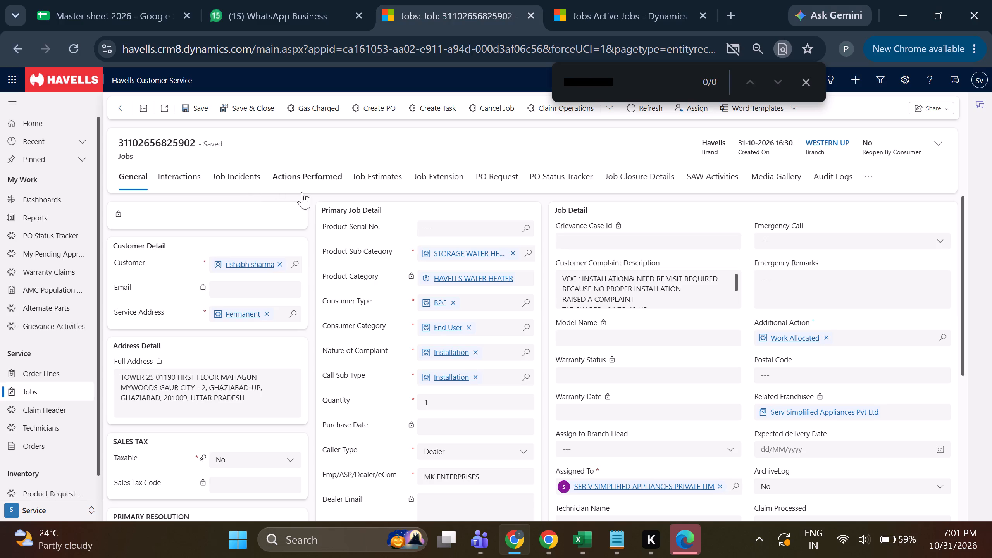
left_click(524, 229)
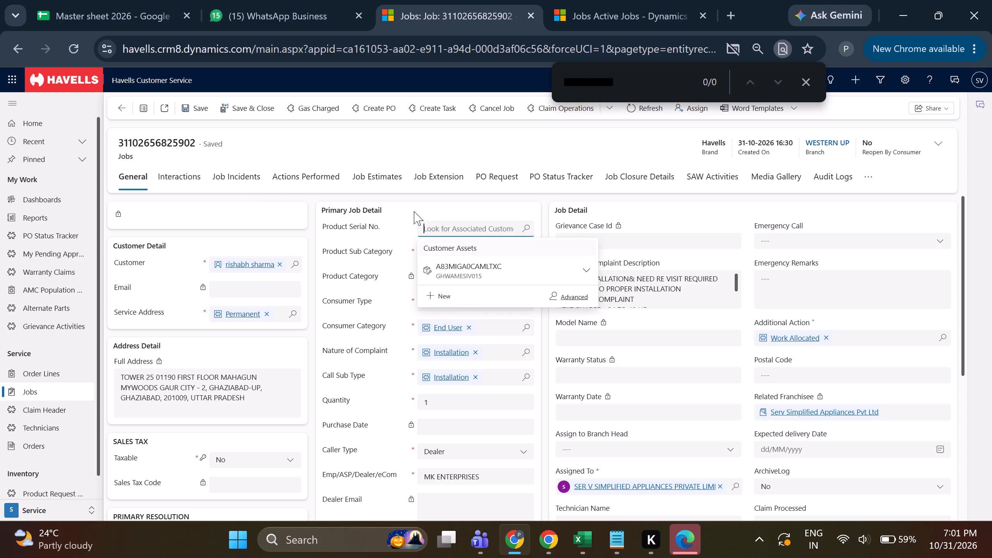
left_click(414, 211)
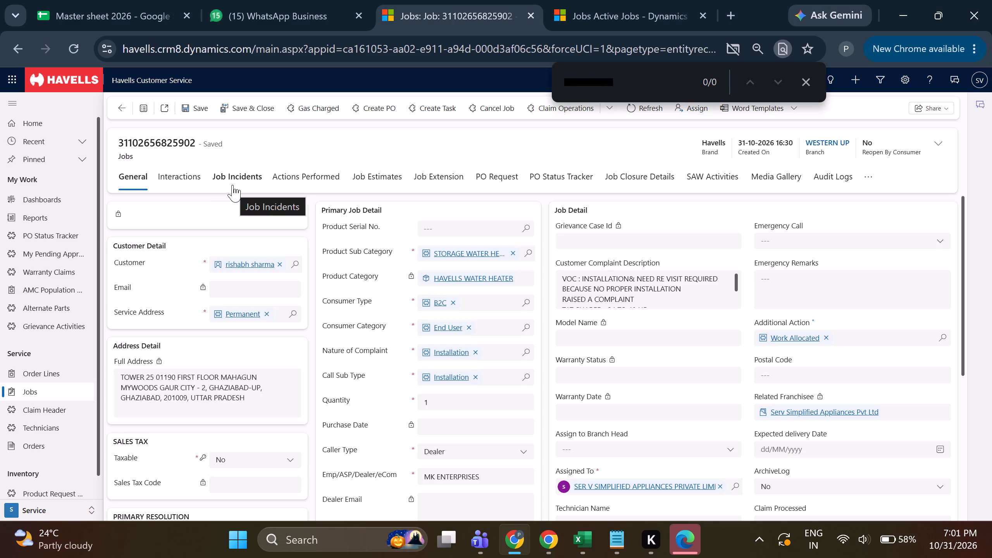
left_click(193, 184)
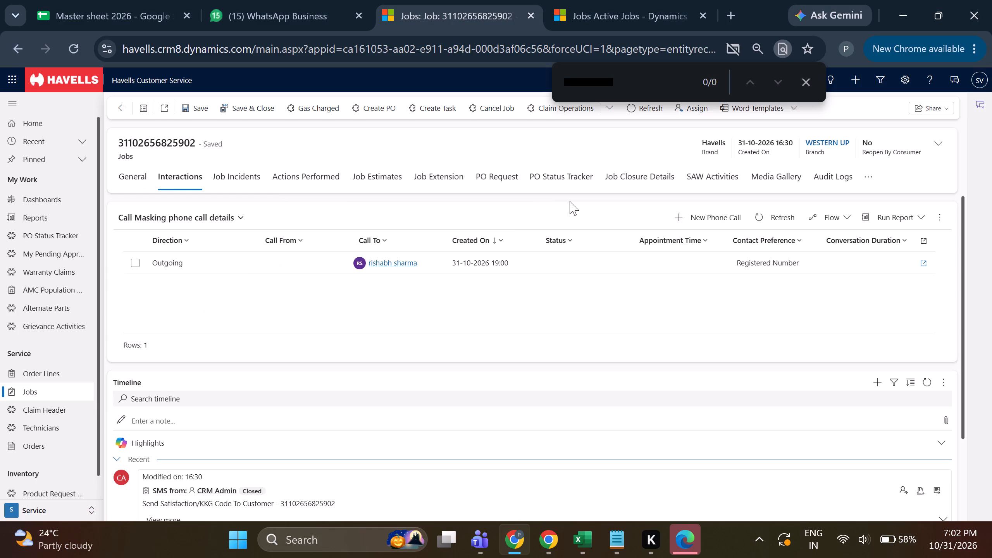
left_click(694, 217)
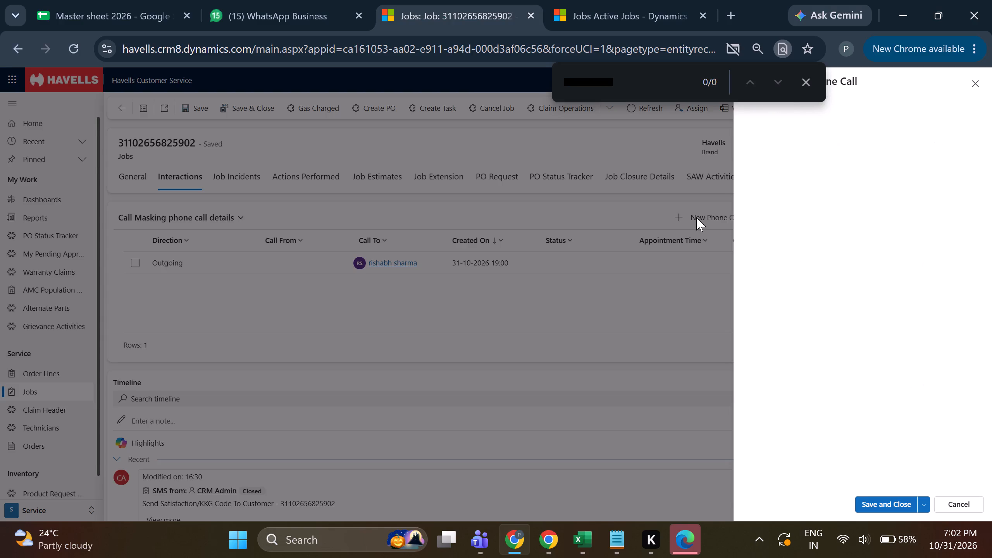
left_click(846, 137)
left_click(847, 176)
left_click(876, 169)
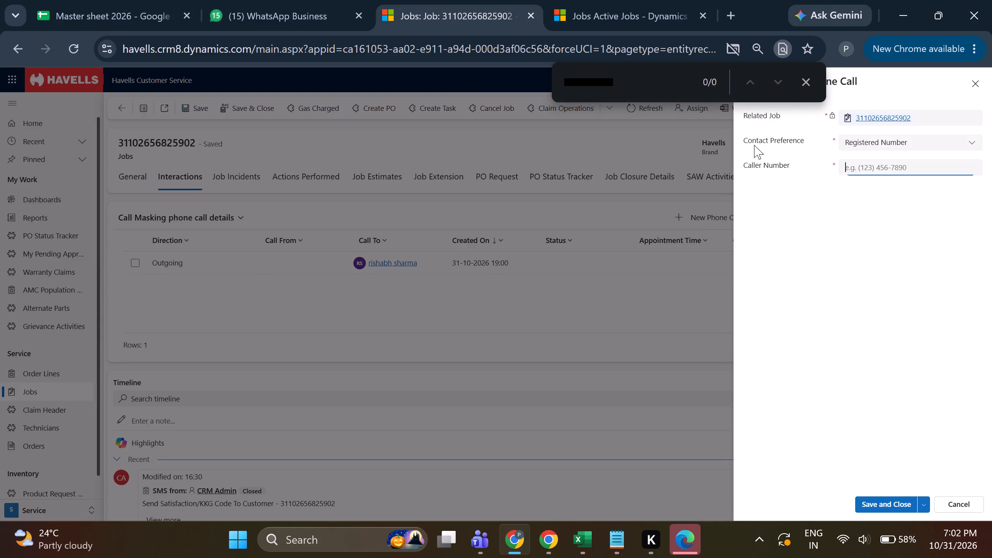
double_click(621, 90)
key("ctrl+c")
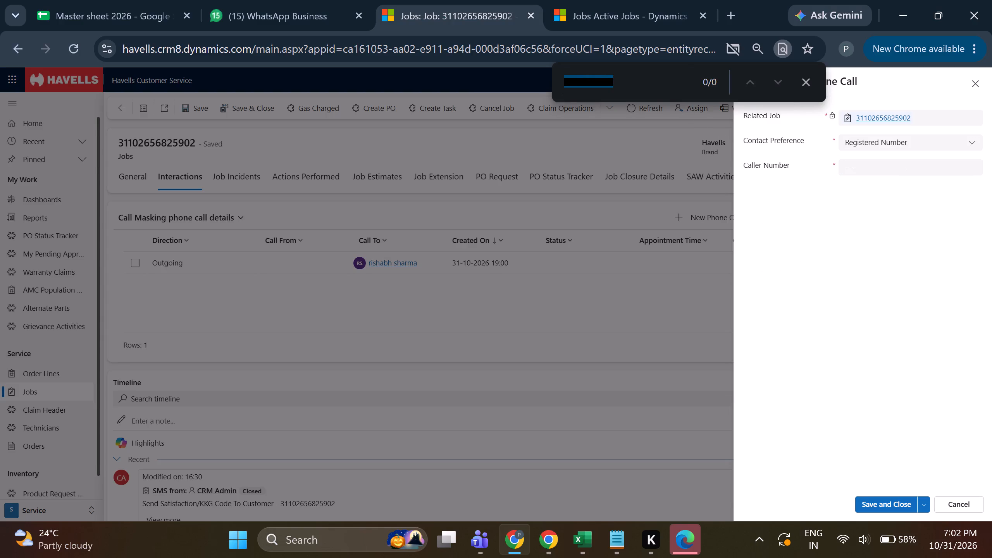
left_click(927, 143)
left_click(910, 163)
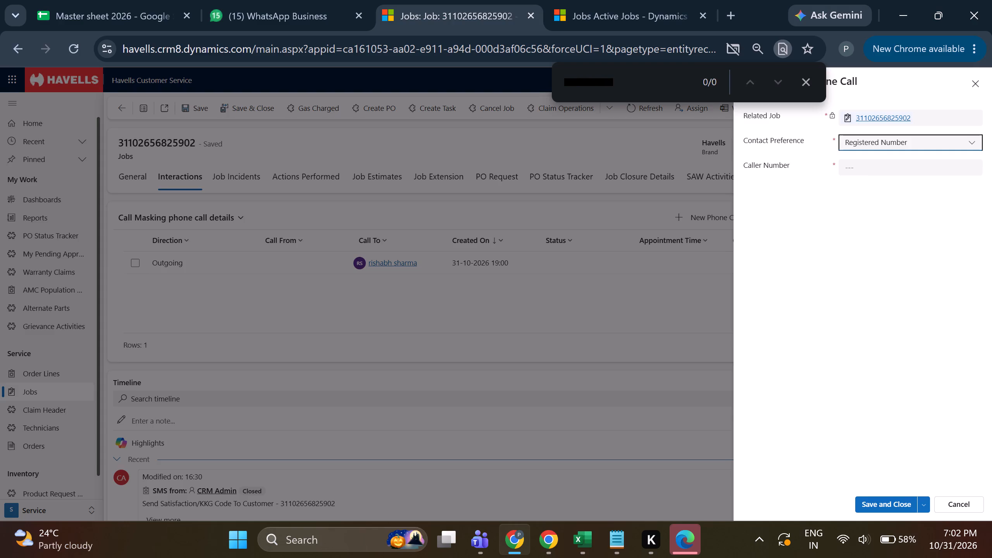
left_click(879, 175)
key("ctrl+v")
key("ctrl+s")
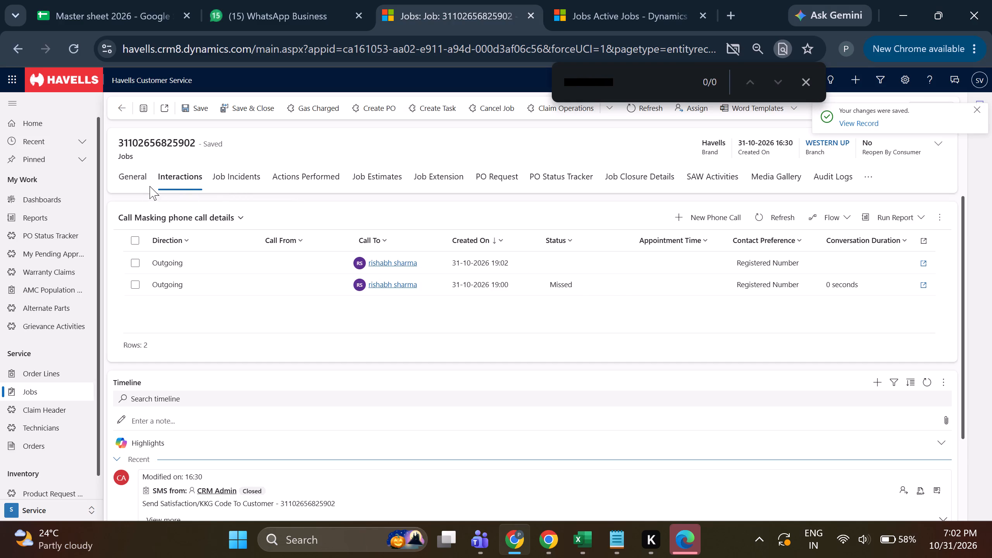
left_click(139, 187)
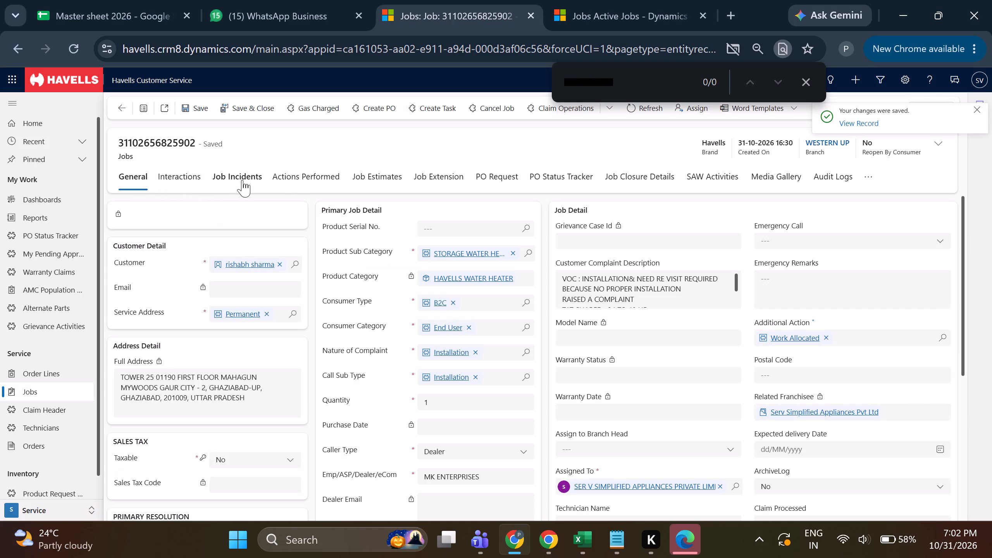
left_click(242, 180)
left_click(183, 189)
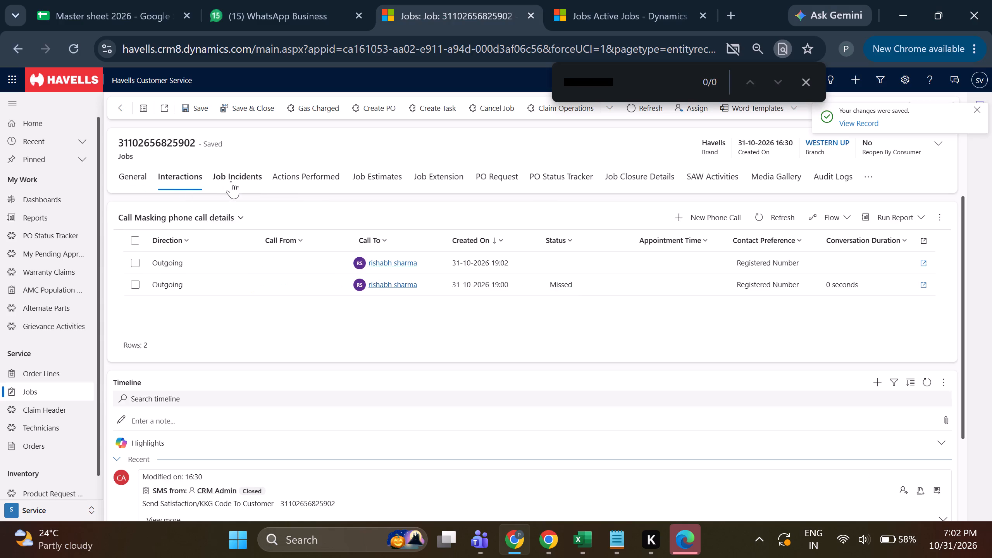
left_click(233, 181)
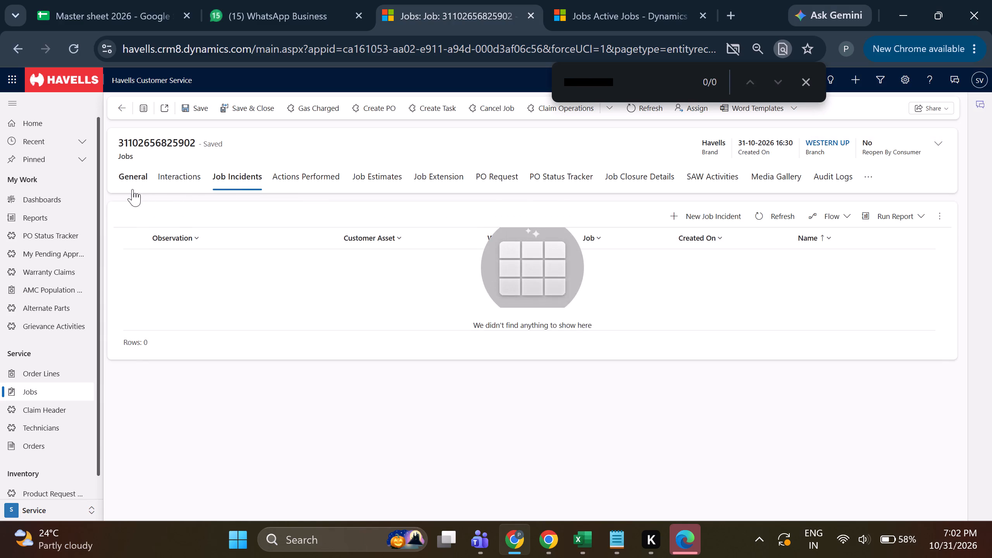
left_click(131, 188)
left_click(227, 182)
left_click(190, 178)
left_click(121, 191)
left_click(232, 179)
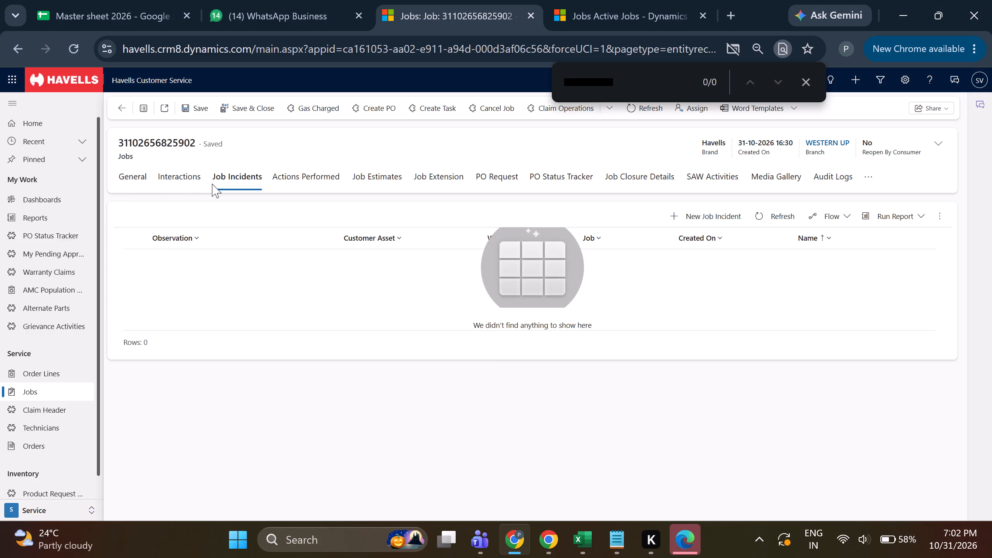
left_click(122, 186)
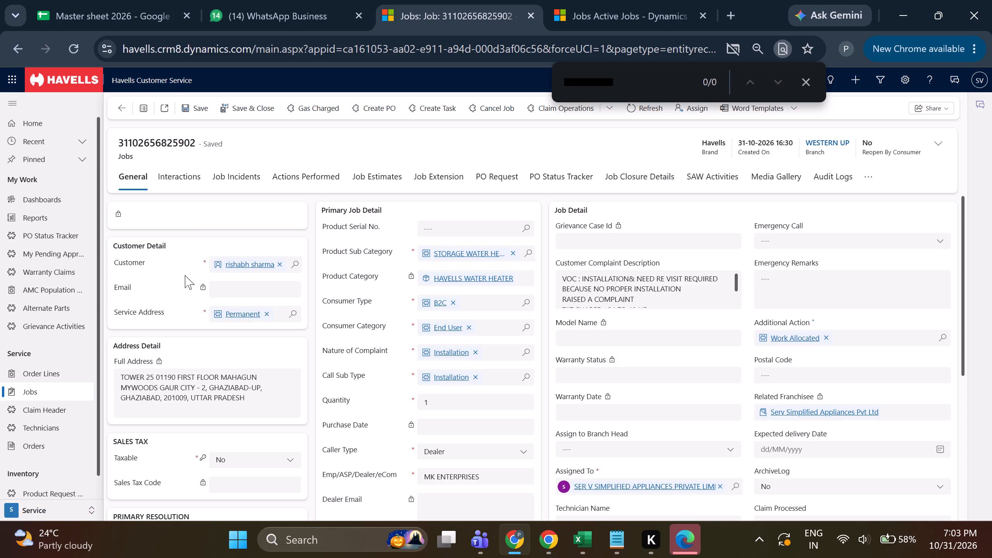
left_click(643, 181)
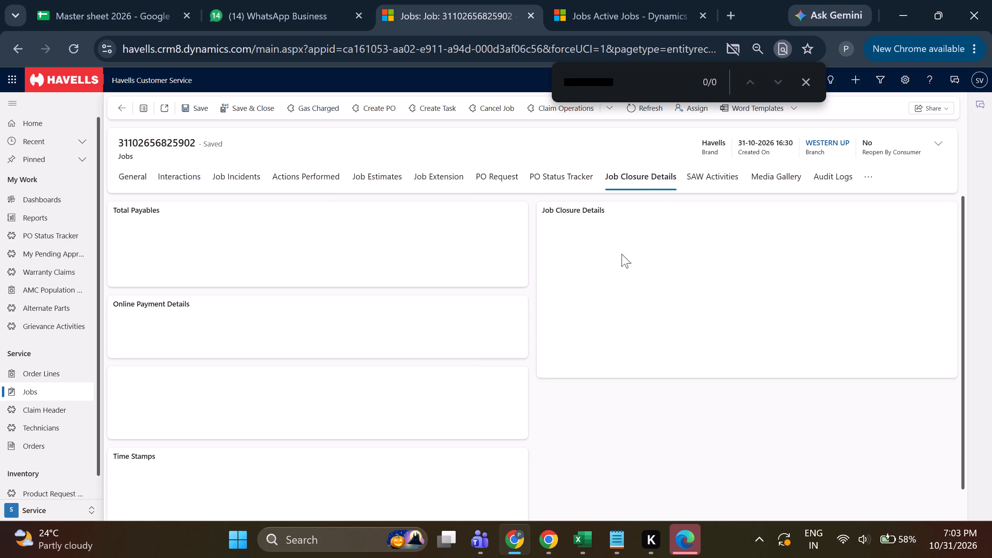
left_click(690, 331)
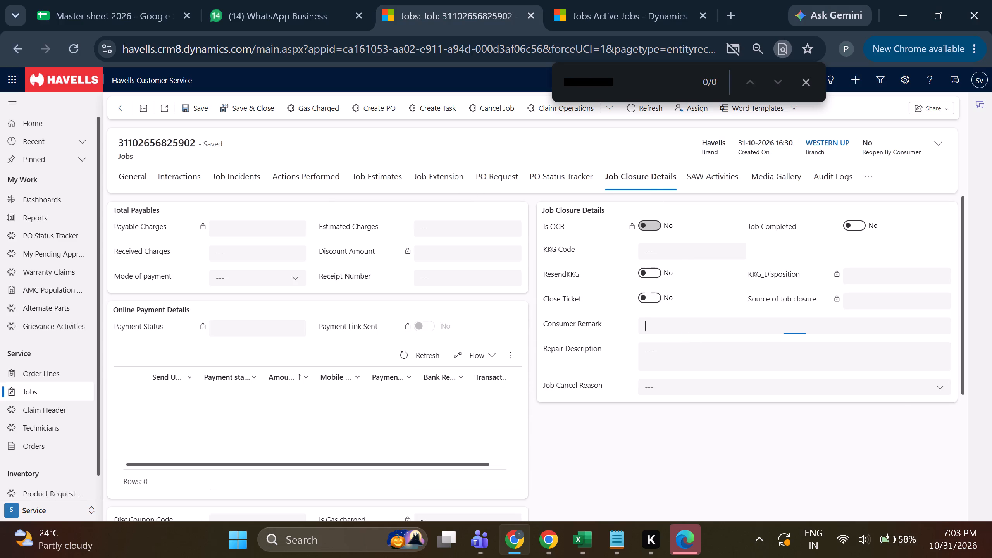
left_click(759, 446)
triple_click(758, 323)
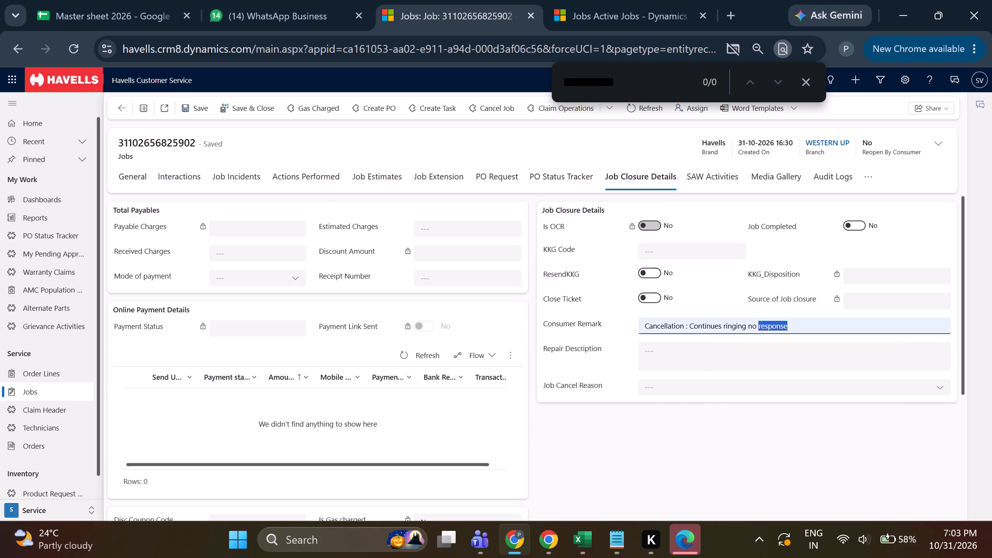
right_click(758, 323)
left_click(463, 214)
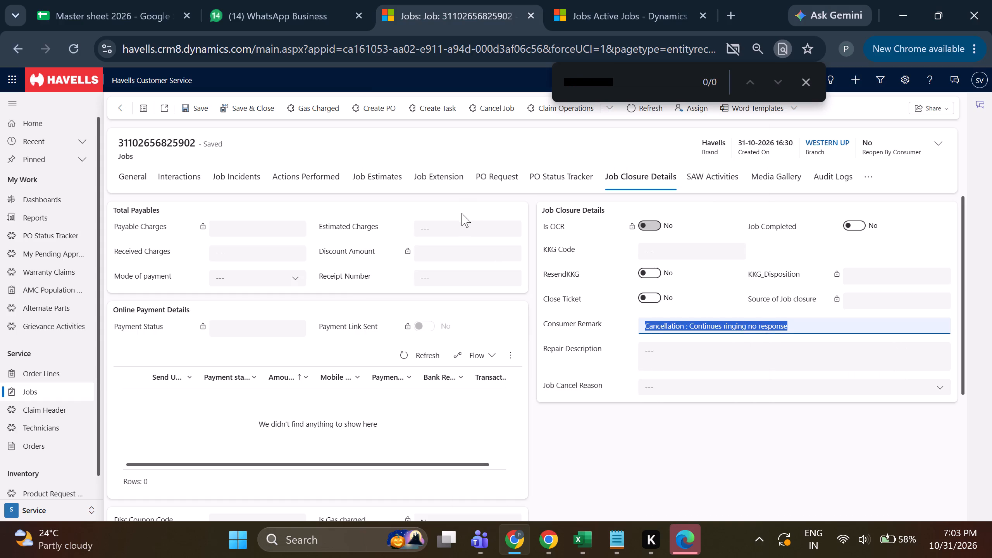
key("ctrl+z")
key("ctrl+c")
left_click(699, 360)
right_click(699, 360)
left_click(730, 188)
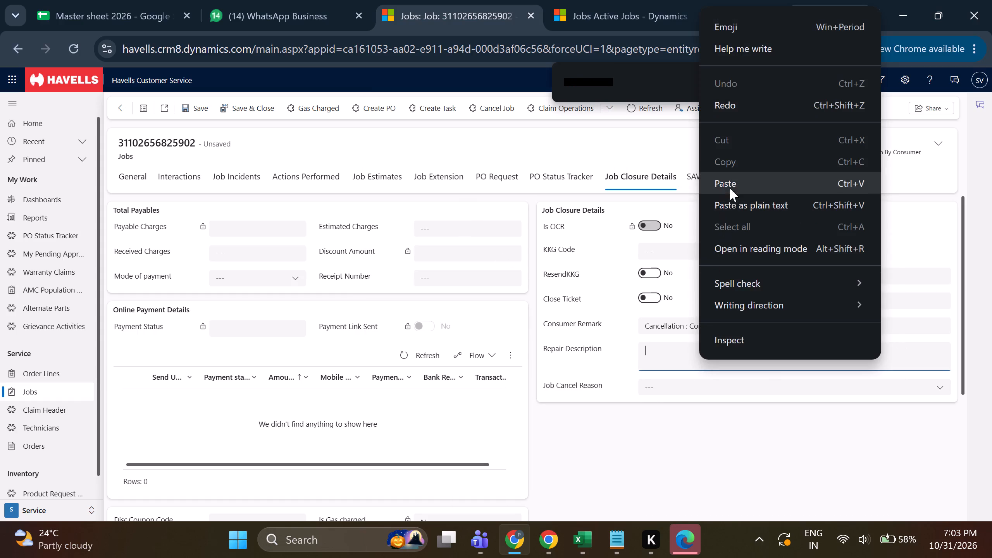
left_click(246, 105)
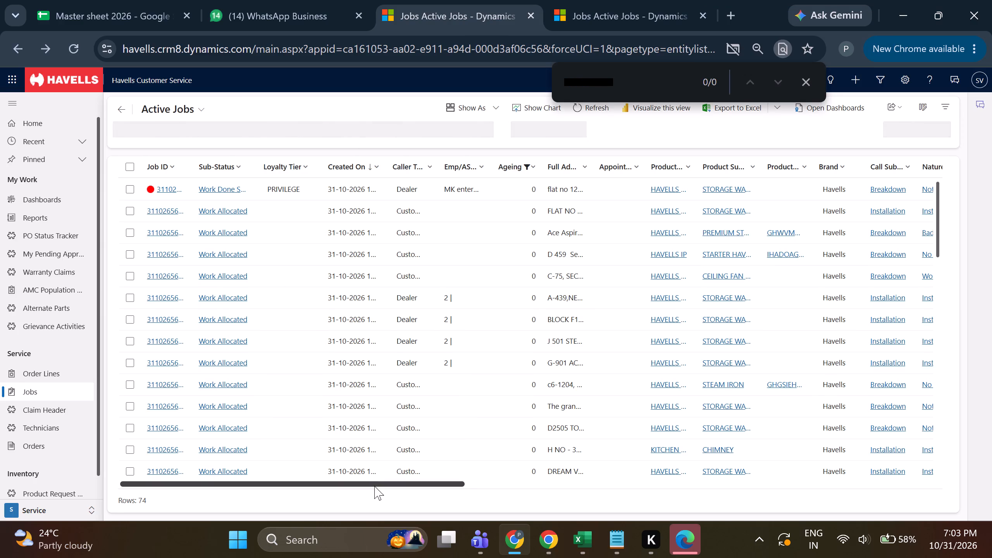
left_click_drag(374, 486, 735, 504)
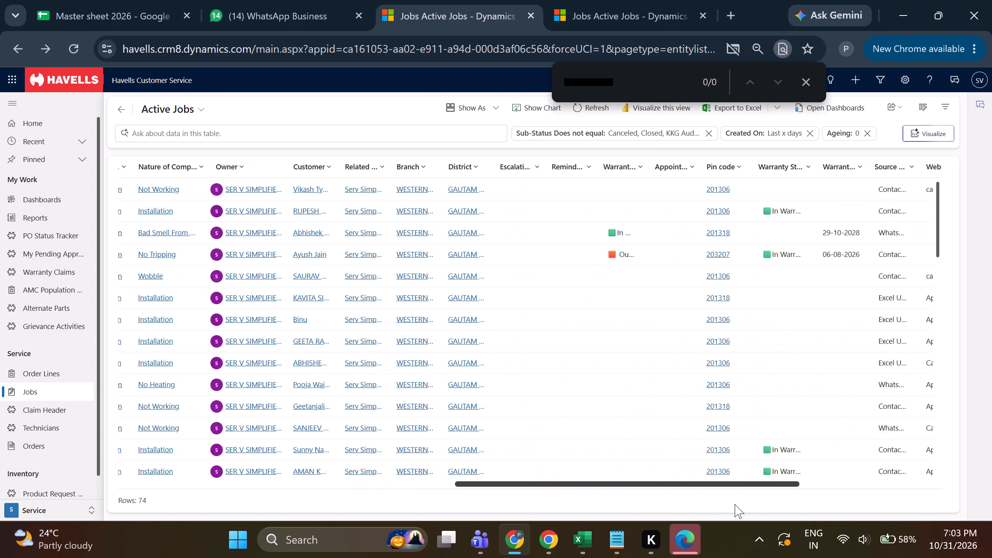
left_click_drag(735, 504, 780, 504)
scroll(745, 320, "down", 2)
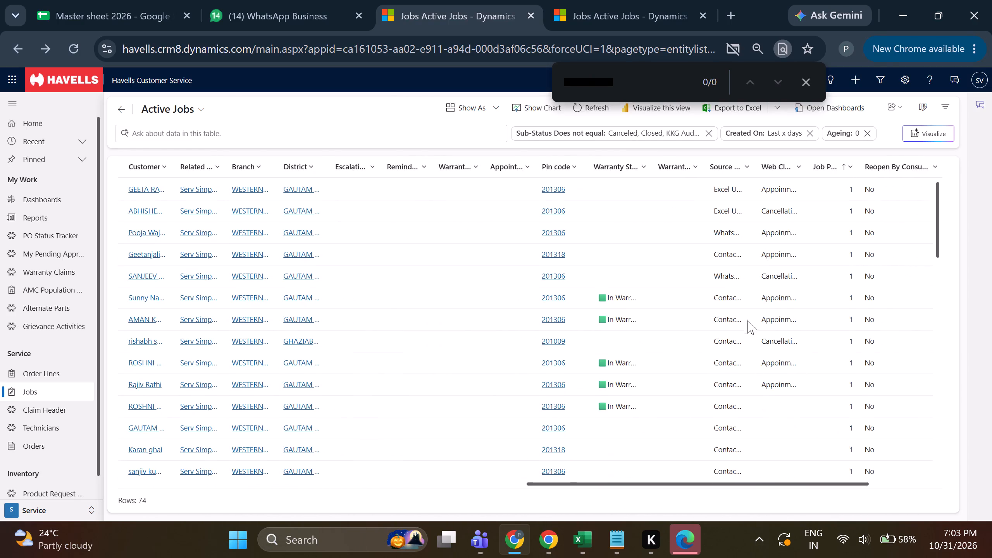
scroll(772, 333, "down", 10)
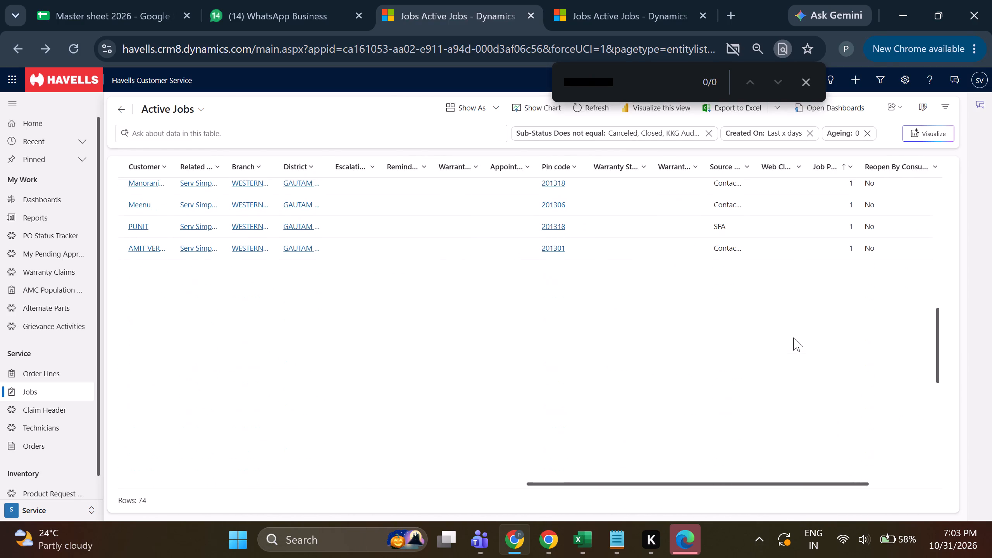
scroll(797, 362, "down", 4)
scroll(784, 319, "up", 6)
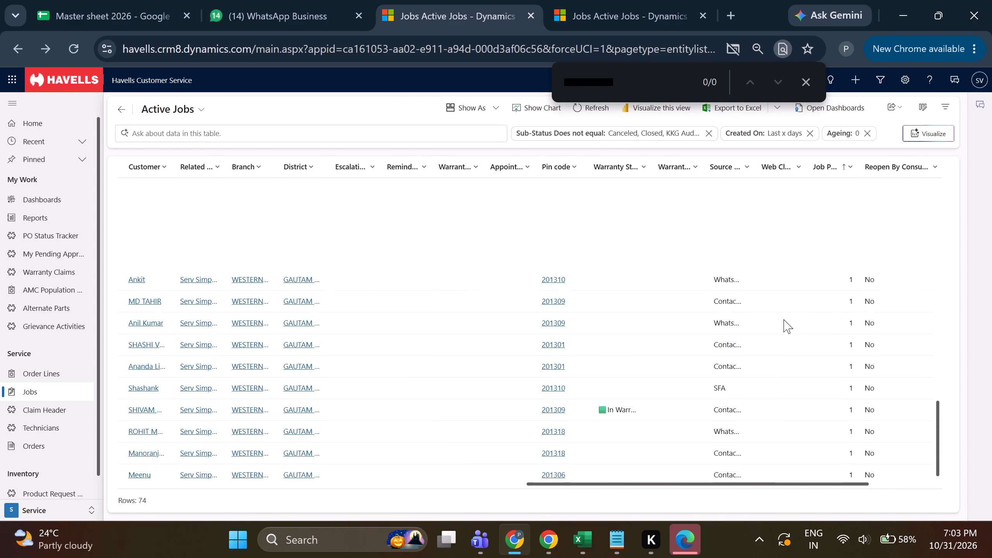
scroll(784, 319, "up", 4)
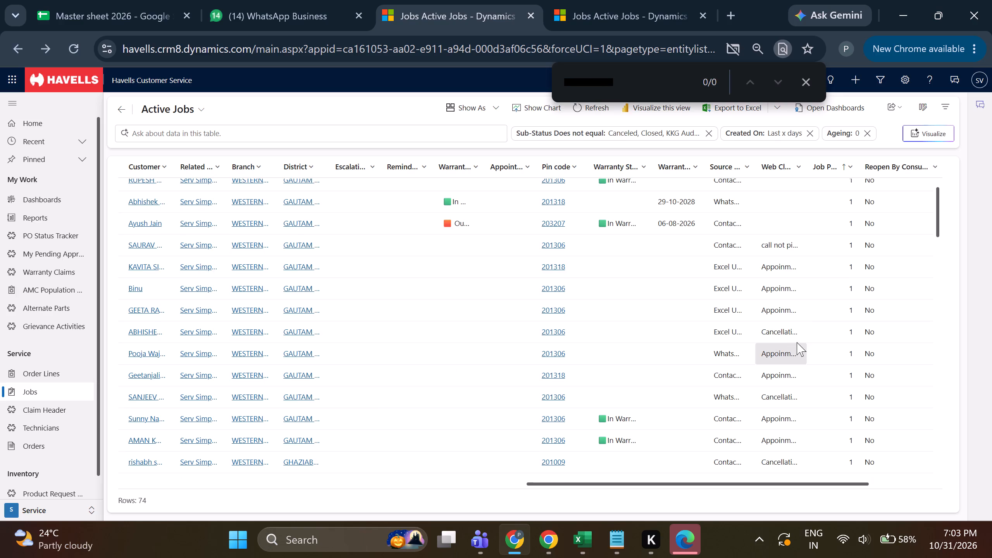
scroll(788, 353, "down", 2)
triple_click(784, 371)
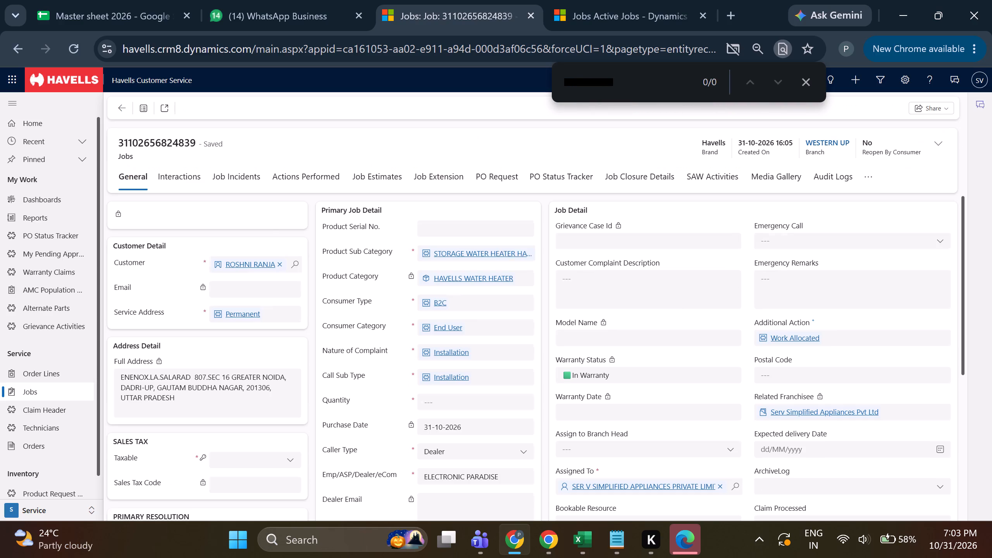
scroll(695, 295, "down", 2)
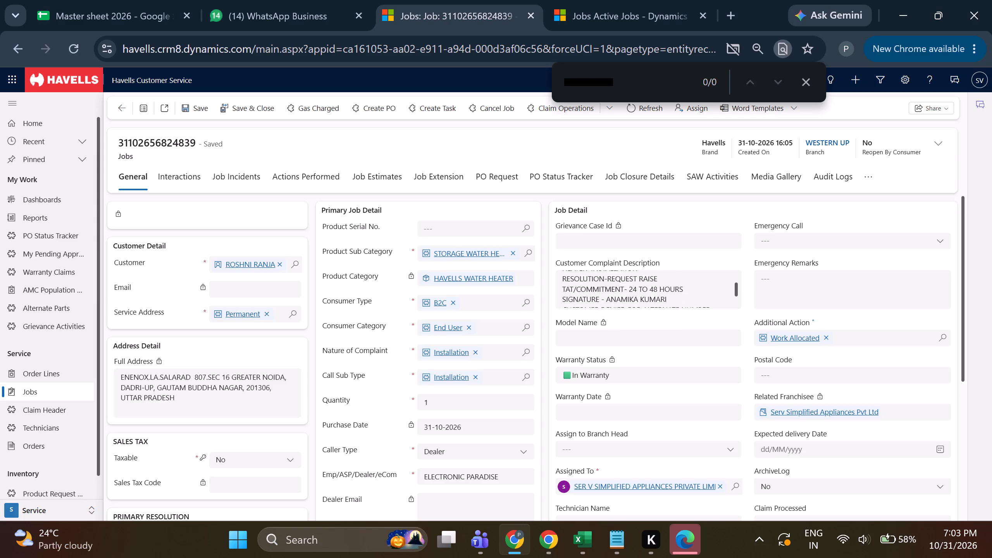
scroll(649, 282, "up", 4)
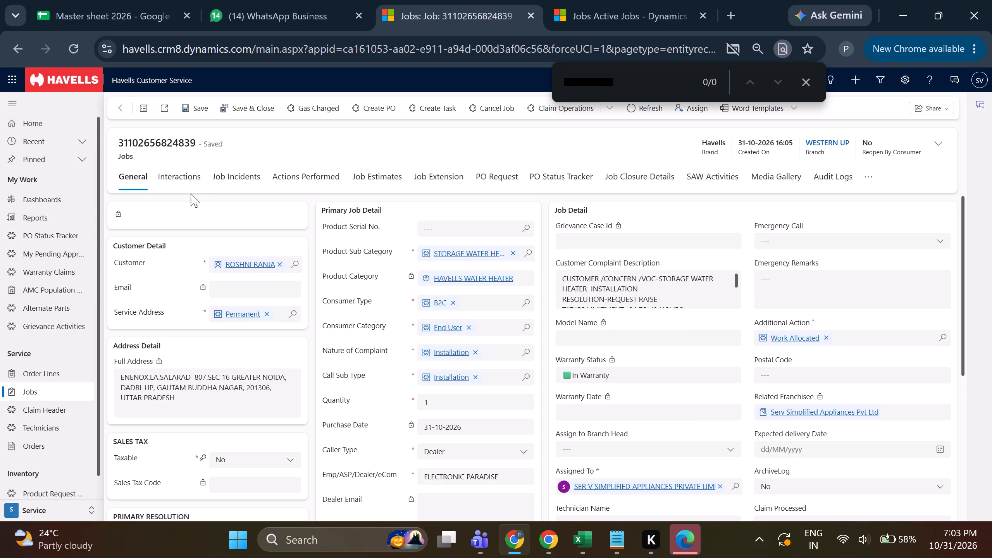
left_click(183, 175)
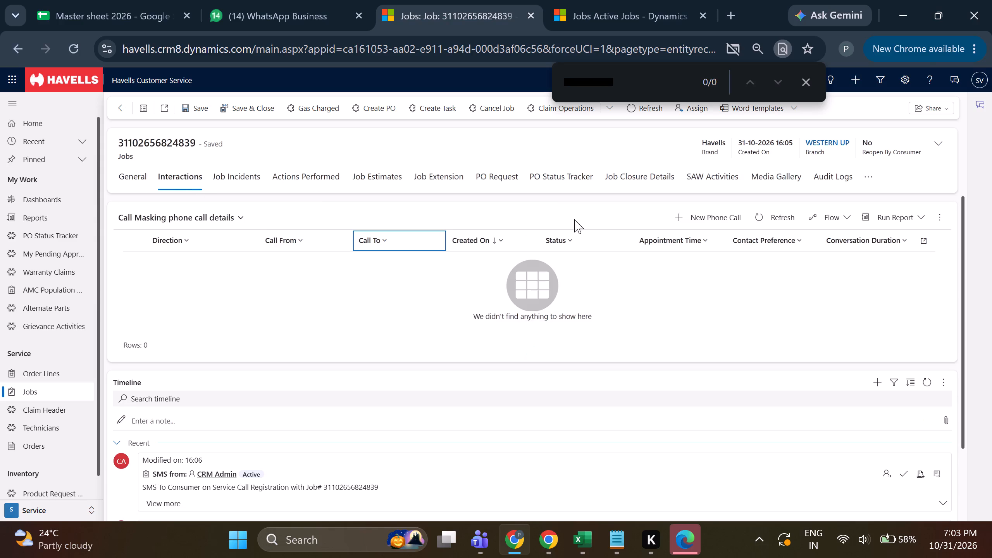
left_click(697, 213)
left_click(866, 146)
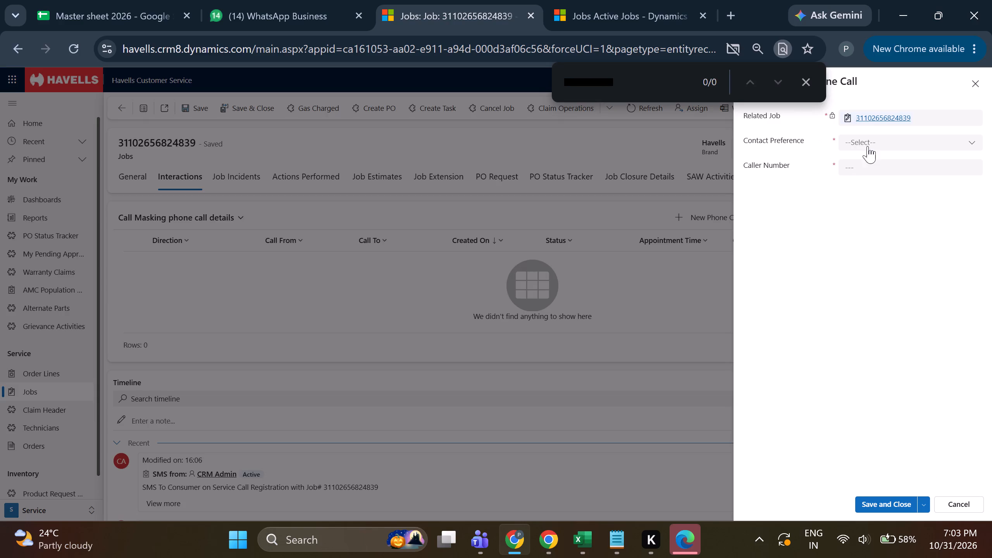
left_click(863, 177)
left_click(877, 171)
double_click(653, 92)
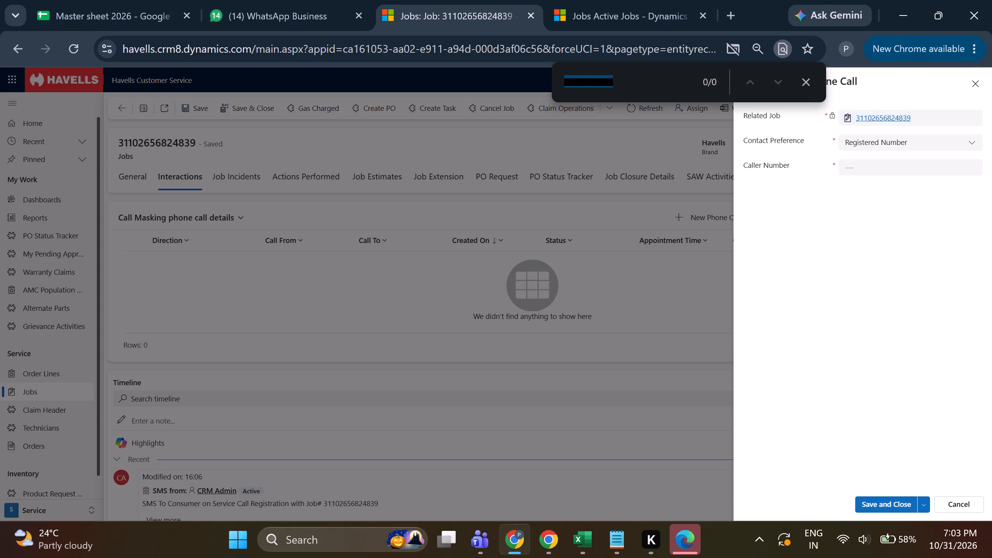
key("ctrl+c")
left_click(855, 166)
key("ctrl+v")
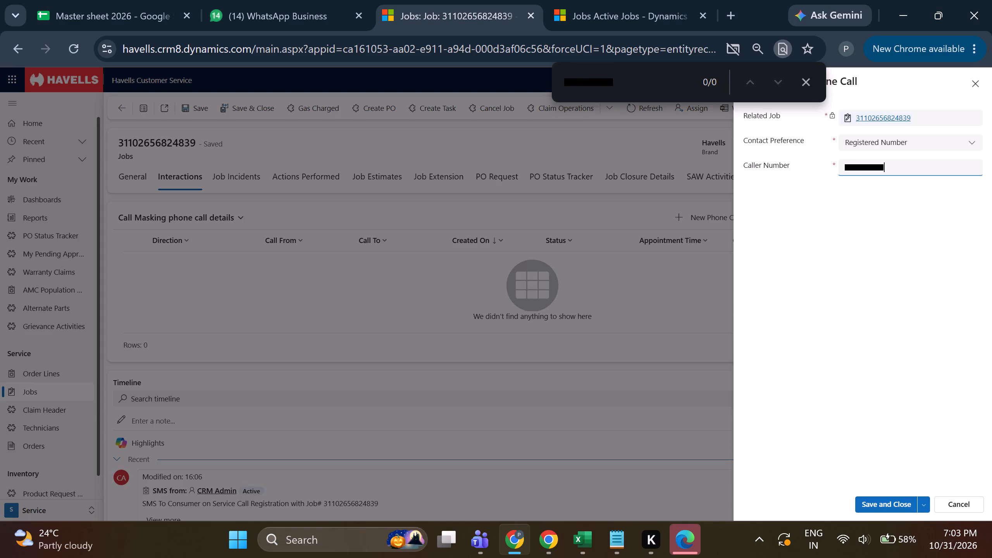
key("ctrl+s")
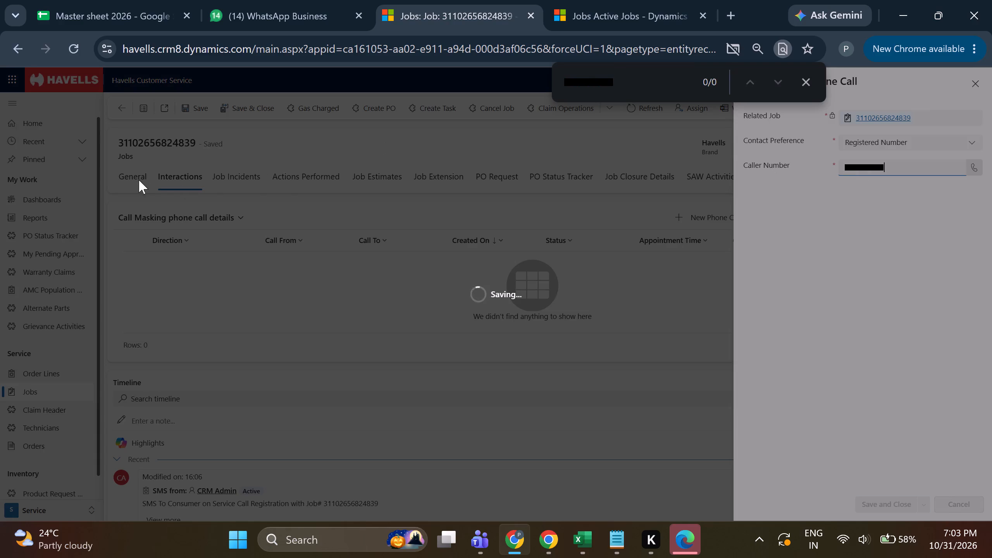
left_click(139, 180)
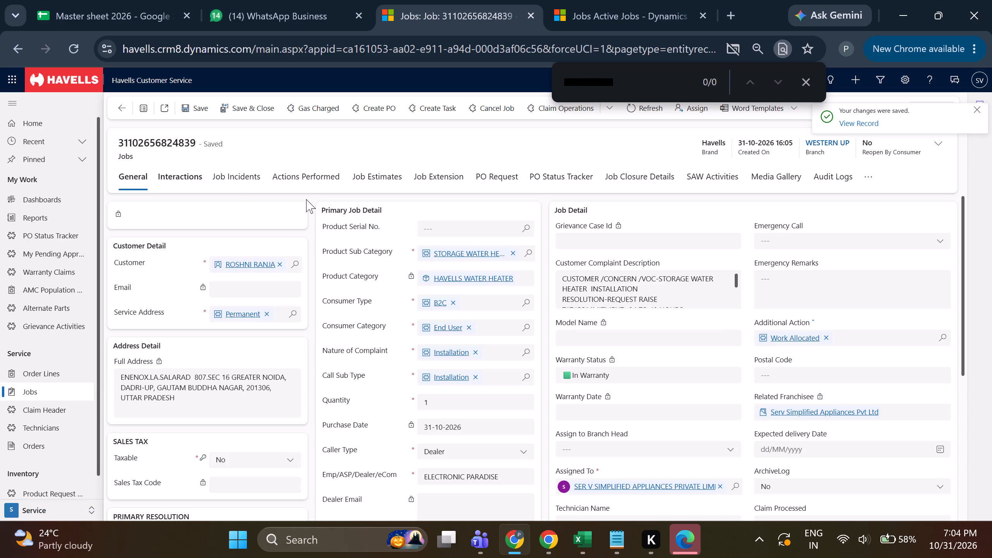
left_click(181, 187)
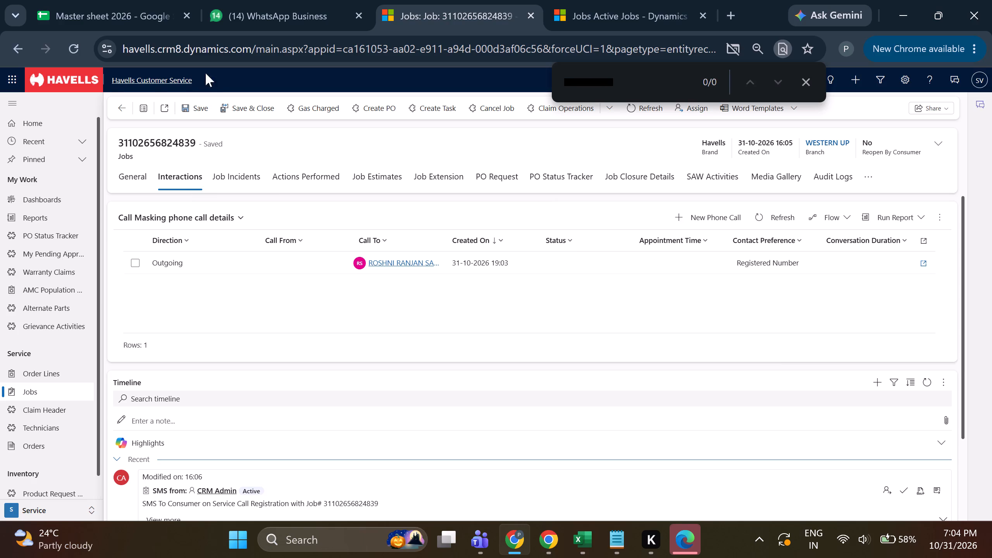
left_click(239, 105)
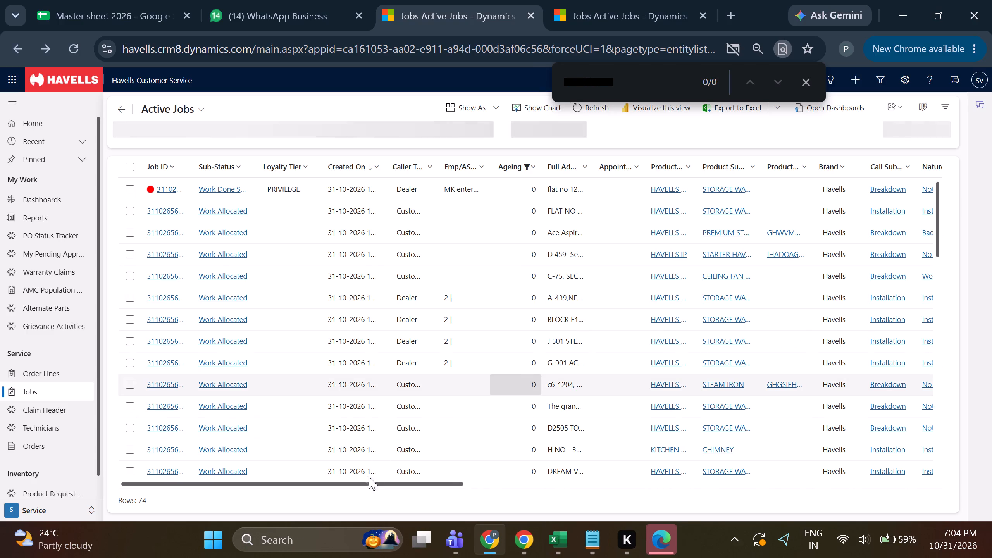
left_click_drag(361, 484, 589, 496)
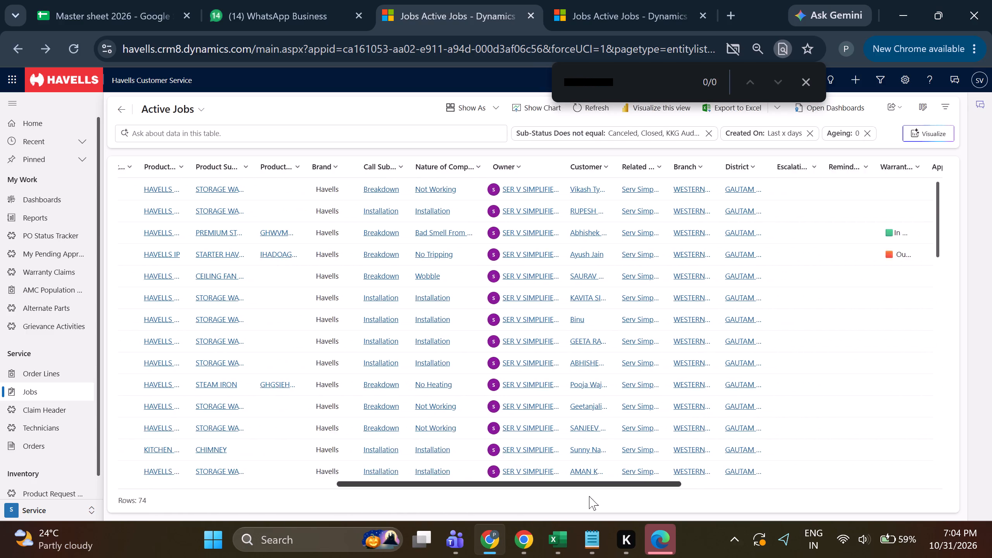
left_click_drag(589, 496, 783, 491)
scroll(771, 337, "down", 1)
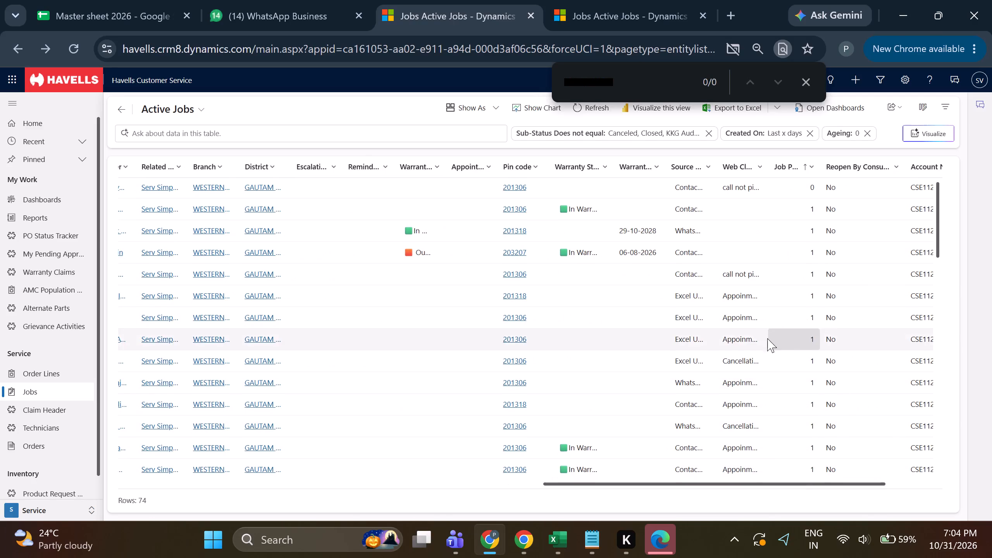
scroll(767, 338, "down", 2)
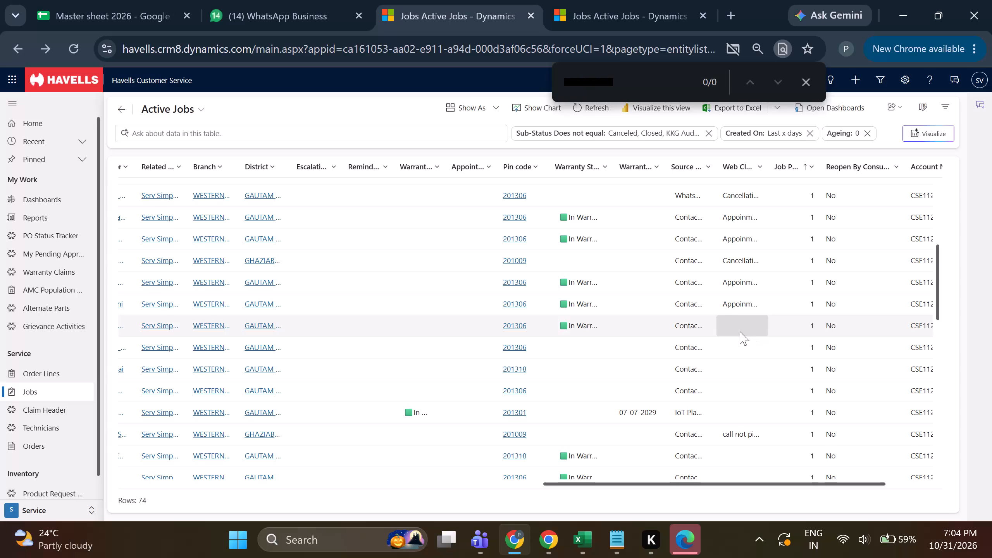
scroll(740, 331, "up", 1)
scroll(743, 300, "up", 1)
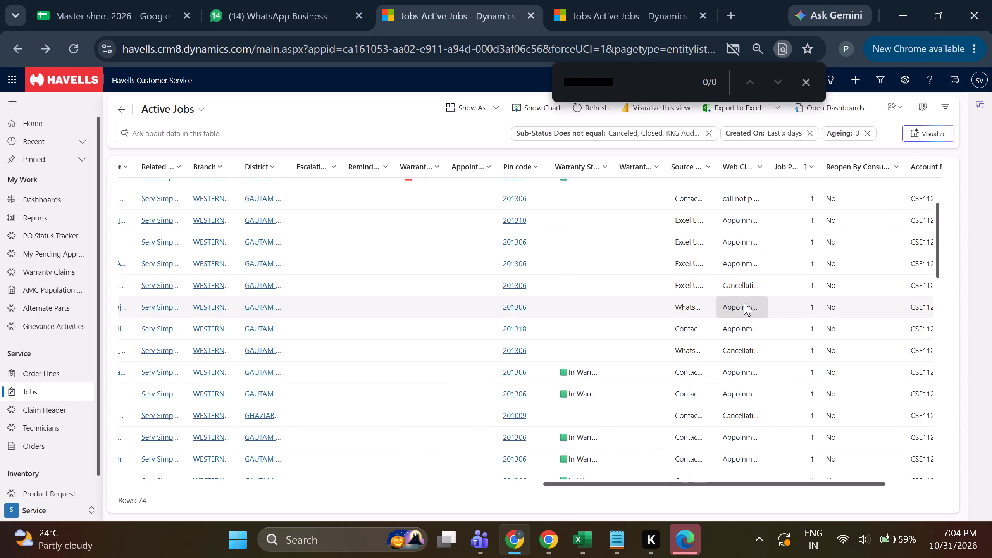
scroll(743, 303, "down", 1)
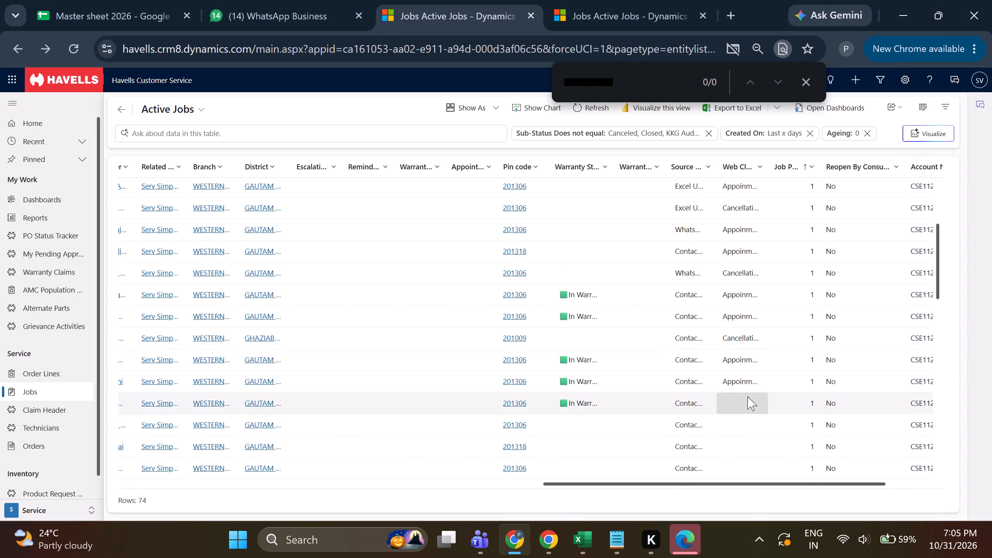
scroll(747, 375, "down", 1)
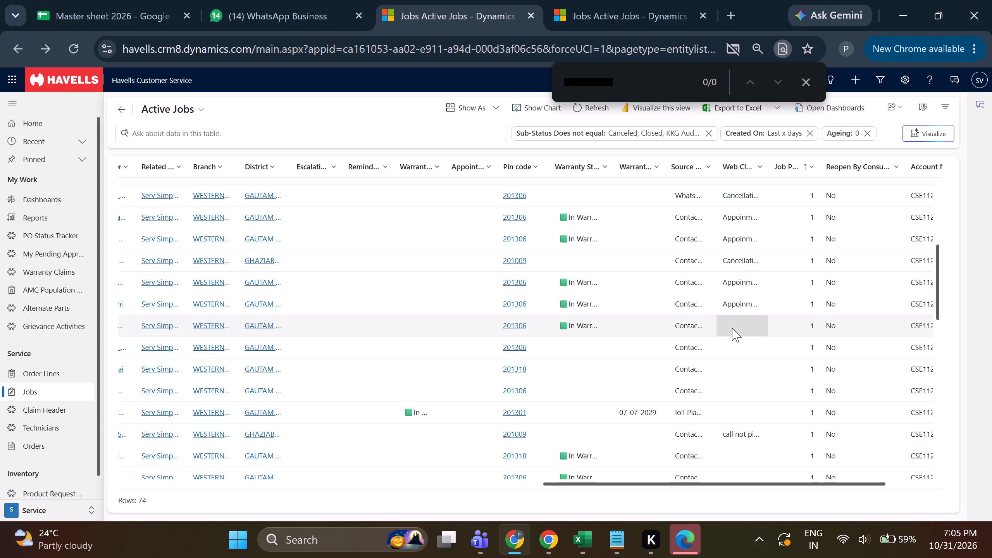
double_click(732, 328)
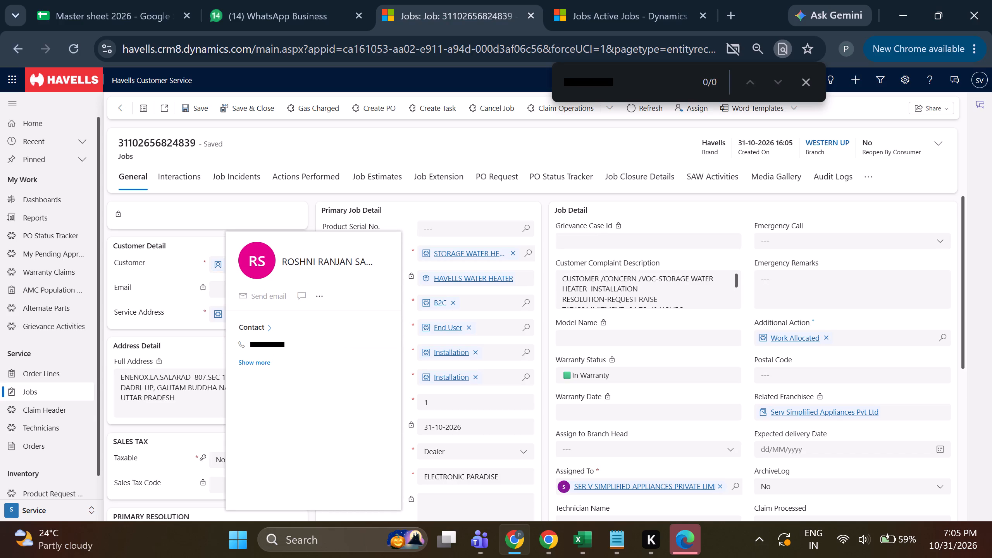
left_click(312, 222)
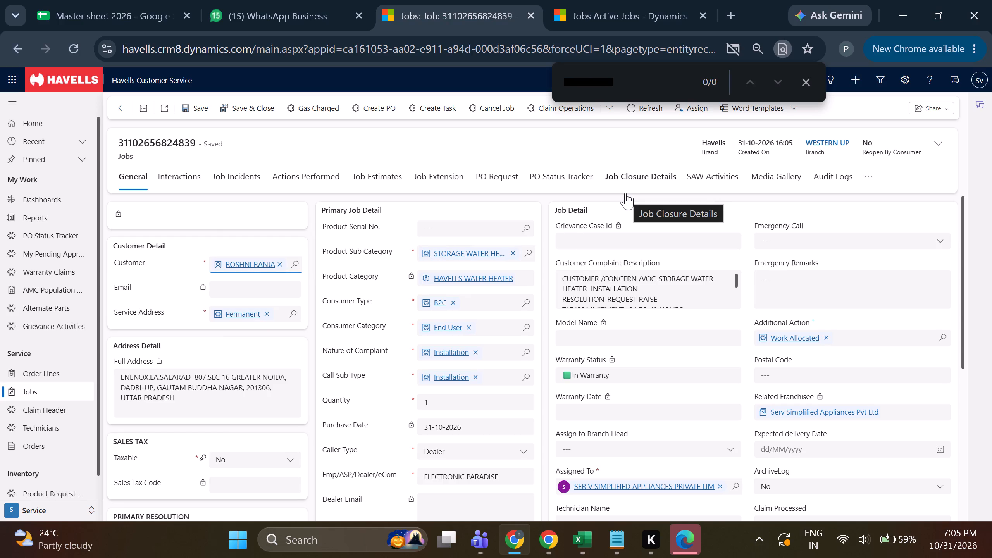
left_click(641, 183)
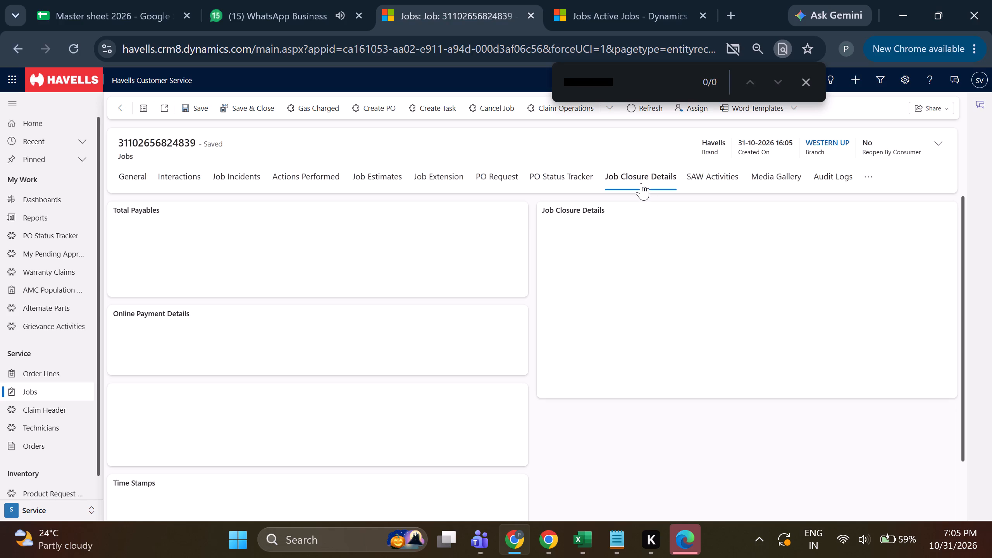
left_click(701, 312)
left_click(707, 322)
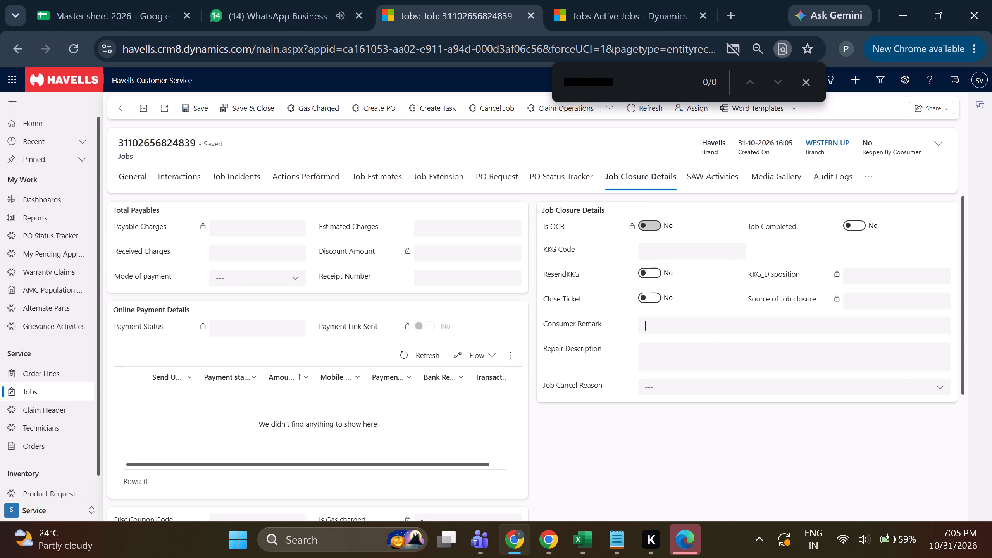
left_click(753, 414)
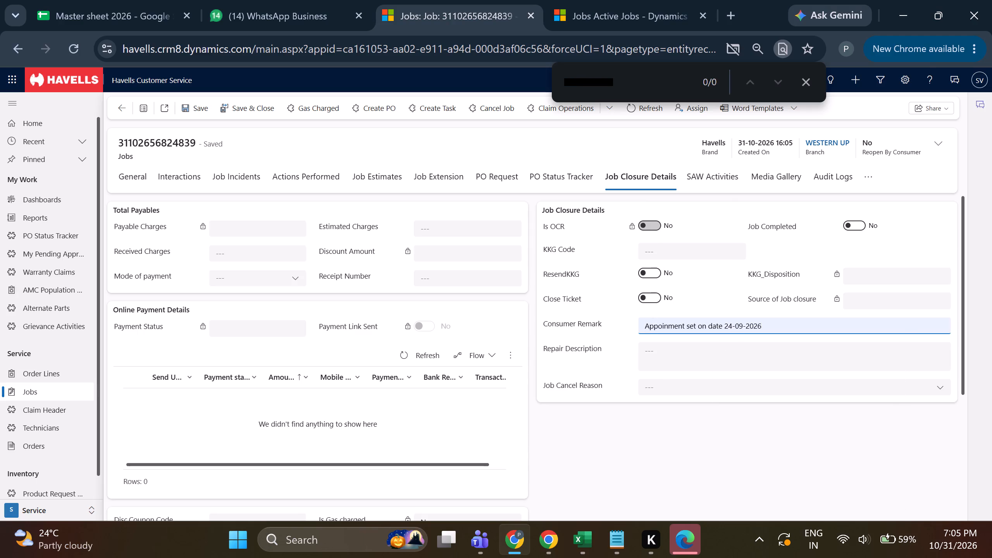
left_click_drag(721, 324, 777, 324)
key("BackSpace")
key("space")
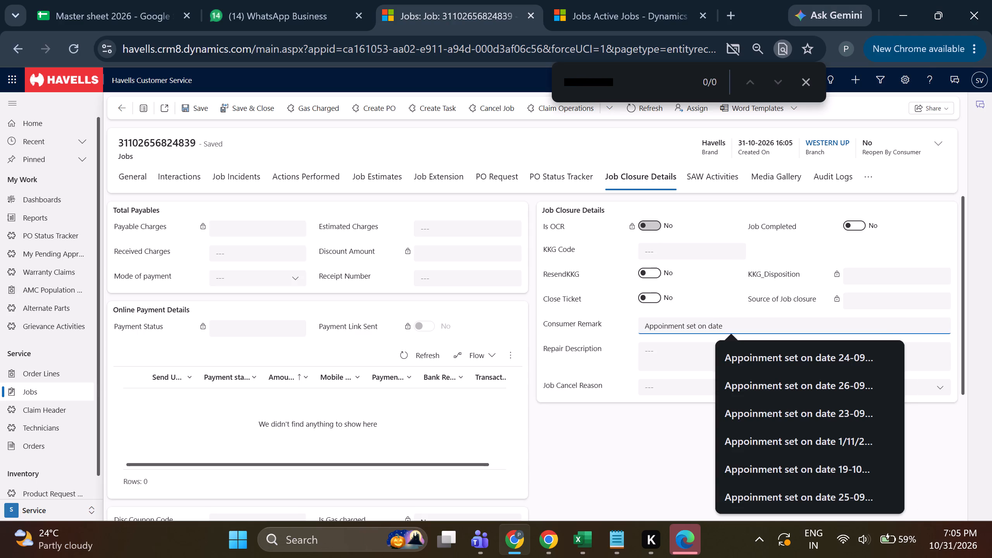
key("1")
left_click(815, 360)
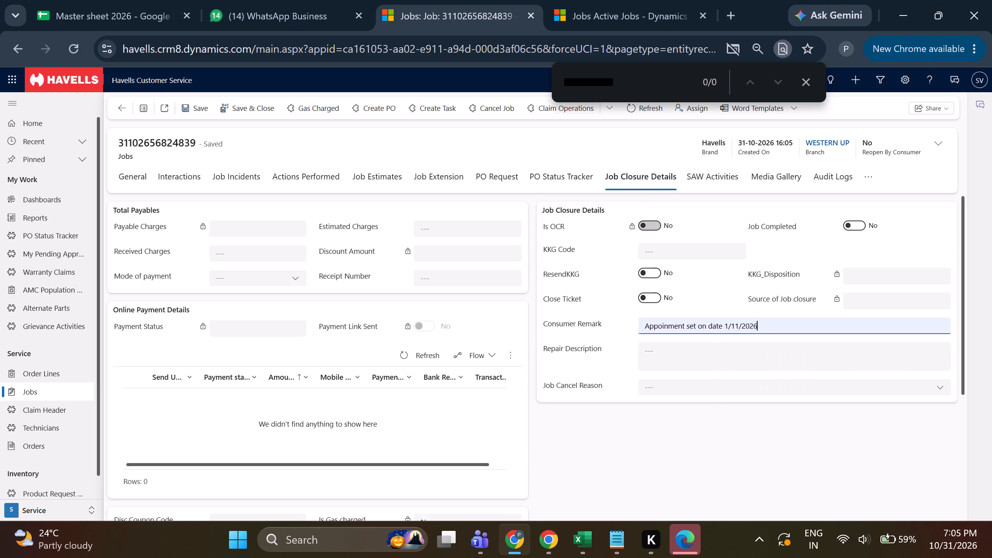
double_click(809, 328)
left_click(809, 328)
key("ctrl+c")
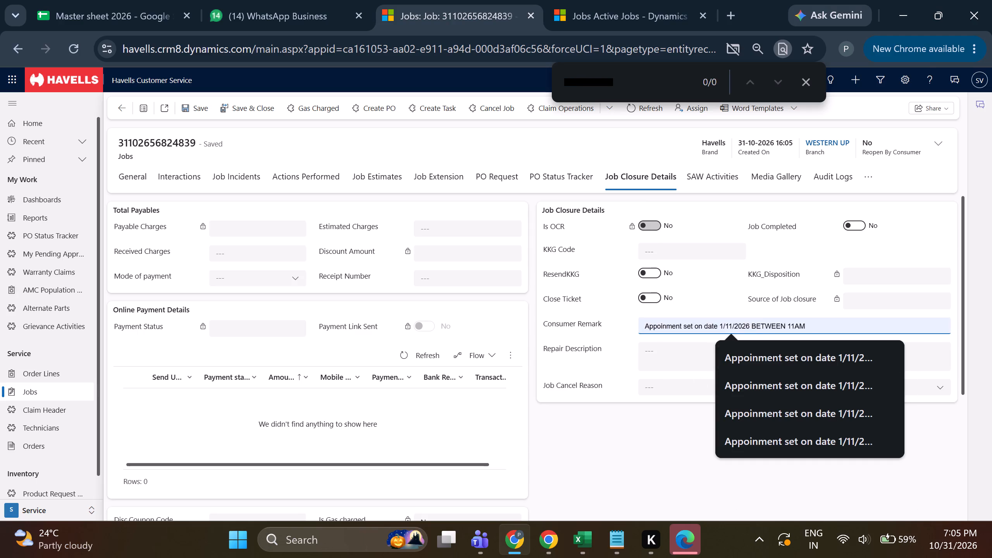
left_click(689, 363)
key("ctrl+v")
left_click(250, 108)
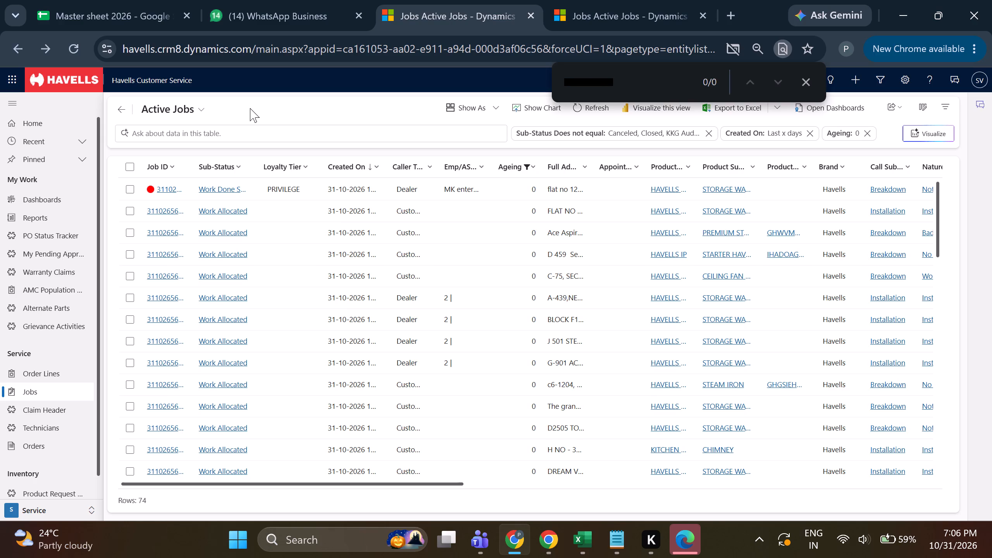
left_click_drag(238, 482, 652, 500)
scroll(740, 325, "down", 2)
scroll(747, 372, "down", 1)
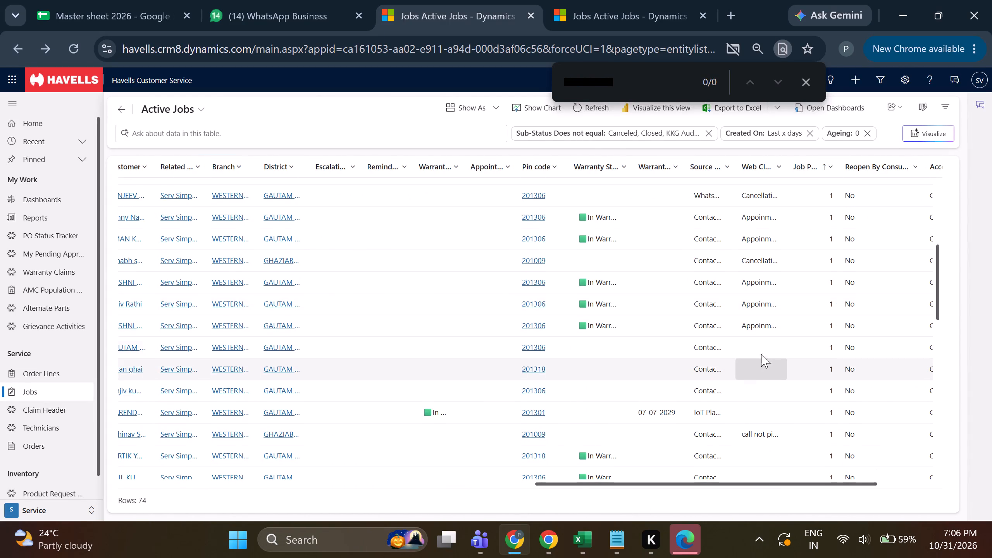
triple_click(760, 350)
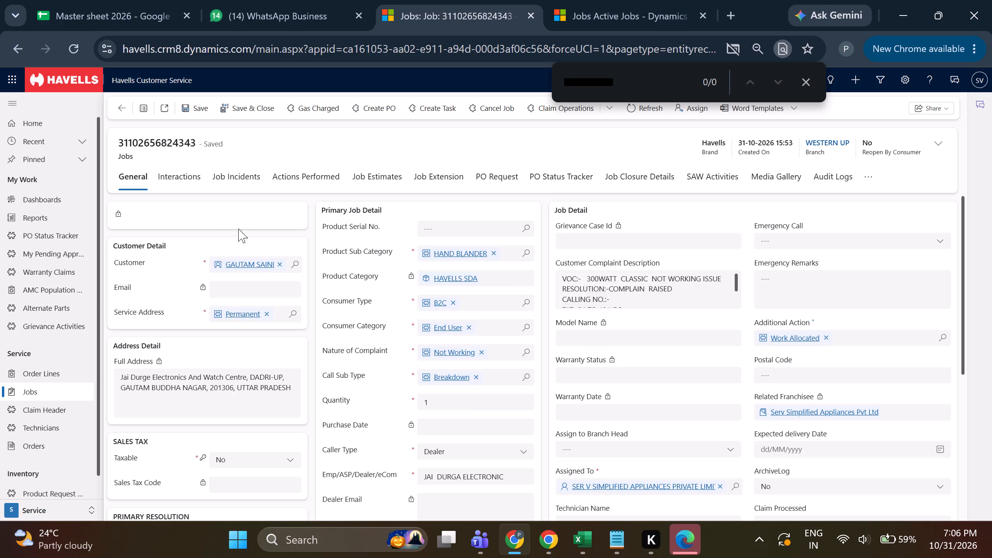
left_click(182, 180)
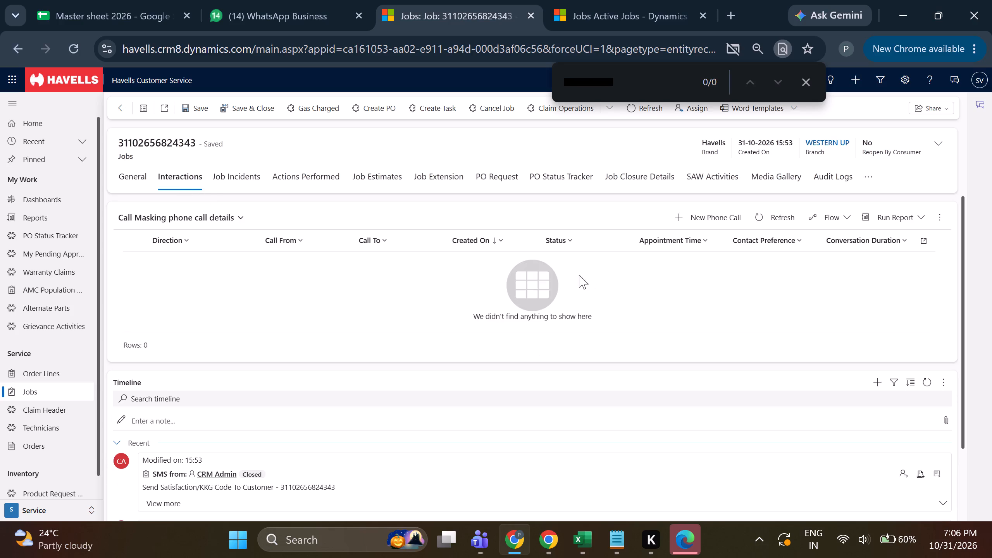
left_click(705, 217)
left_click(850, 144)
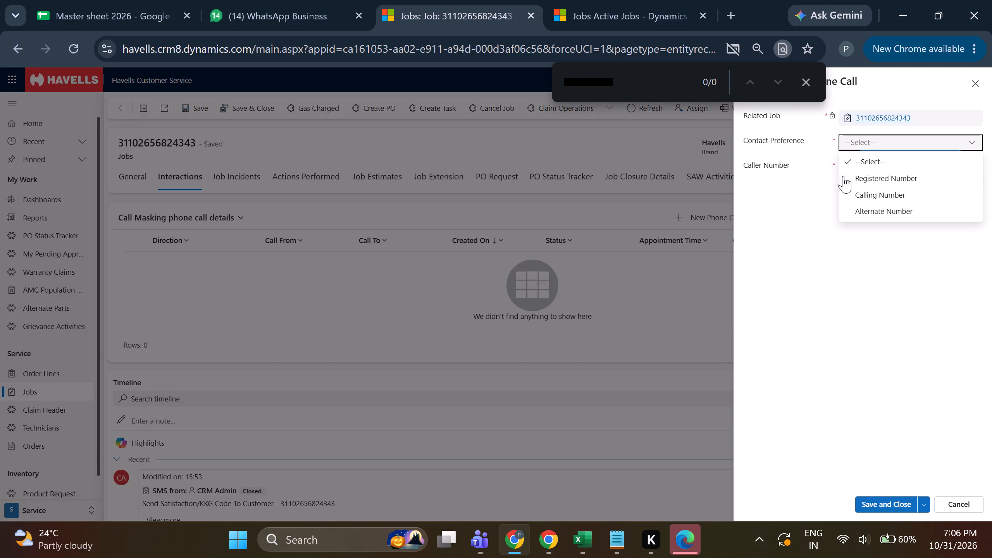
left_click(849, 181)
left_click(861, 170)
double_click(609, 81)
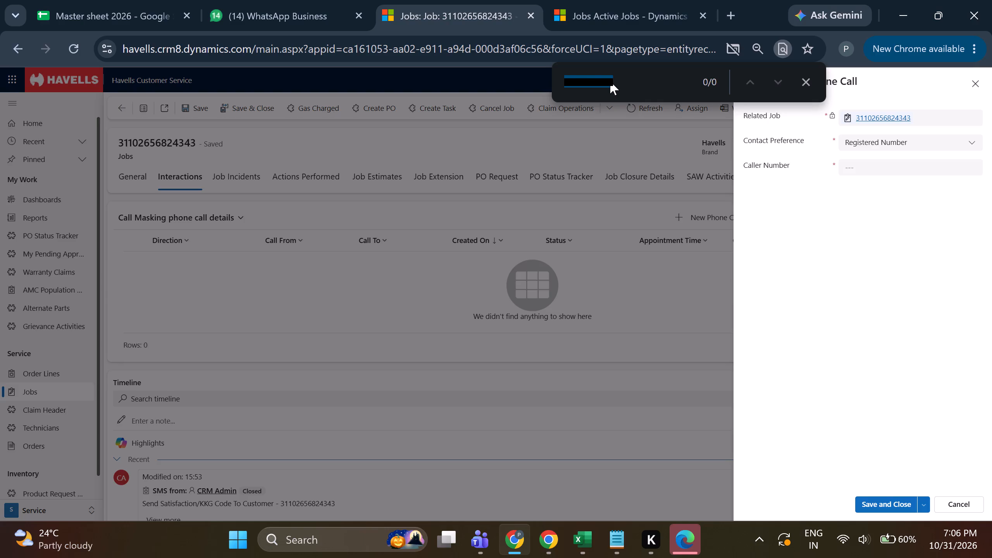
key("ctrl+c")
left_click(849, 171)
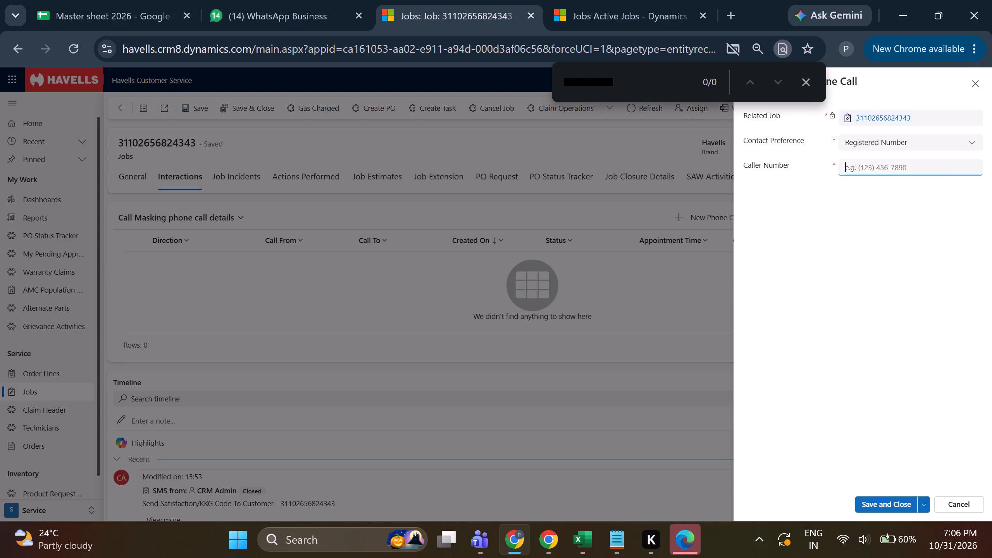
key("ctrl+v")
key("ctrl+s")
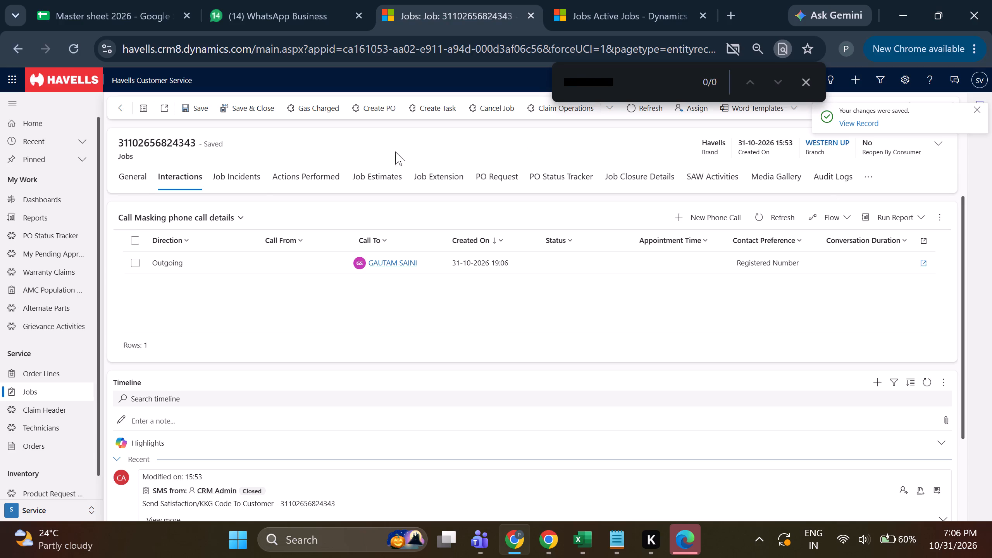
left_click(136, 185)
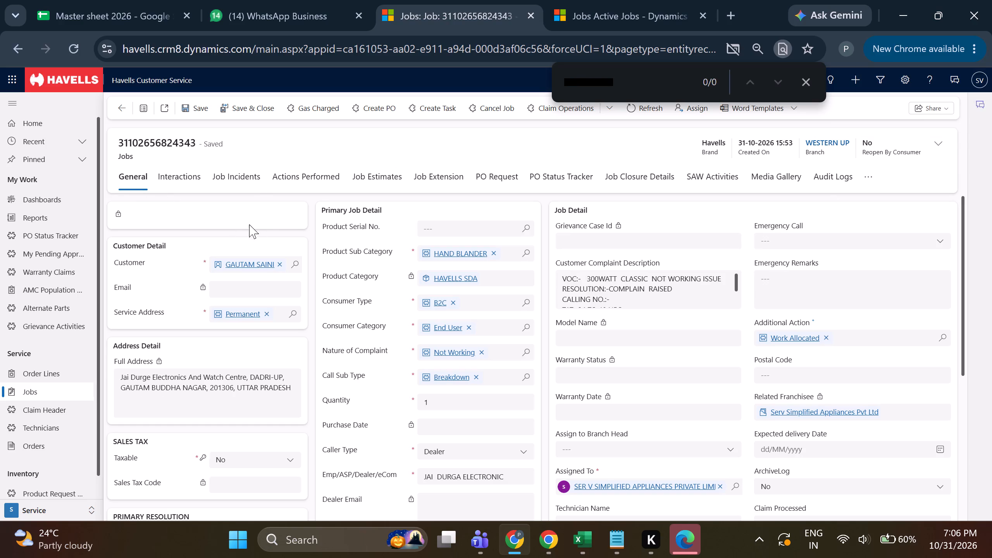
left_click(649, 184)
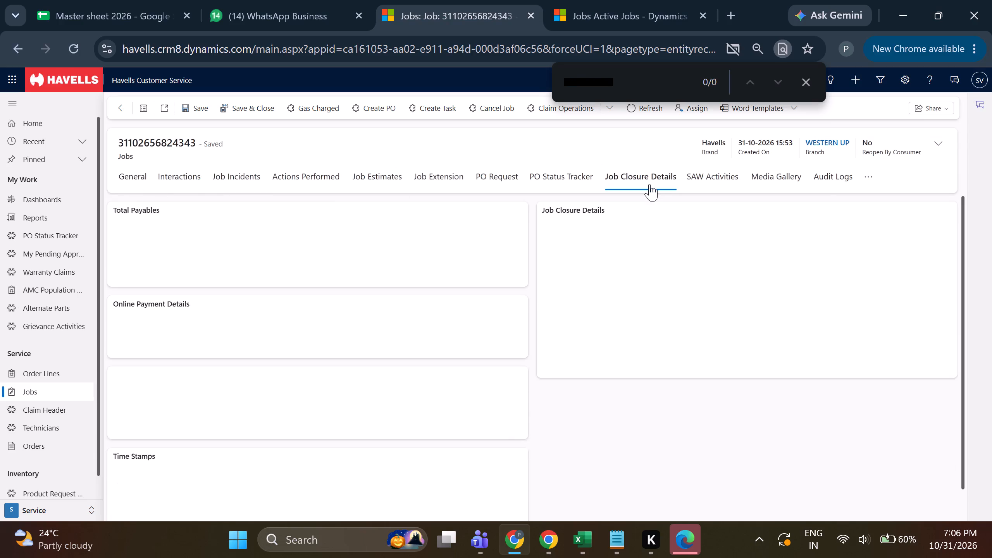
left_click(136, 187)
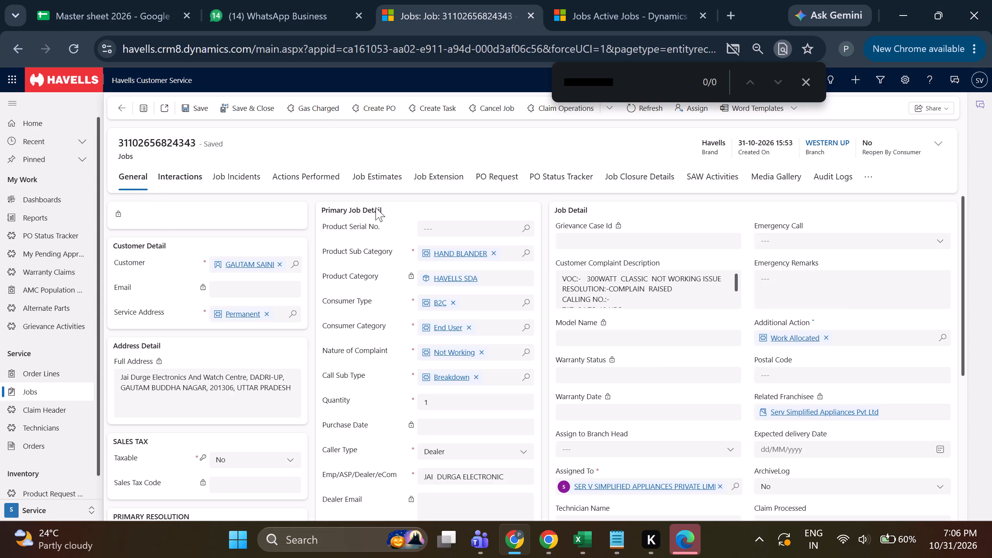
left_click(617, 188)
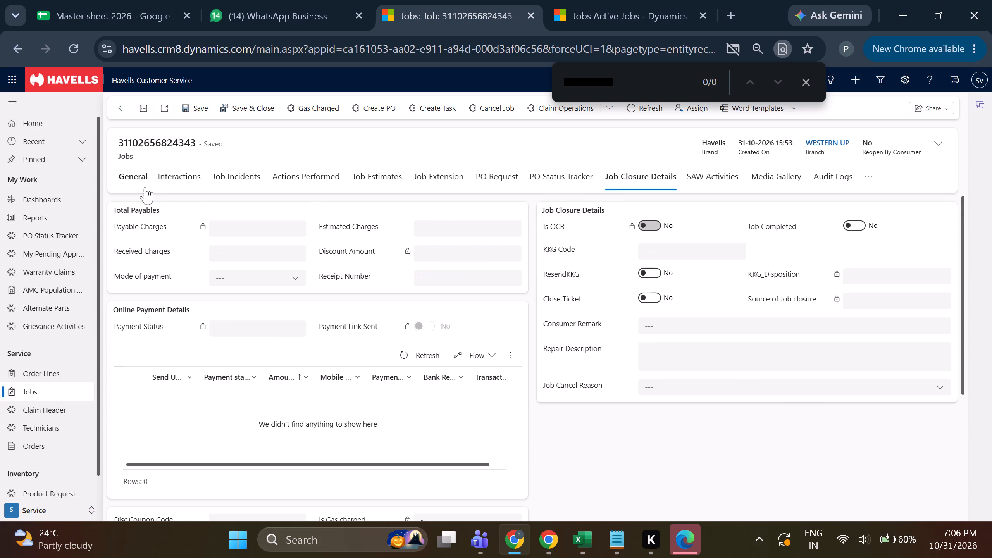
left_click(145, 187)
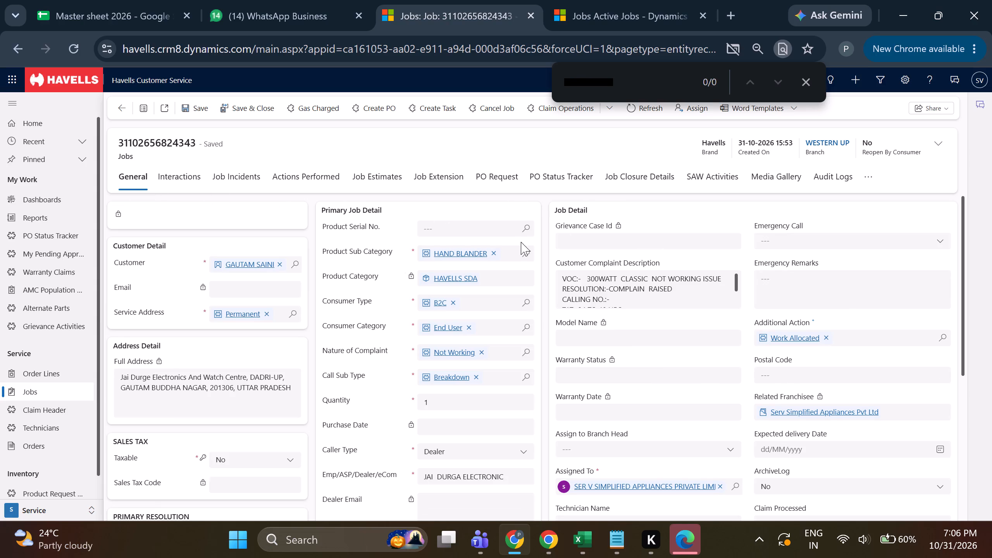
left_click(183, 193)
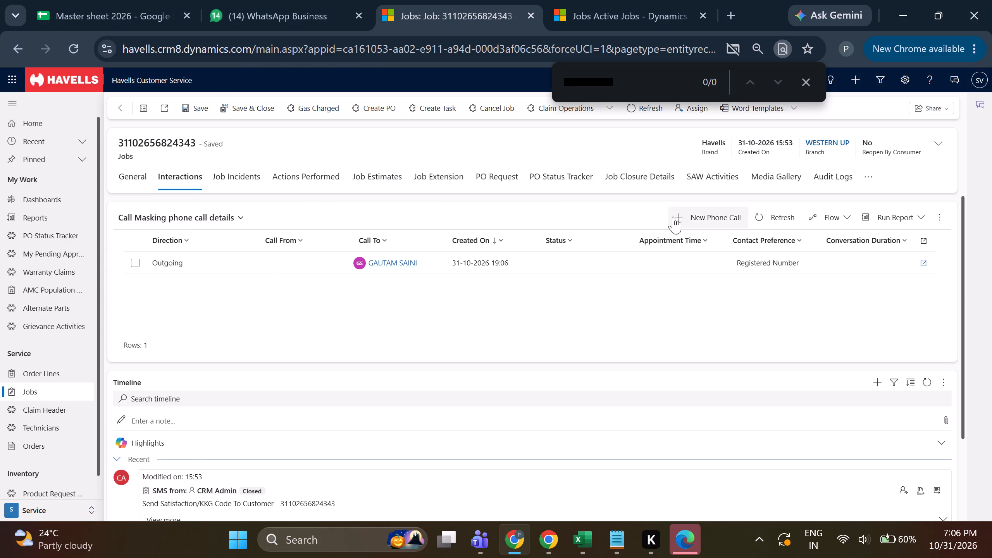
left_click(681, 217)
left_click(854, 147)
left_click(852, 182)
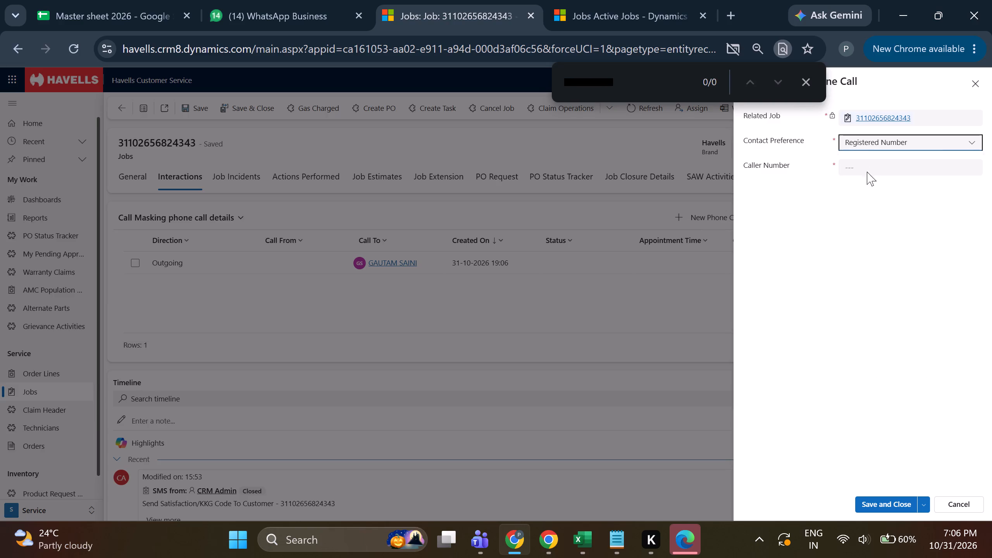
left_click(871, 168)
double_click(650, 93)
key("ctrl+c")
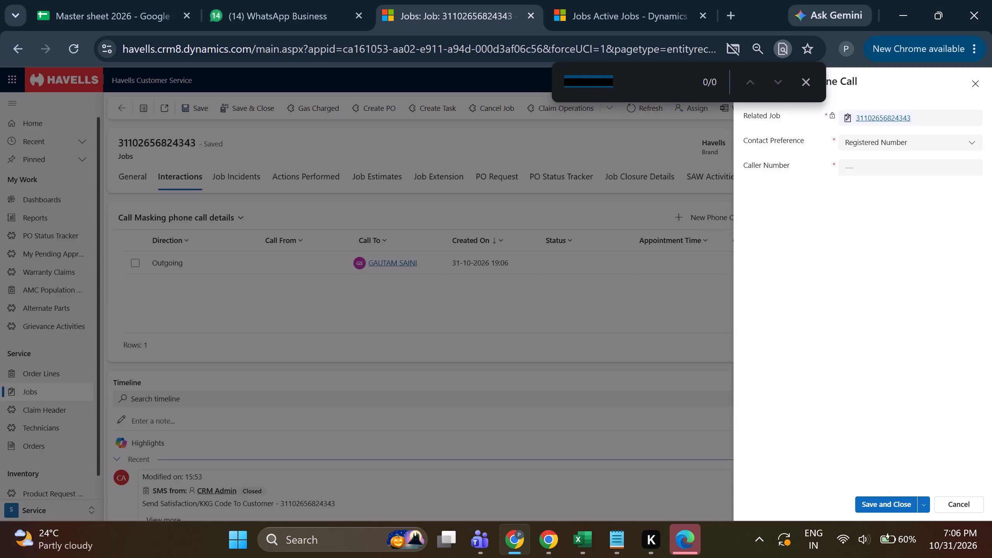
left_click(871, 175)
key("ctrl+v")
key("ctrl+s")
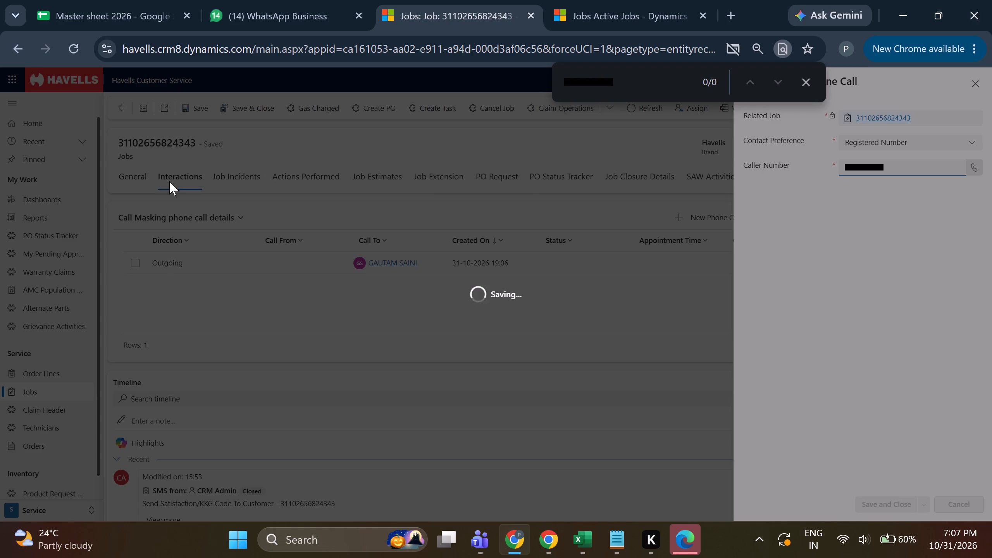
left_click(132, 187)
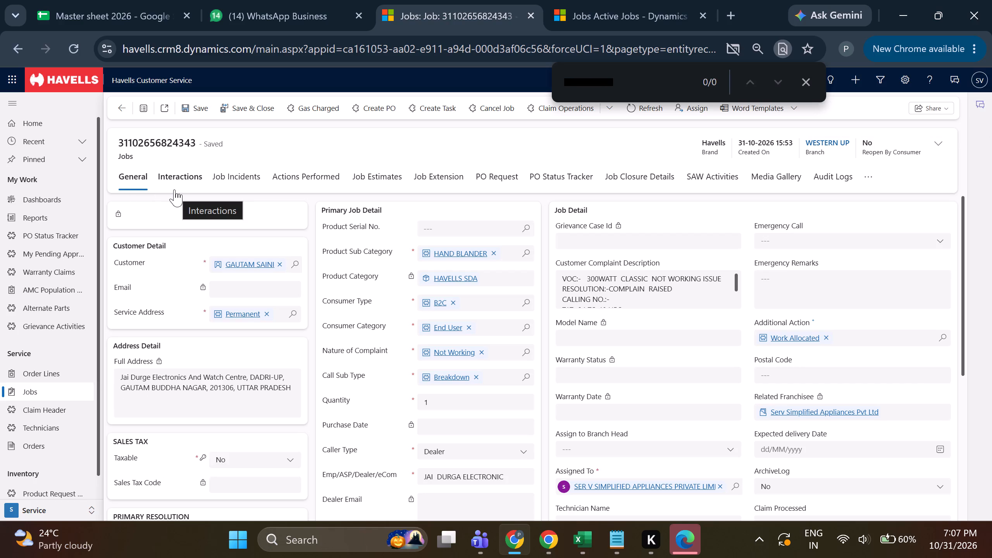
left_click(650, 184)
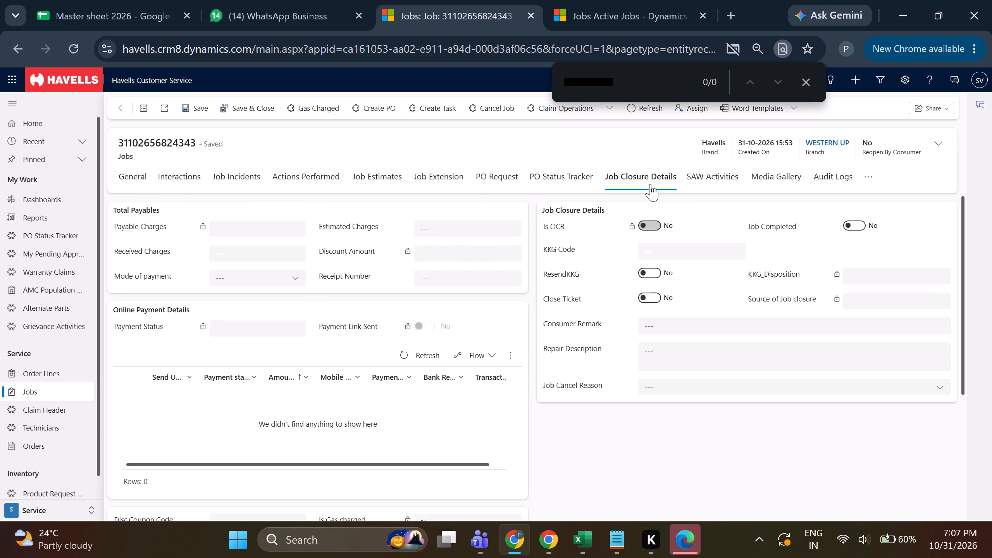
left_click(709, 331)
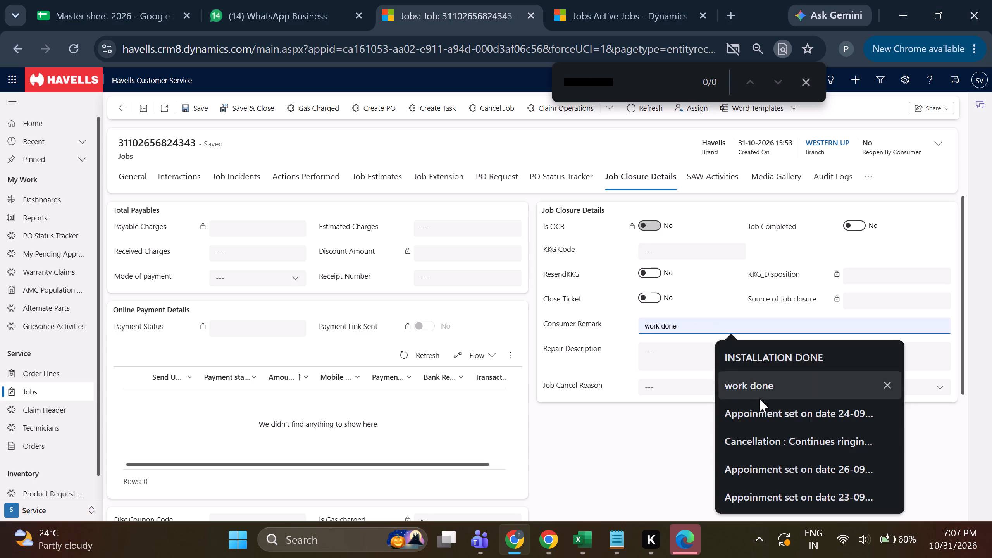
left_click(757, 434)
triple_click(801, 330)
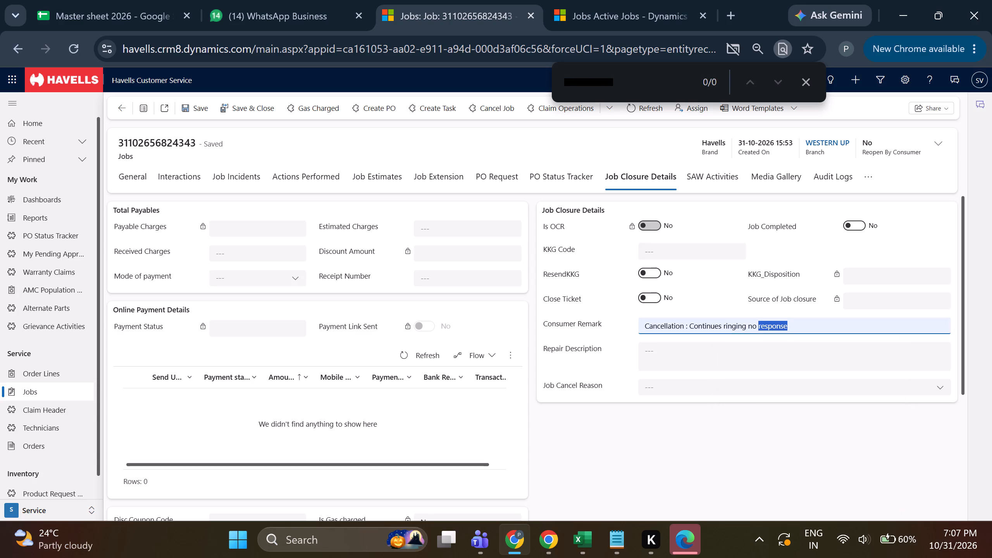
key("ctrl+c")
left_click(759, 352)
key("ctrl+v")
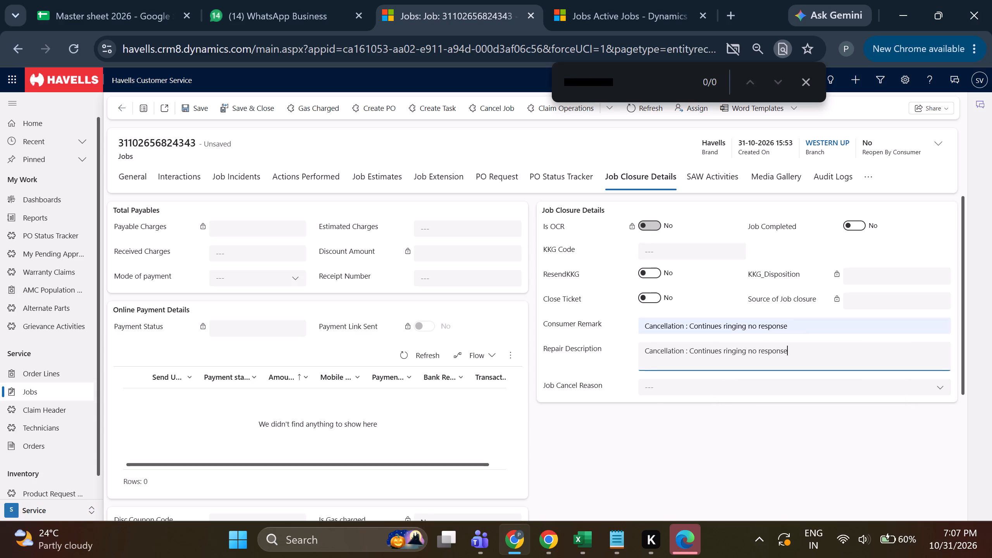
Reword the consumer remark's ending so it reads "Cancellation : Continues ringing customer cut the phone".
left_click_drag(749, 324, 799, 328)
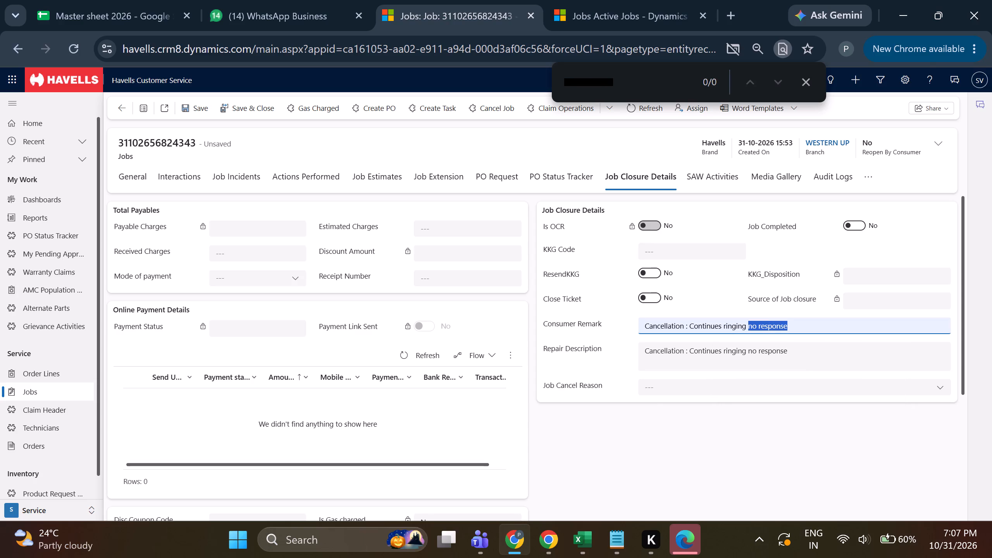
key("BackSpace")
type("cus")
type("tomer")
key("space")
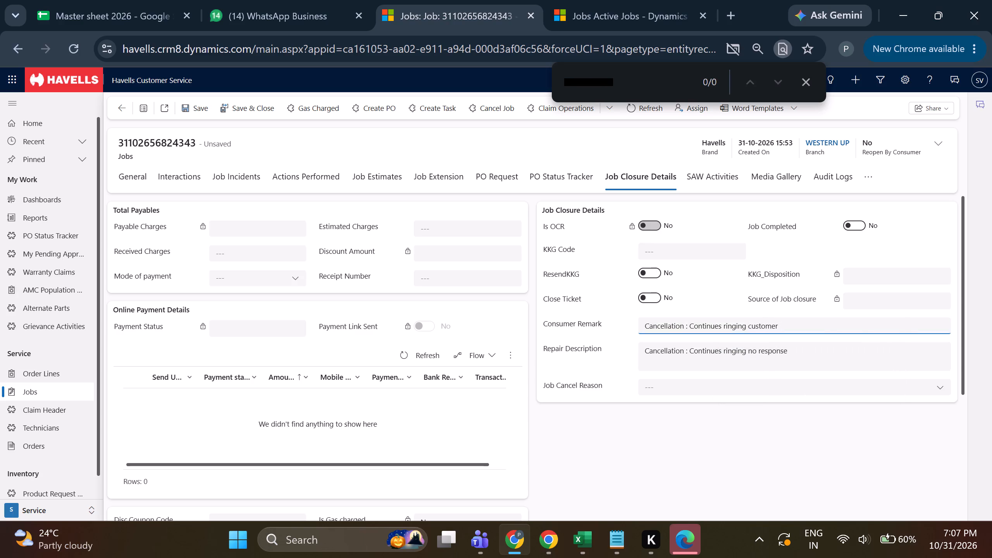
type("cut")
key("space")
type("the")
key("space")
type("pg")
key("BackSpace")
type("hone")
key("space")
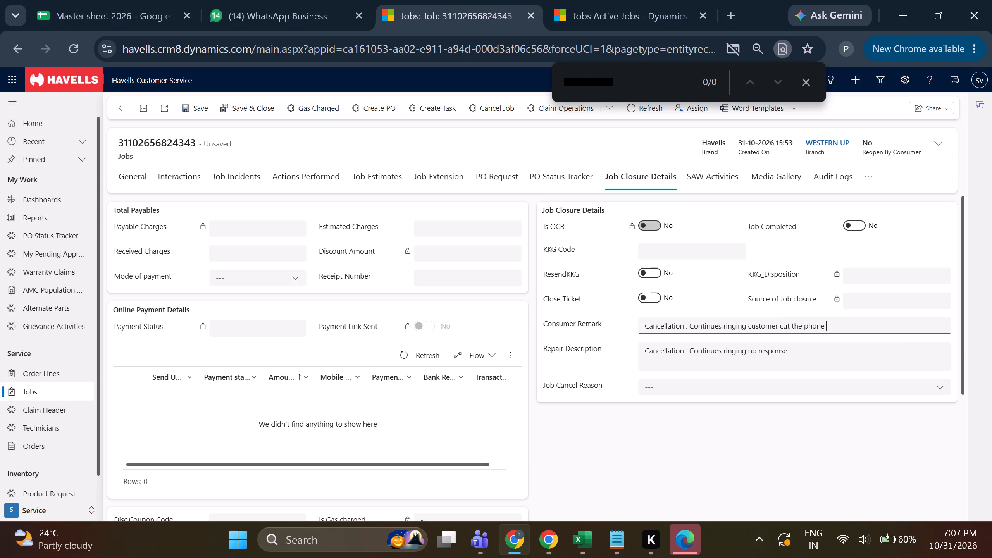
Replace the repair description with a copy of the consumer remark "Cancellation : Continues ringing customer cut the phone".
triple_click(851, 324)
key("ctrl+c")
double_click(828, 360)
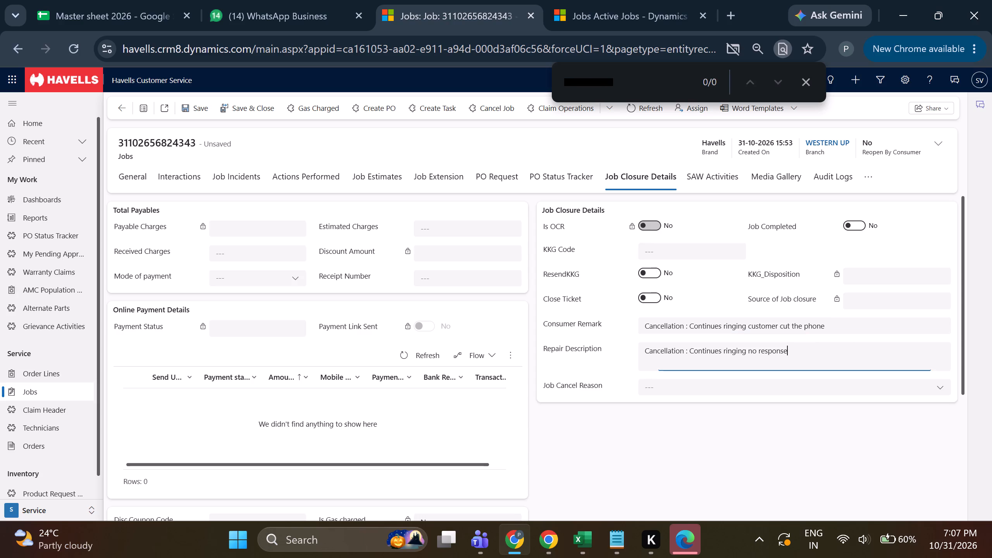
double_click(828, 360, "ctrl")
key("ctrl+v")
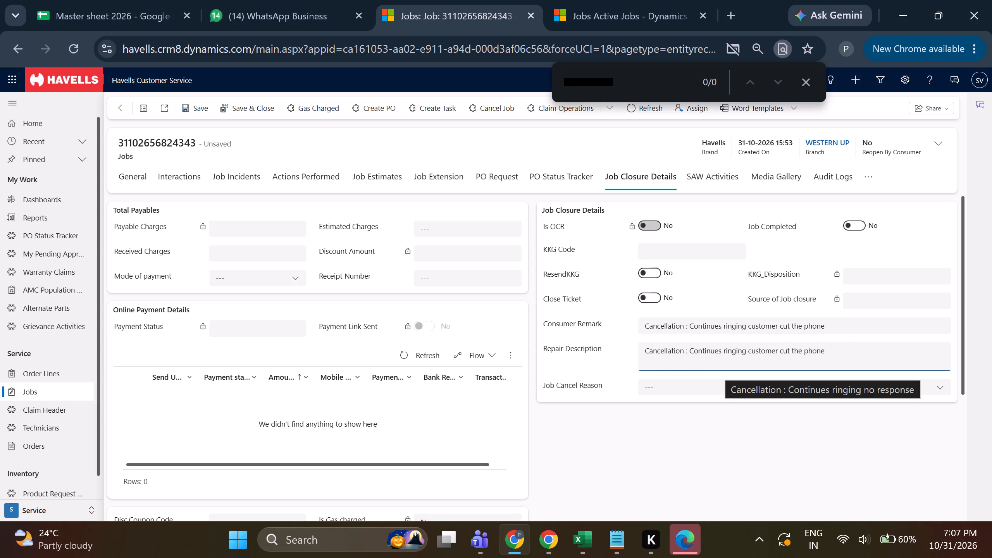
Reword the consumer remark's ending so it reads "Cancellation : Continues ringing customer cuting the call".
left_click(837, 323)
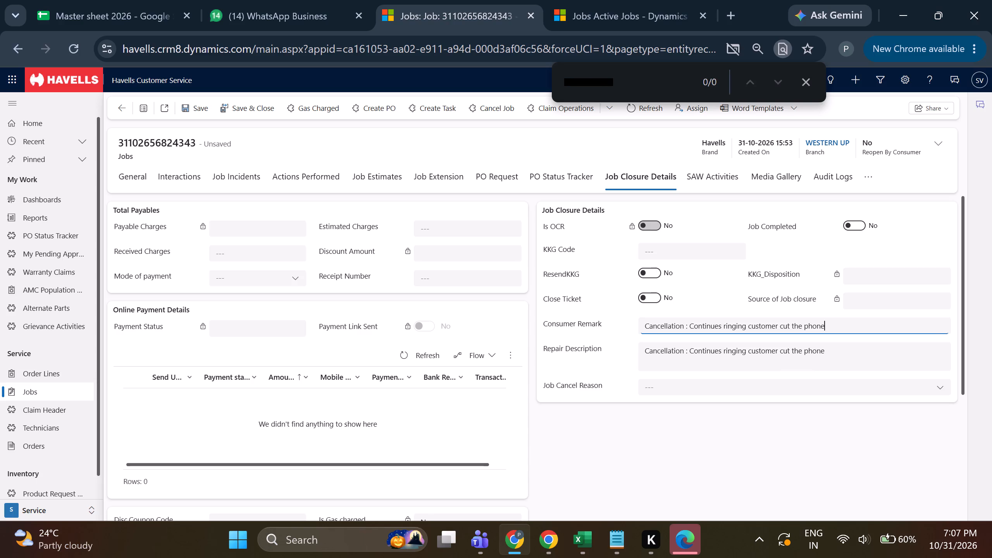
key("BackSpace")
key("BackSpace")
key("BackSpace")
key("BackSpace")
key("BackSpace")
key("BackSpace")
key("BackSpace")
key("BackSpace")
key("BackSpace")
key("BackSpace")
type("ing")
key("space")
type("thw")
key("space")
key("BackSpace")
key("BackSpace")
type("e call")
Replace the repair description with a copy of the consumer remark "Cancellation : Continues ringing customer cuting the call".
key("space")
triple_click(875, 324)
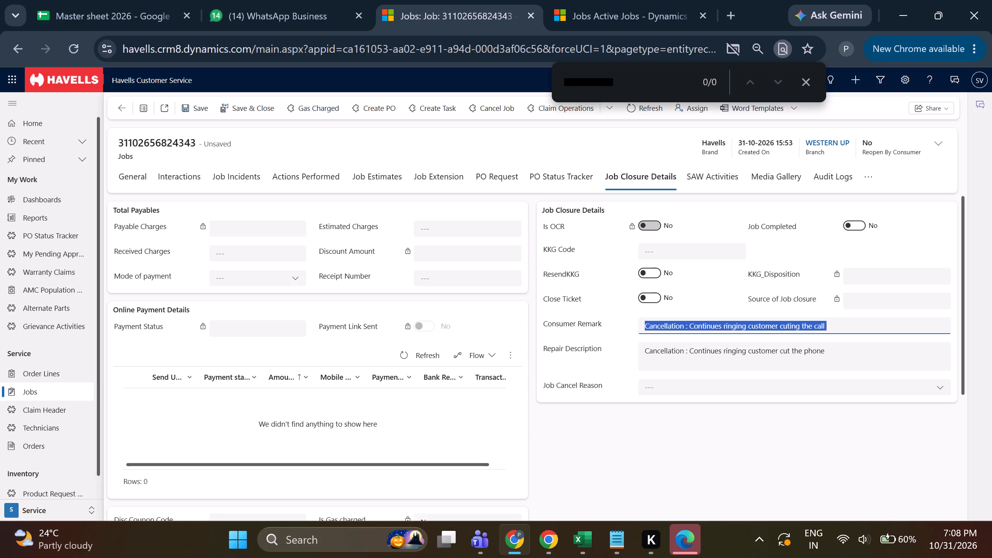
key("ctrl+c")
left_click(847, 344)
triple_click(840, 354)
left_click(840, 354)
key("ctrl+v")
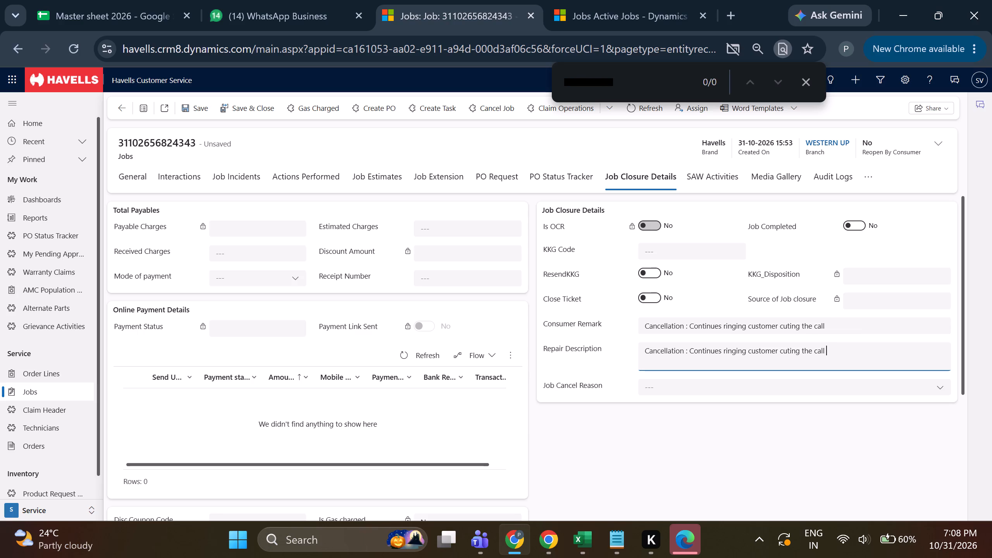
Correct the consumer remark so it reads "Cancellation : Continues ringing customer cut the call".
left_click(801, 322)
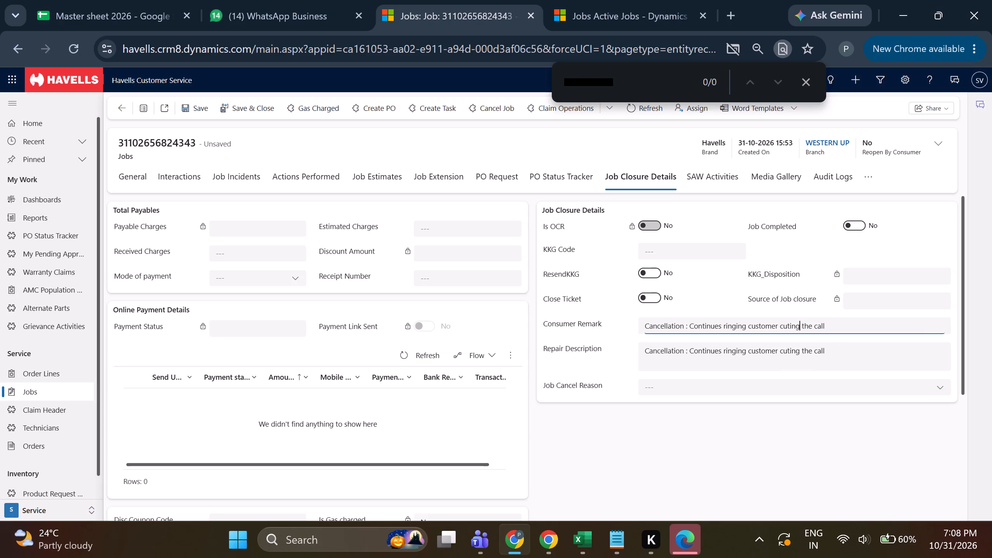
key("BackSpace")
key("BackSpace")
key("BackSpace")
triple_click(825, 323)
key("ctrl+c")
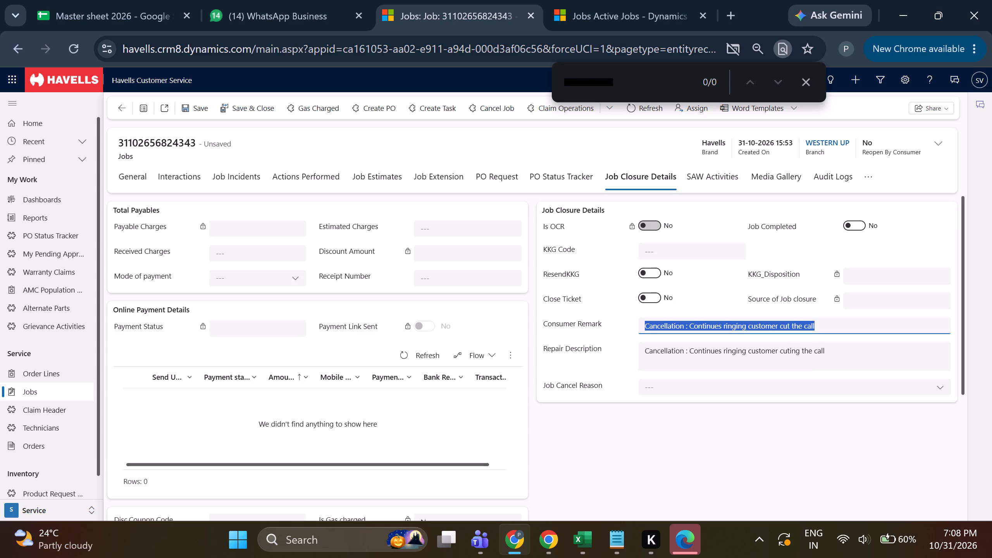
triple_click(790, 360)
key("ctrl+v")
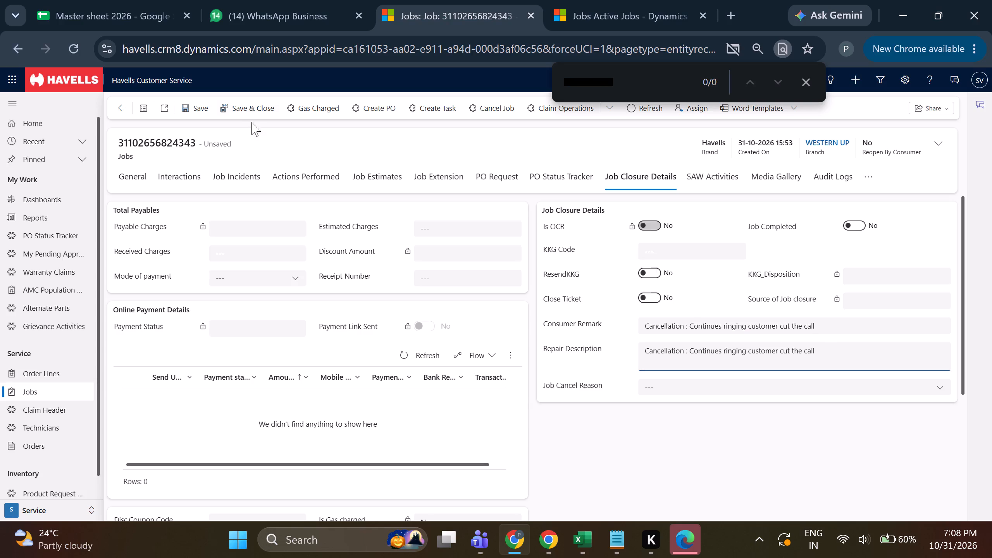
left_click(241, 106)
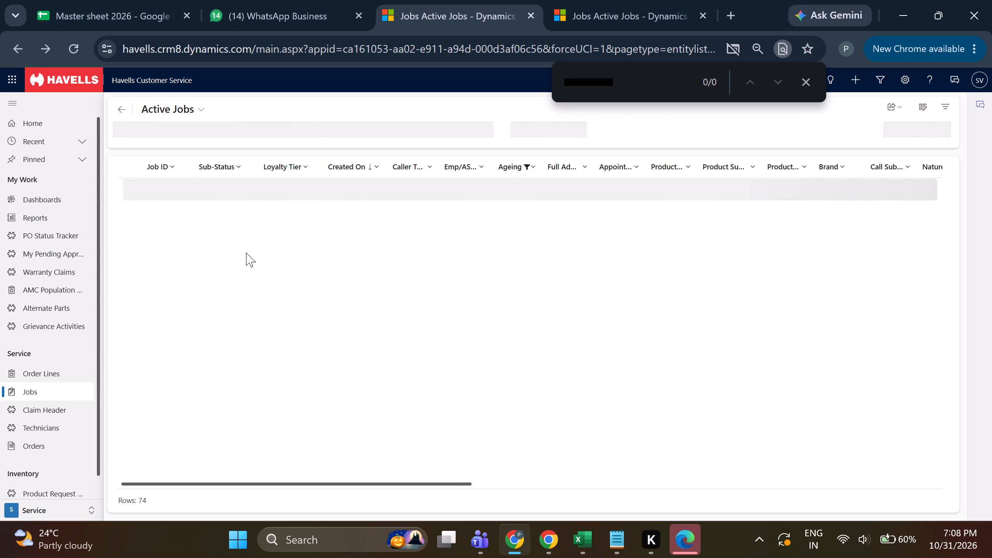
left_click_drag(331, 479, 476, 503)
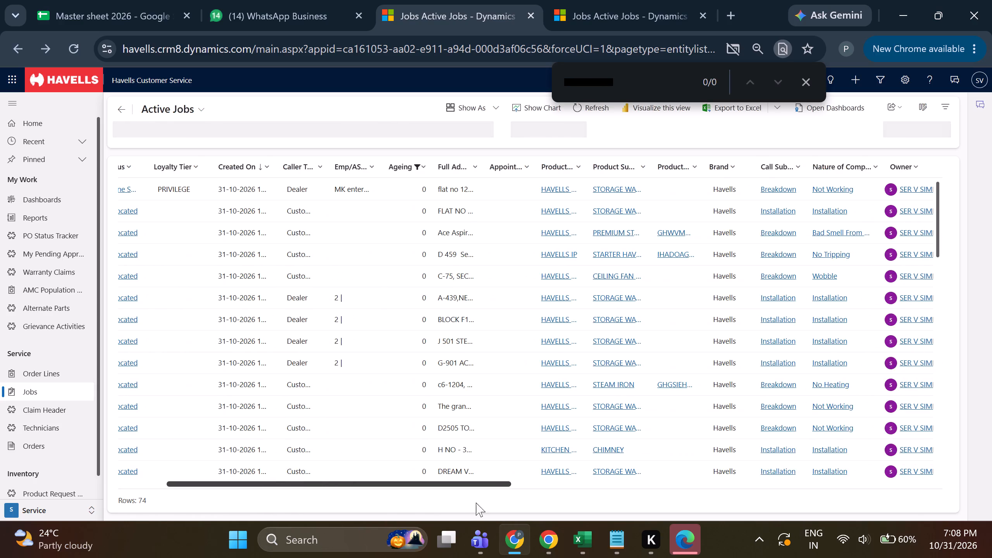
left_click_drag(476, 503, 707, 497)
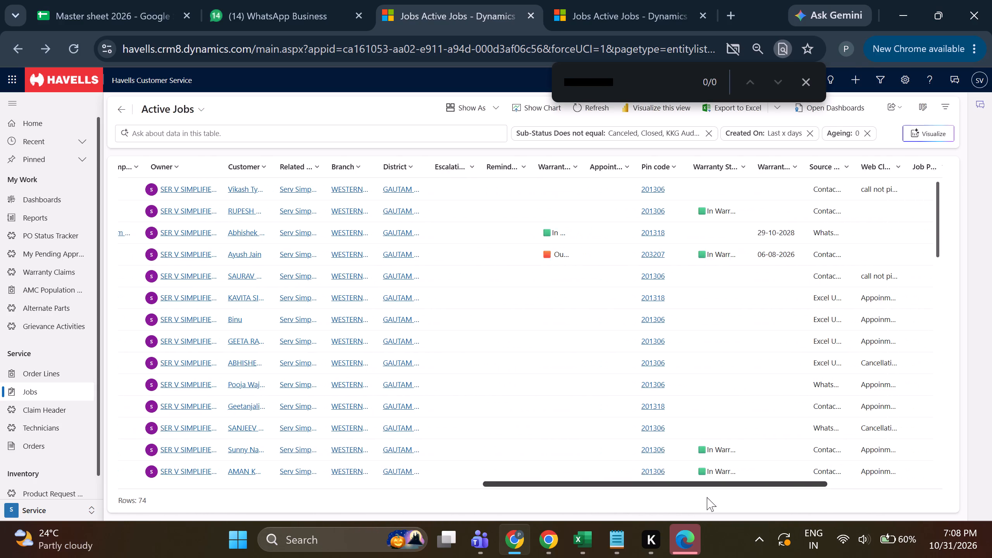
left_click_drag(707, 497, 717, 497)
scroll(826, 374, "down", 3)
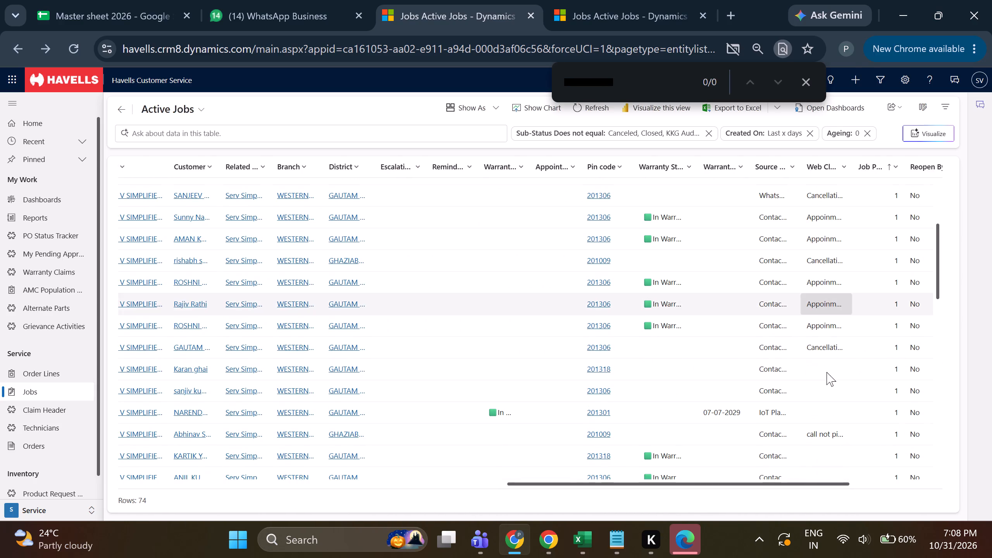
scroll(815, 352, "down", 1)
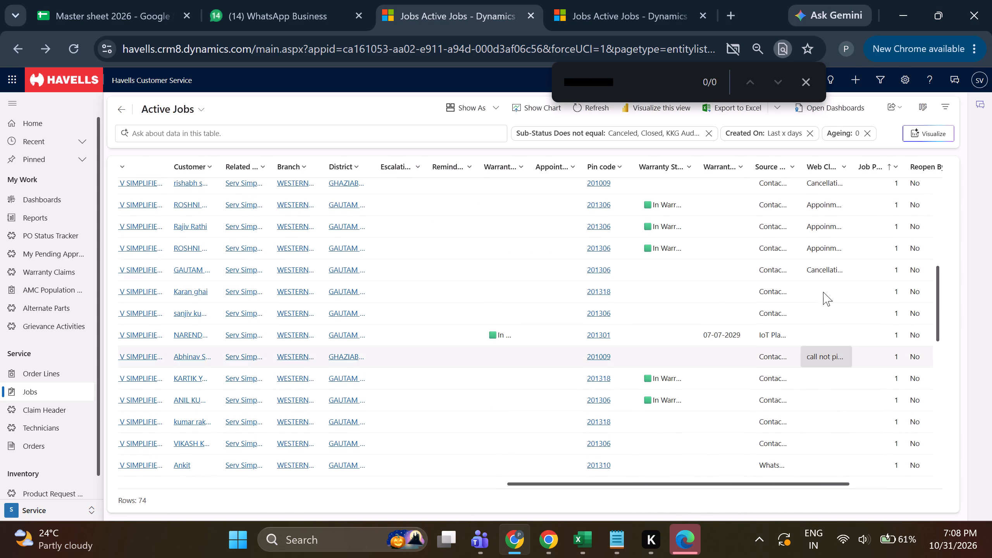
triple_click(823, 291)
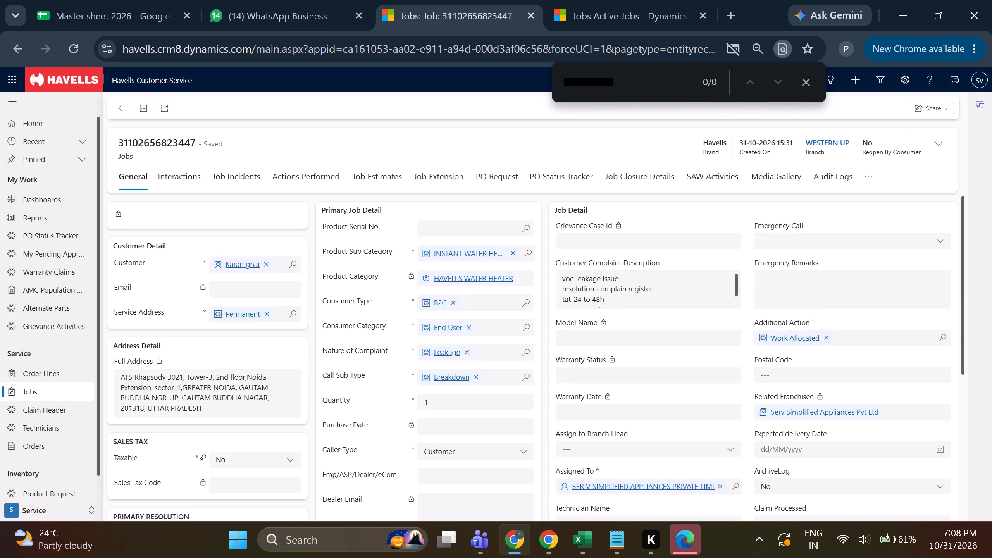
left_click(183, 186)
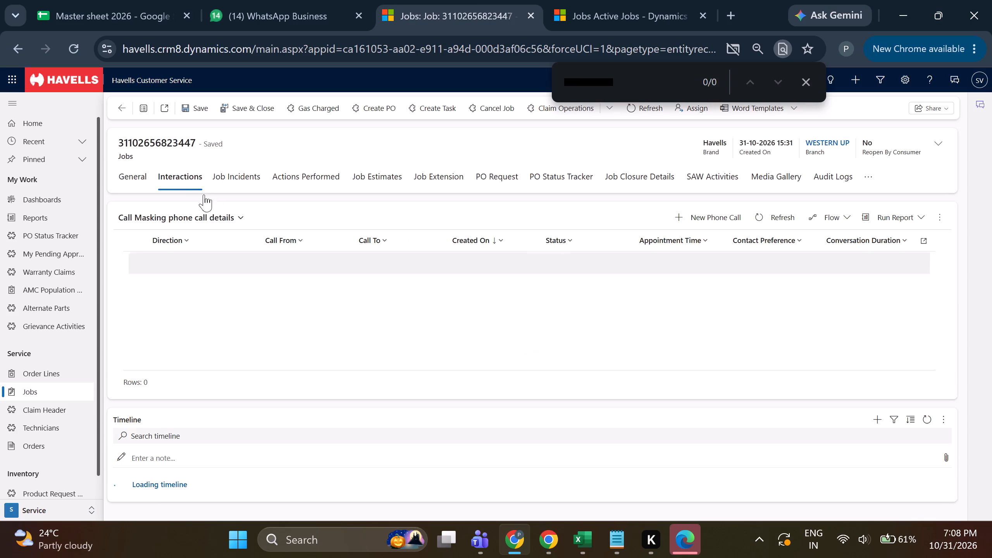
left_click(718, 217)
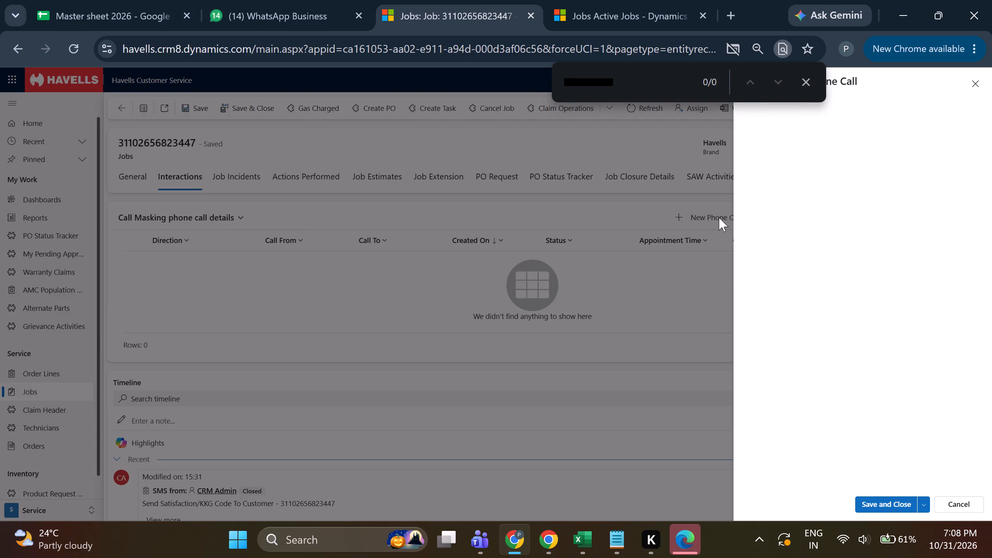
left_click(877, 139)
left_click(872, 180)
left_click(878, 167)
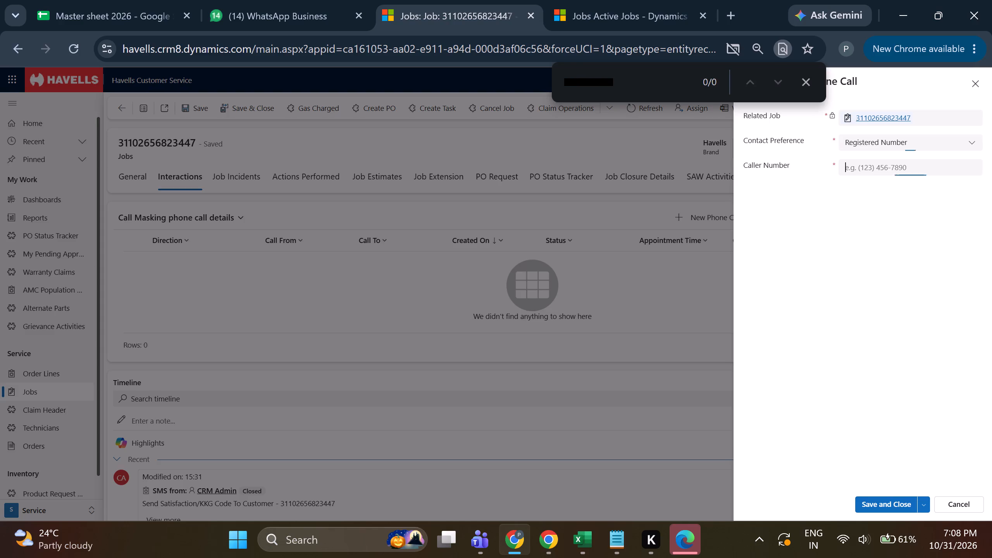
left_click(642, 80)
double_click(652, 80)
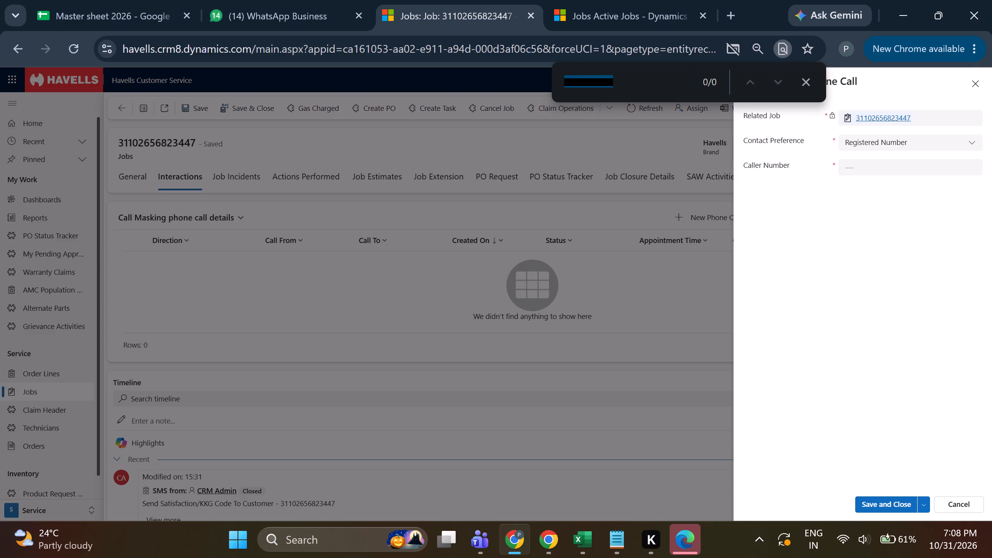
key("ctrl+c")
left_click(866, 177)
left_click(877, 171, "ctrl")
key("ctrl+v")
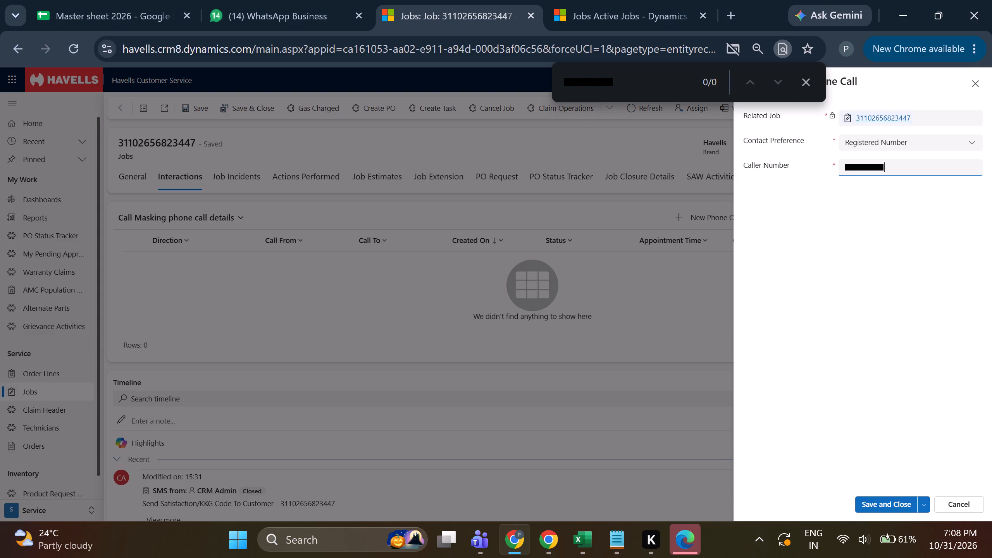
key("ctrl+s")
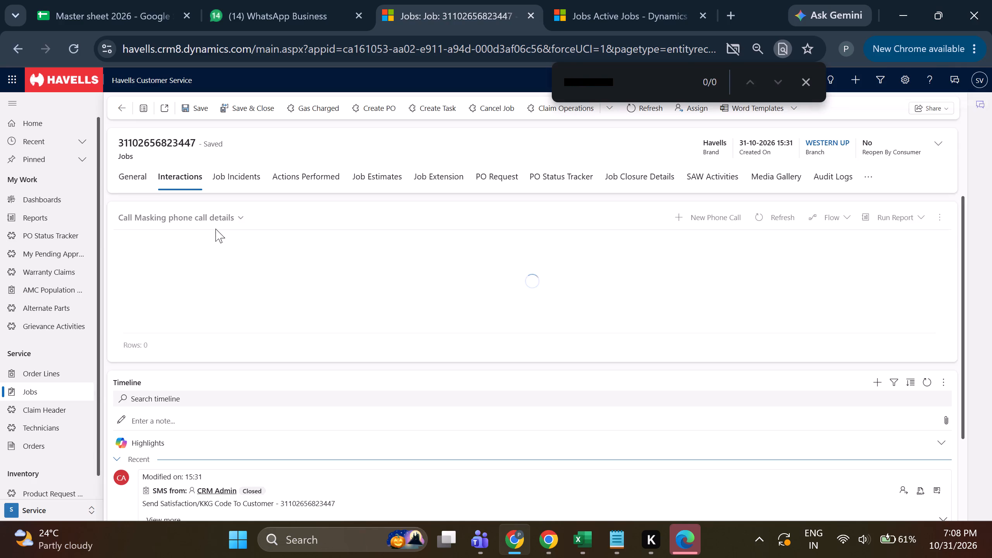
left_click(140, 188)
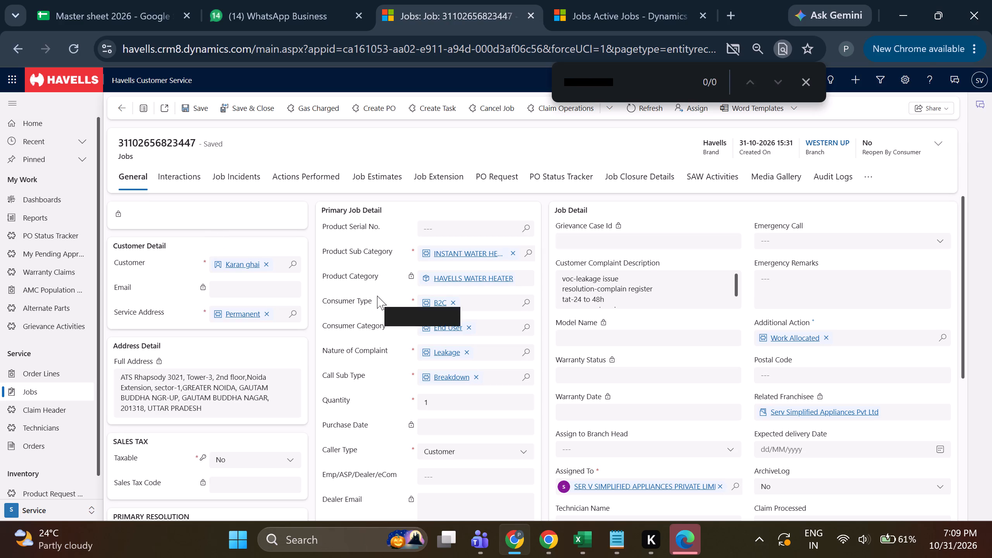
scroll(392, 272, "down", 1)
scroll(394, 272, "up", 2)
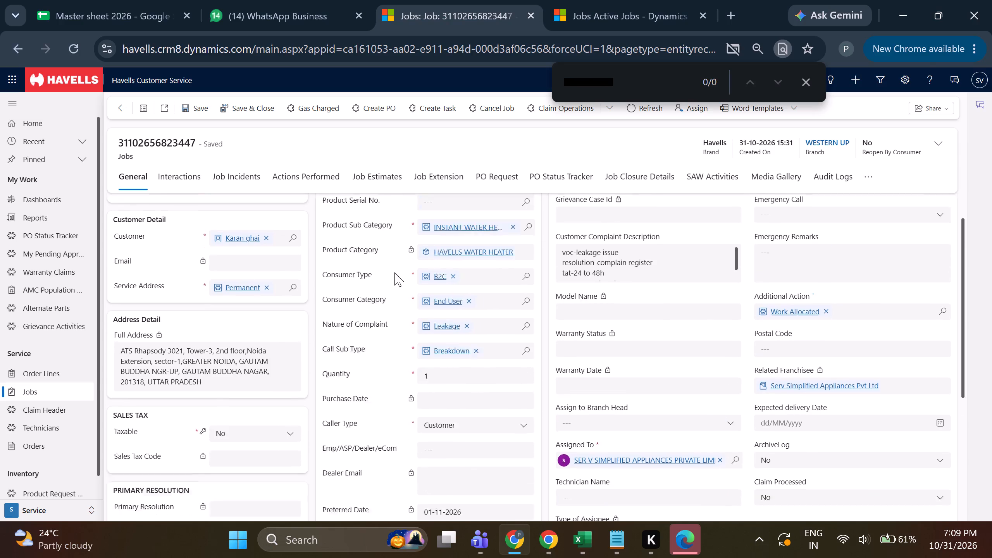
scroll(394, 272, "up", 2)
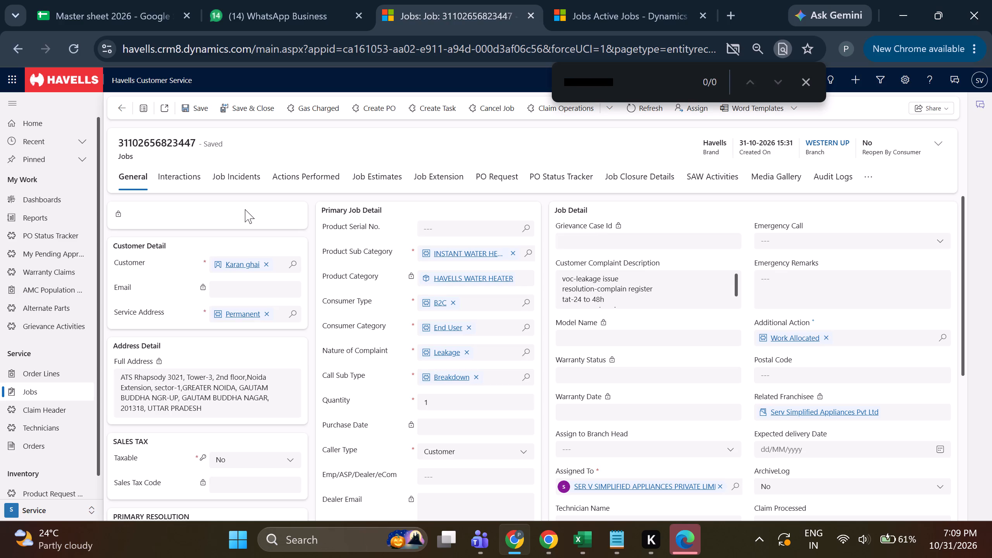
left_click(617, 180)
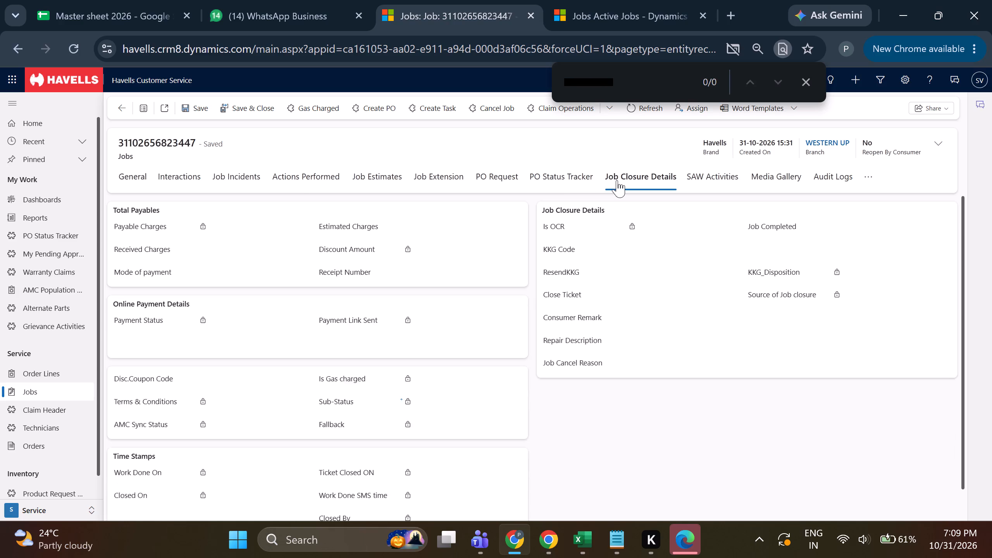
left_click(692, 324)
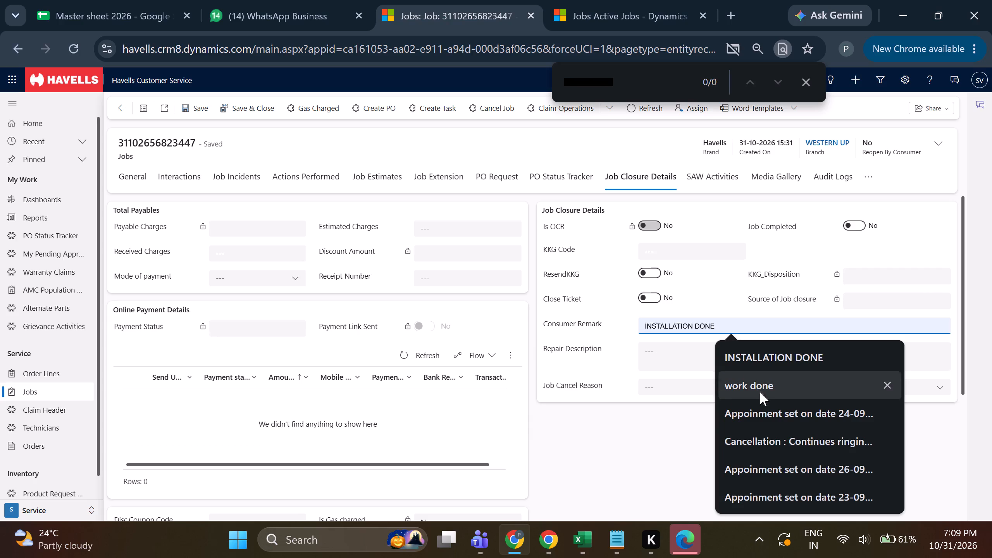
left_click(765, 404)
left_click_drag(724, 320, 778, 324)
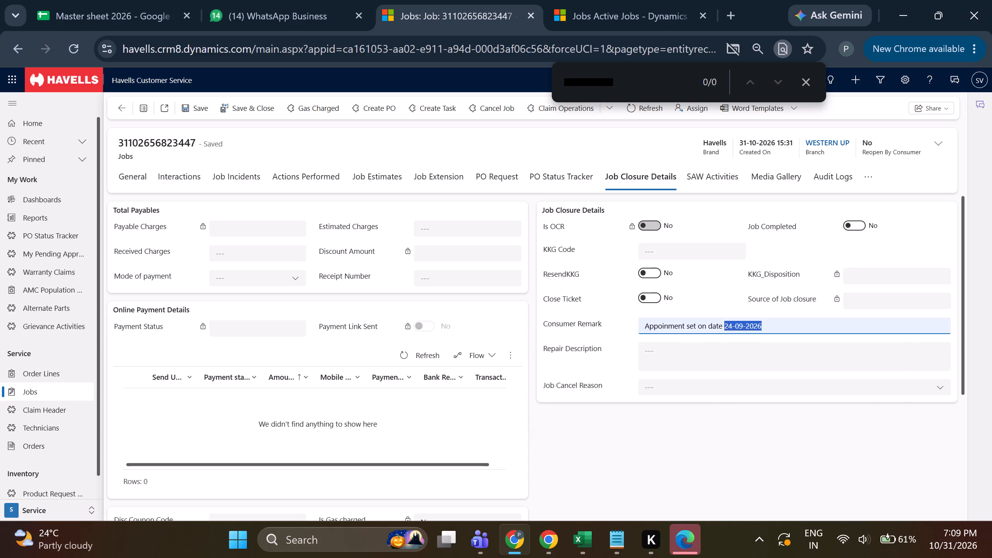
key("BackSpace")
key("1")
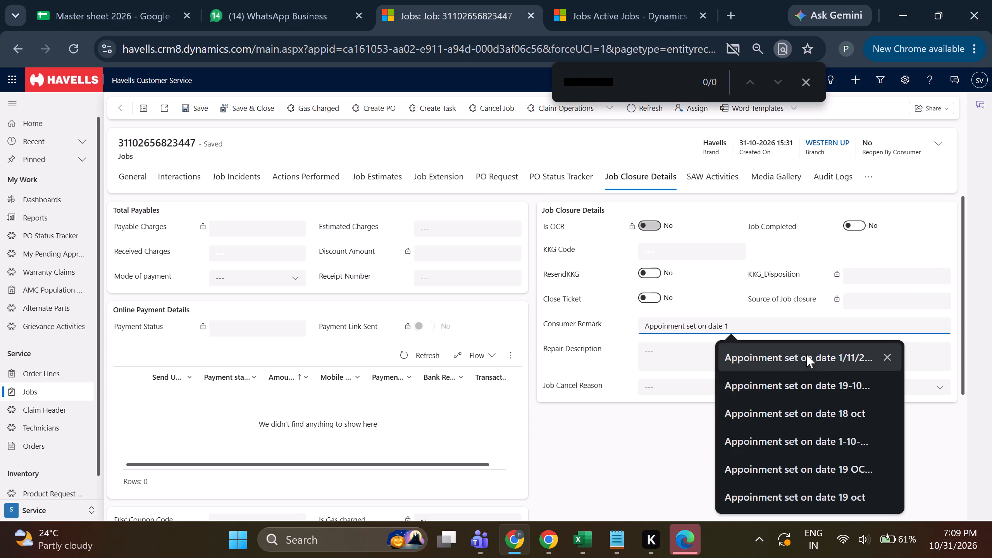
left_click(827, 362)
Copy the consumer remark "Appoinment set on date 1/11/2026" into the repair description, saving and closing the job.
triple_click(803, 325)
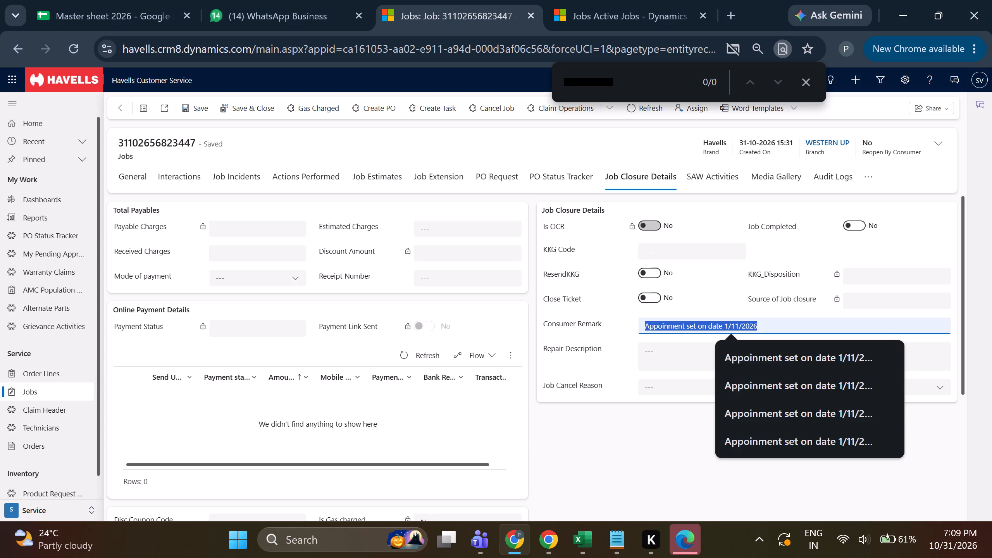
key("ctrl+c")
left_click(697, 360)
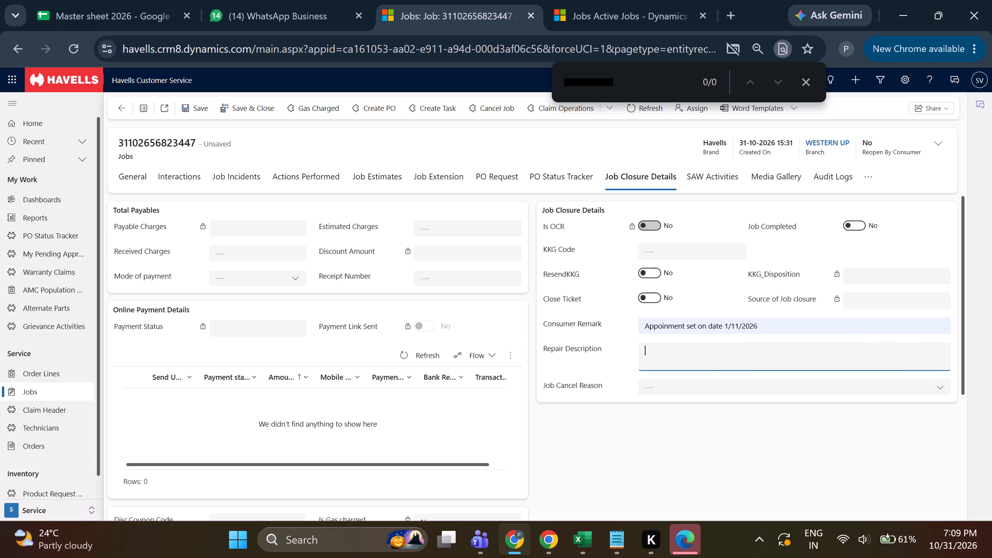
key("ctrl+v")
key("ctrl+s")
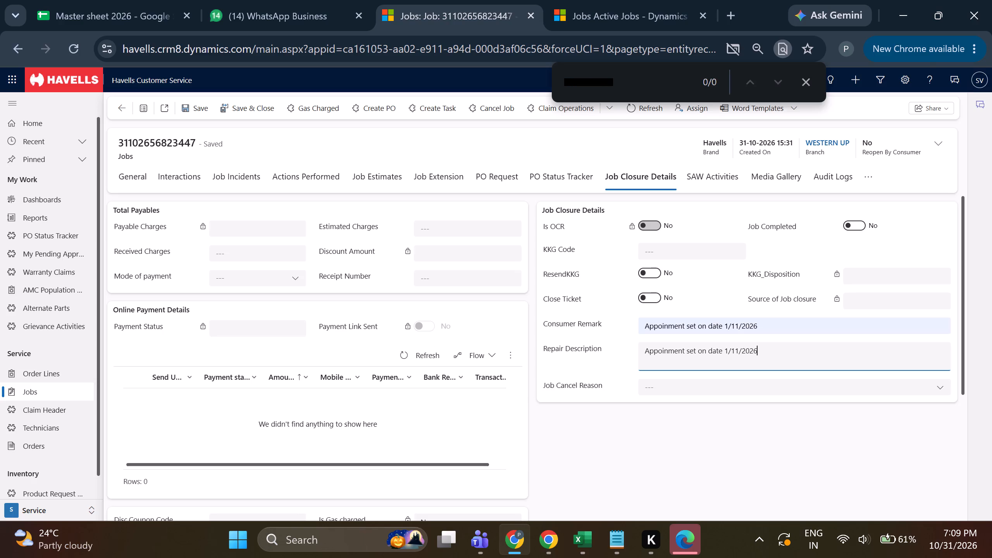
left_click(248, 106)
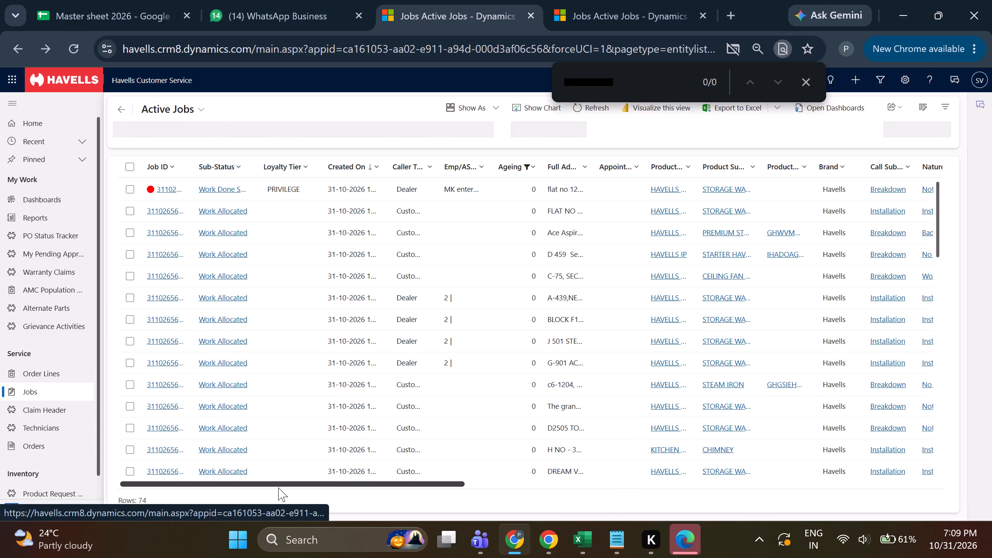
left_click_drag(280, 487, 607, 483)
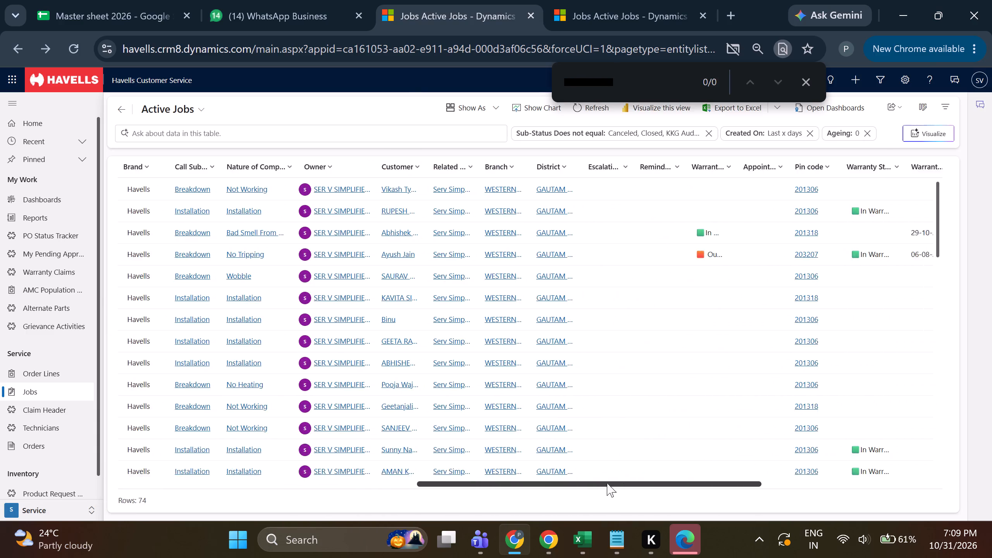
left_click_drag(607, 483, 709, 478)
scroll(734, 364, "down", 4)
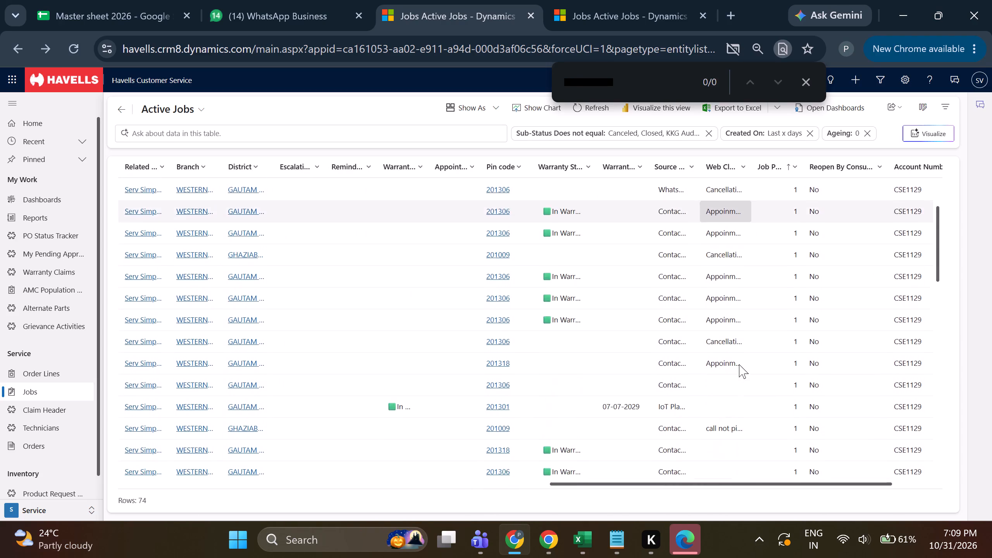
triple_click(725, 312)
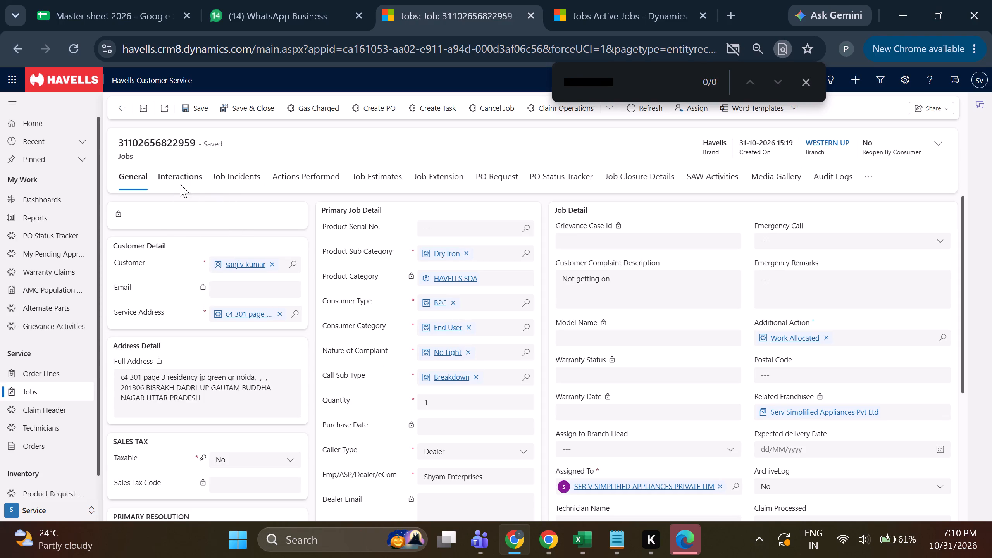
left_click(180, 184)
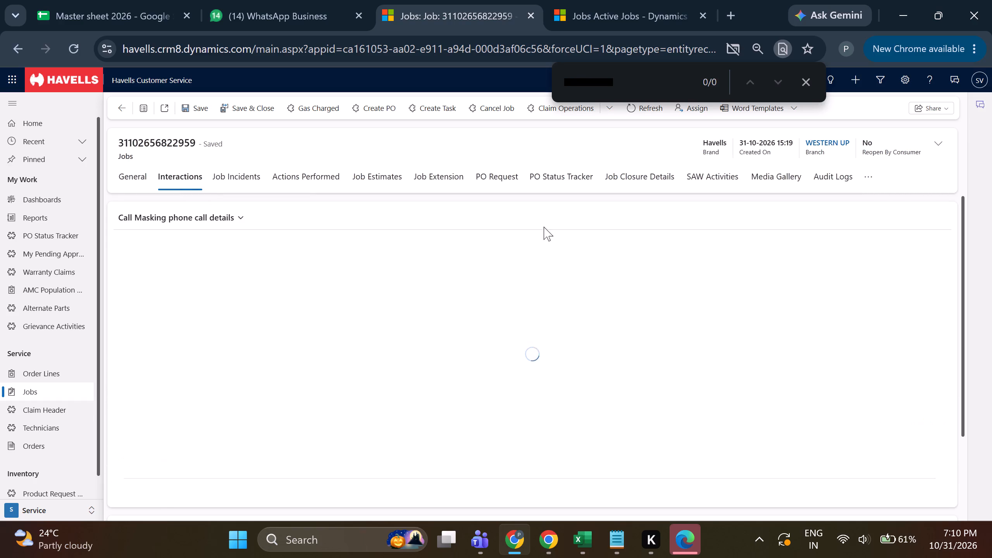
left_click(697, 219)
left_click(860, 142)
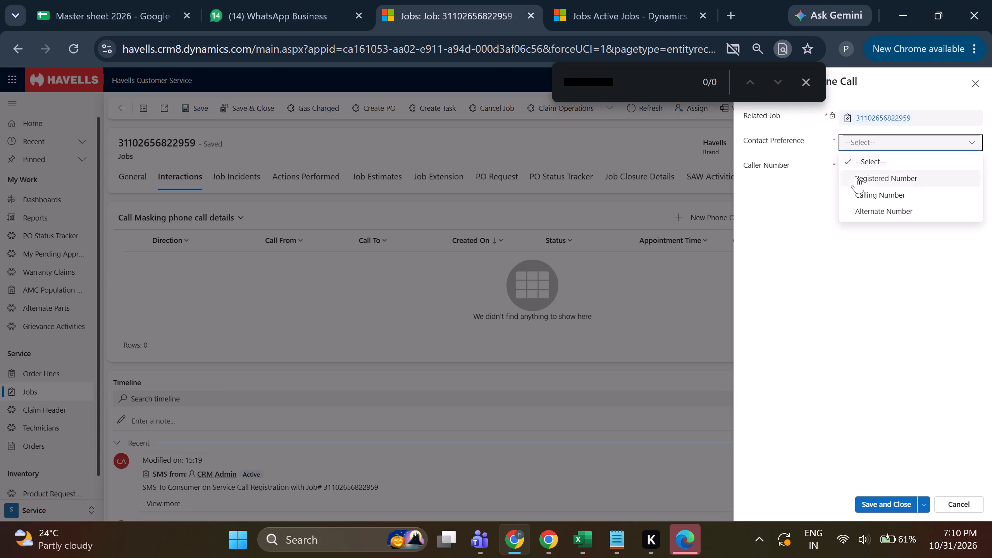
left_click(856, 176)
left_click(863, 171)
double_click(624, 90)
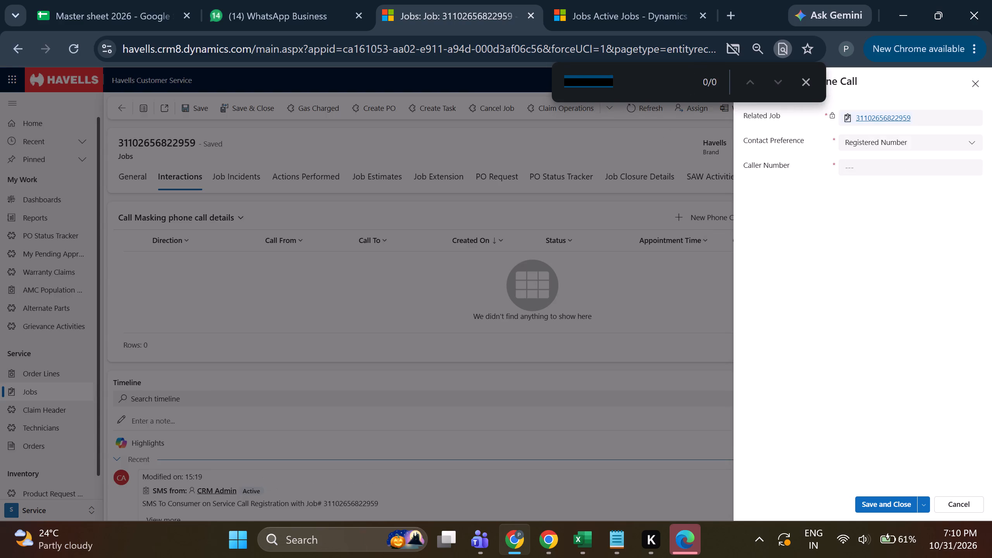
key("ctrl+c")
left_click(877, 163)
key("ctrl+v")
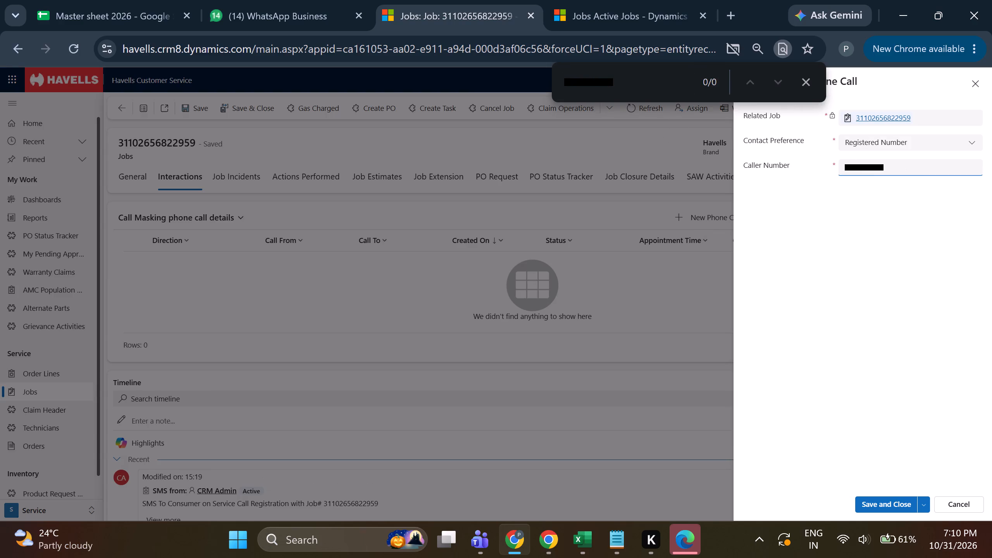
key("ctrl+s")
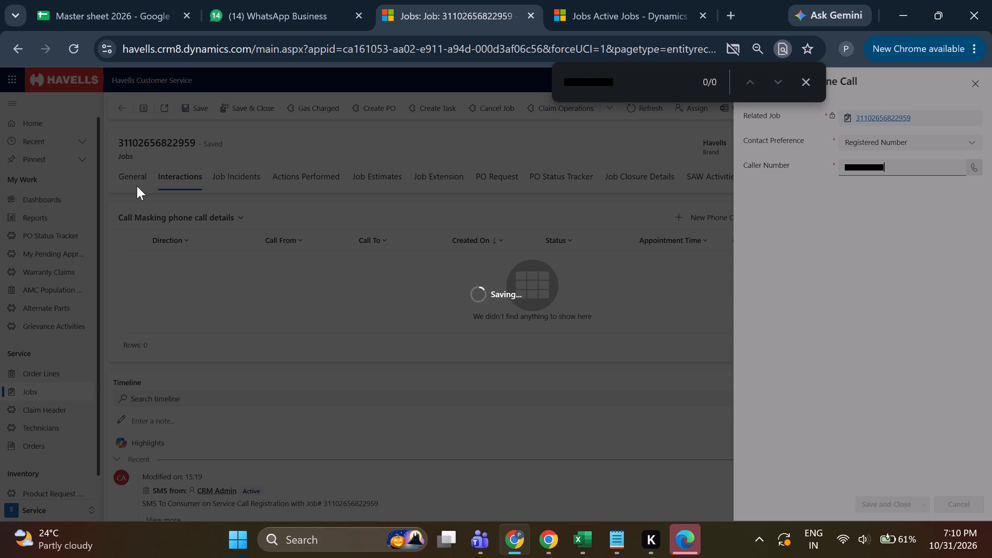
left_click(137, 186)
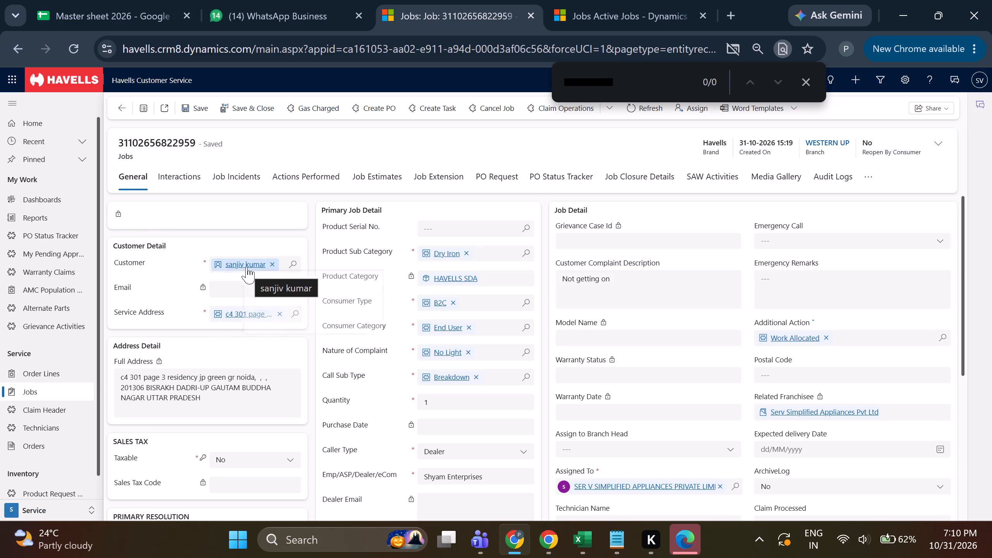
left_click(317, 330)
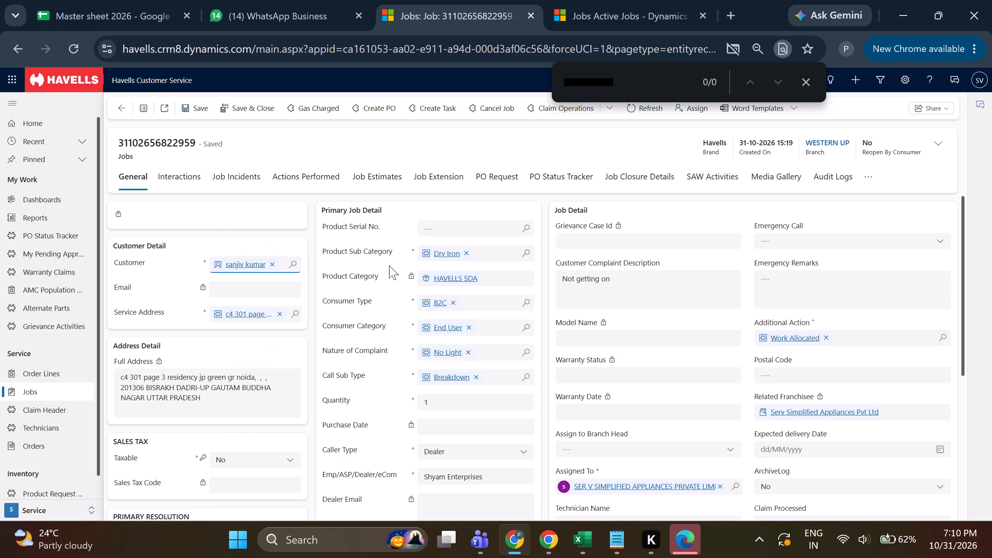
scroll(389, 265, "up", 3)
scroll(389, 266, "down", 1)
scroll(388, 270, "up", 2)
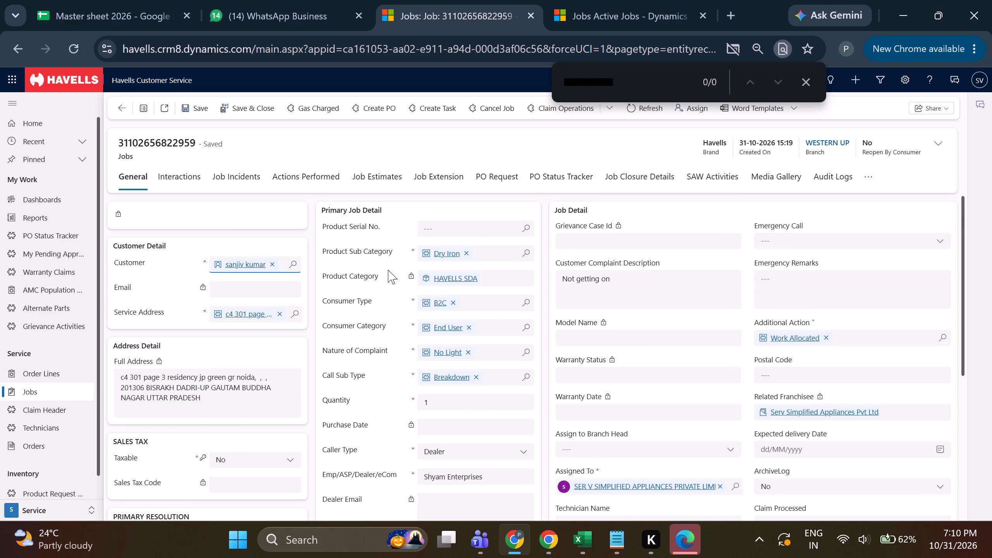
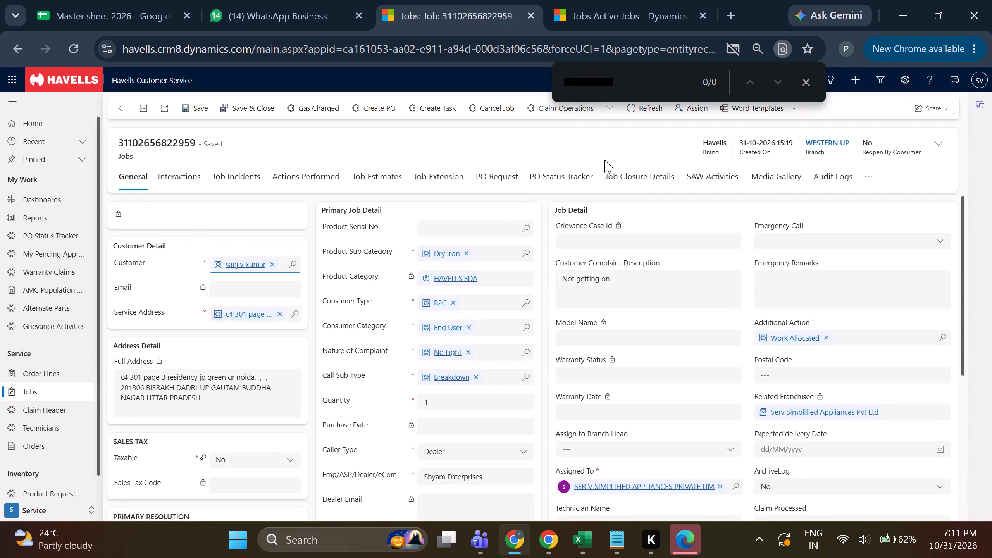
left_click(625, 184)
left_click(681, 320)
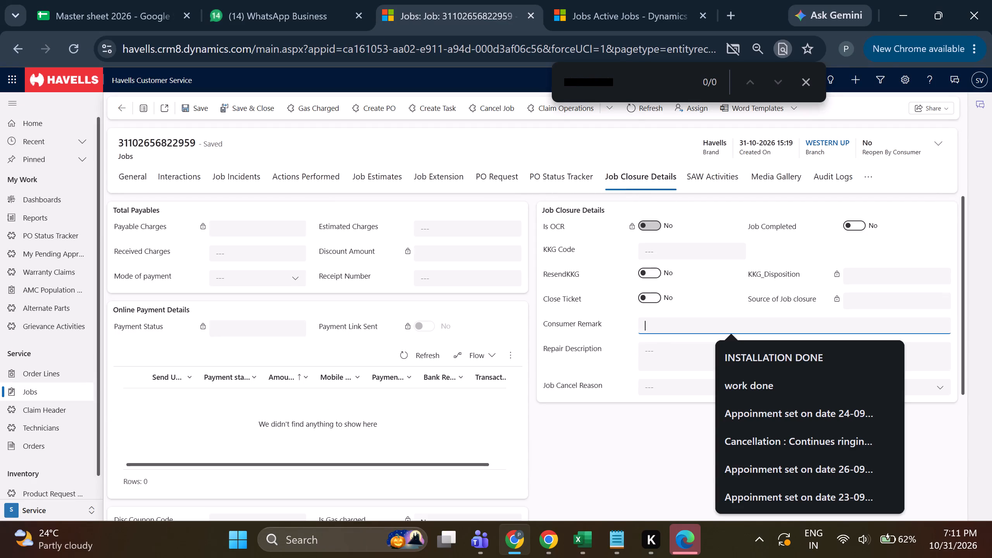
left_click(732, 412)
left_click_drag(722, 319, 806, 322)
key("BackSpace")
key("space")
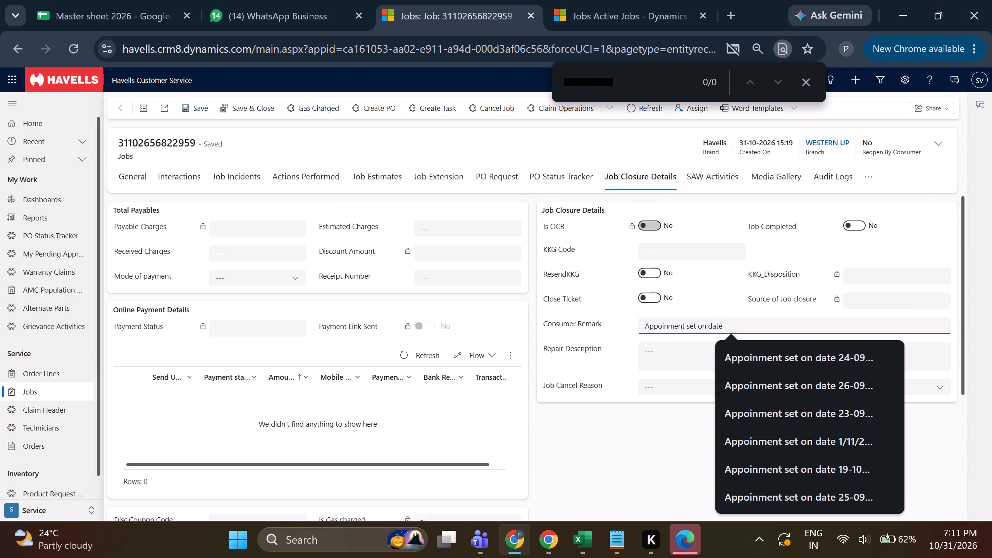
type("1")
left_click(766, 359)
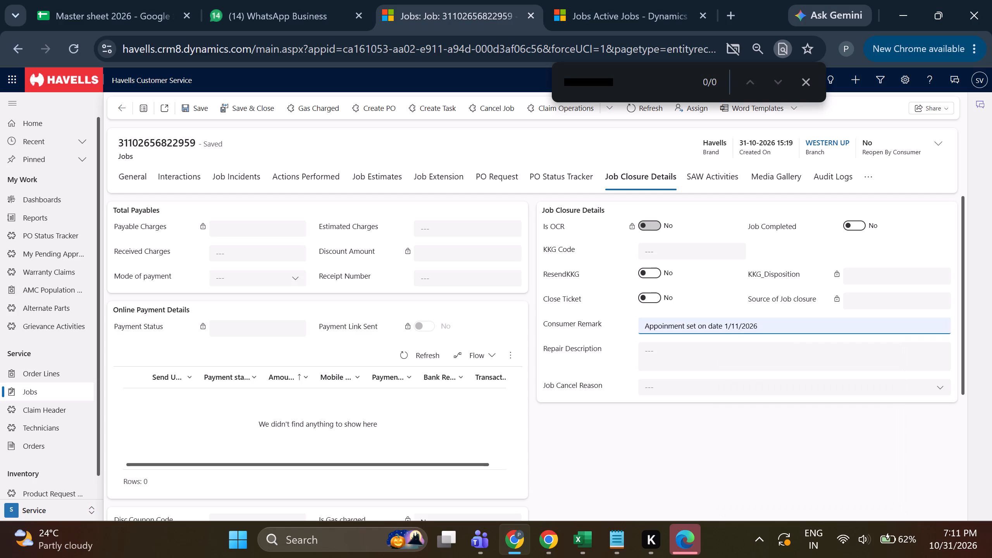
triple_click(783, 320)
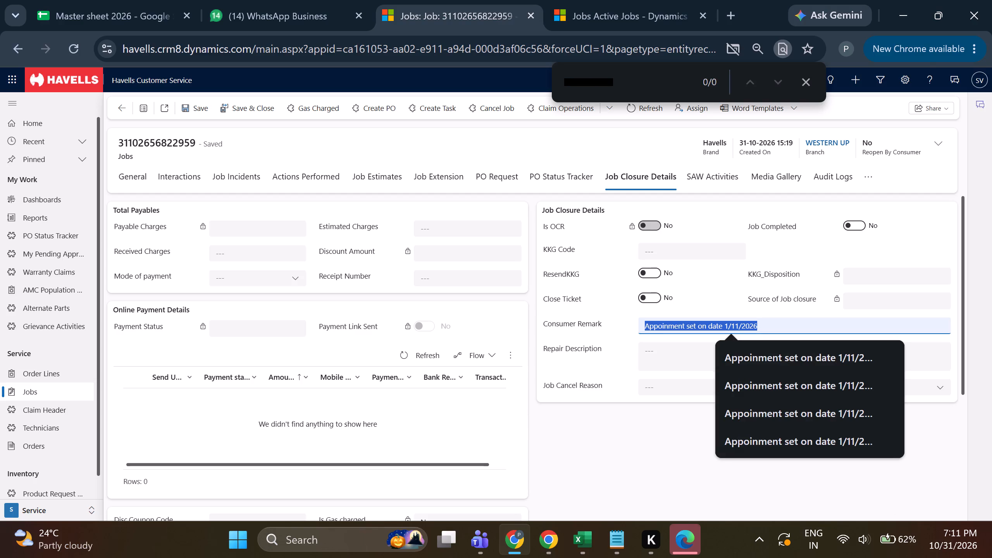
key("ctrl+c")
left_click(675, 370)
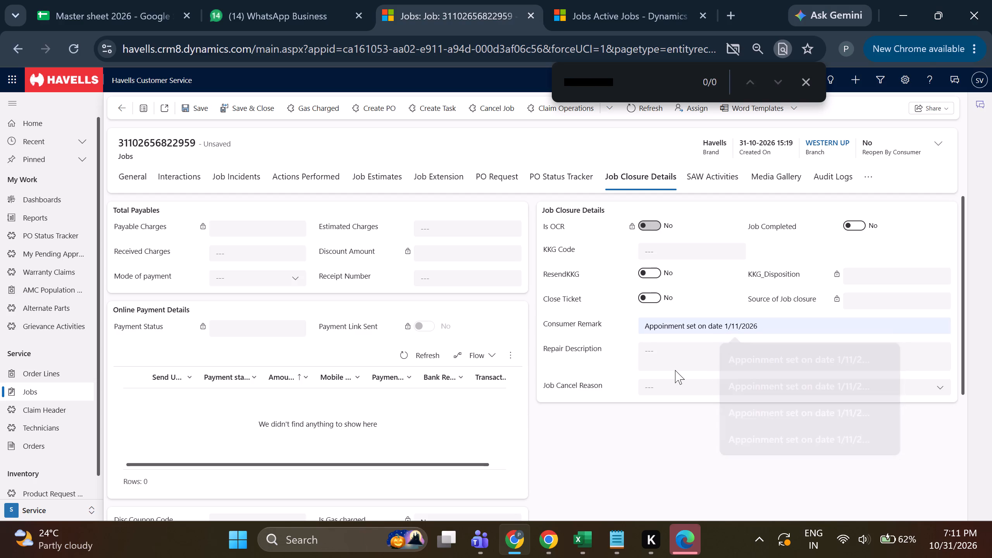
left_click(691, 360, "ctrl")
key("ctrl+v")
Prefix the consumer remark with "fan complain - " ahead of the appointment text.
left_click(791, 328)
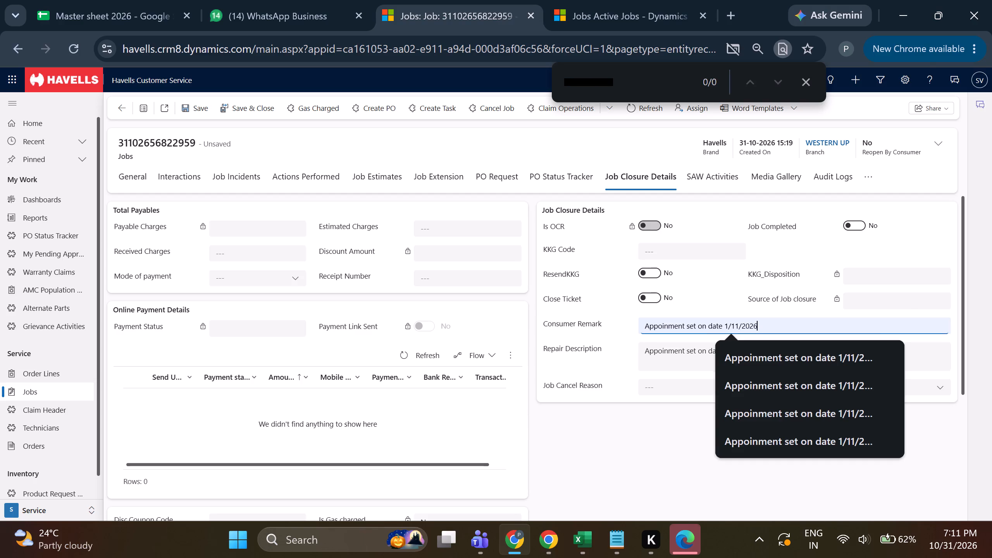
key("space")
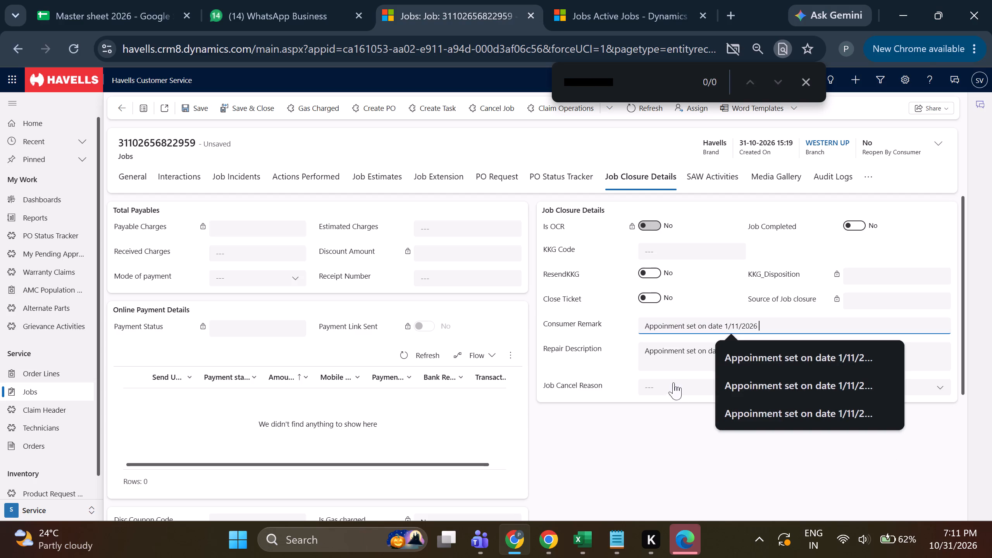
left_click(641, 328)
key("space")
key("space")
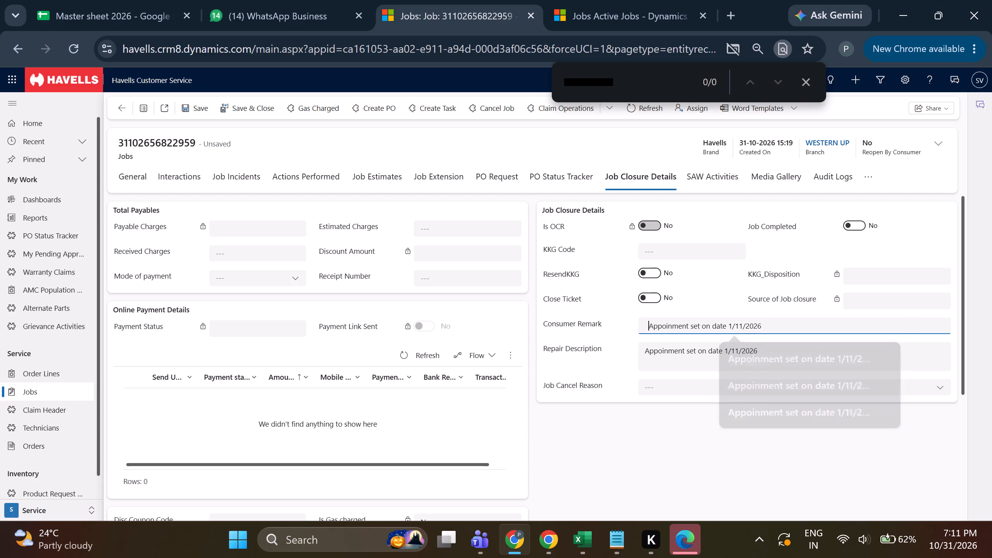
key("space")
type("fam")
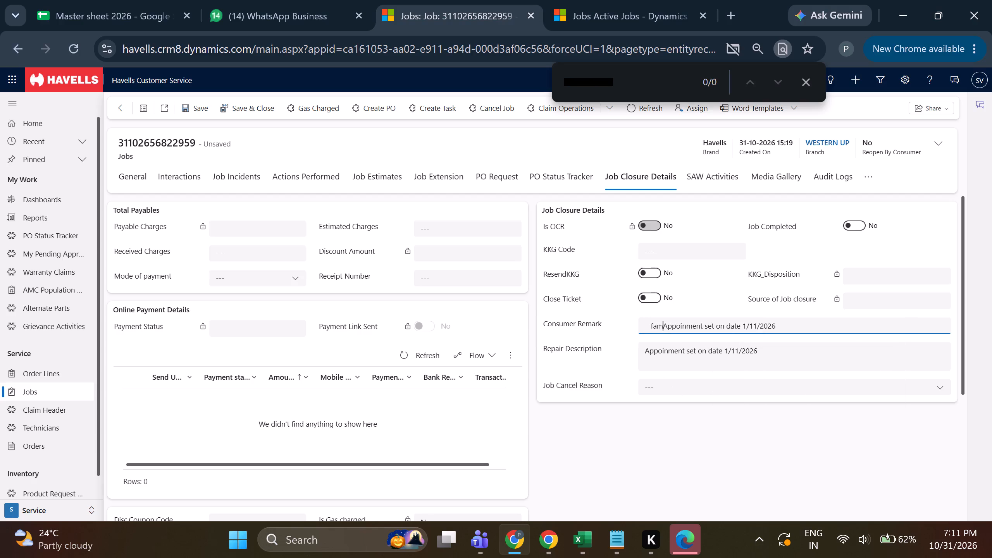
key("BackSpace")
key("BackSpace")
key("BackSpace")
key("BackSpace")
key("BackSpace")
key("BackSpace")
key("BackSpace")
key("BackSpace")
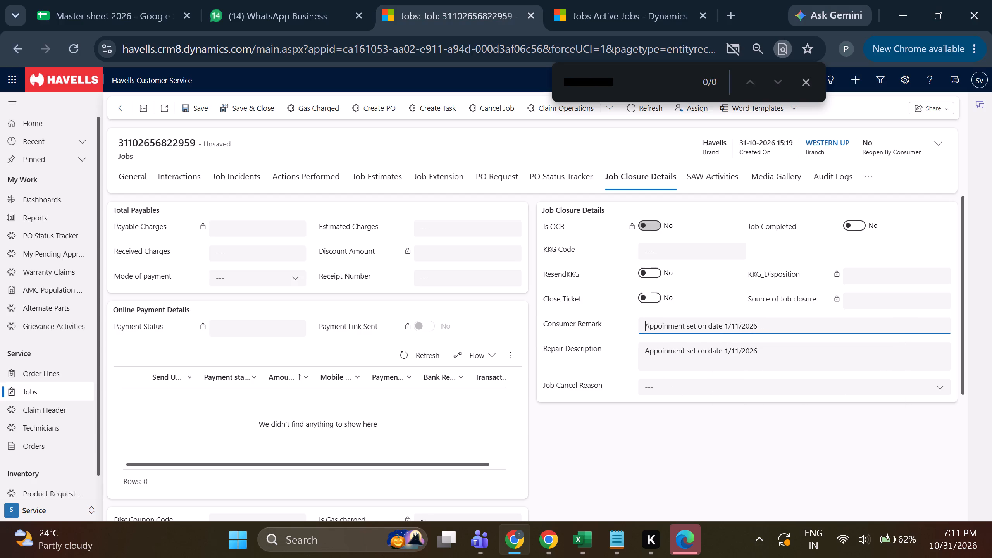
type("fan")
key("space")
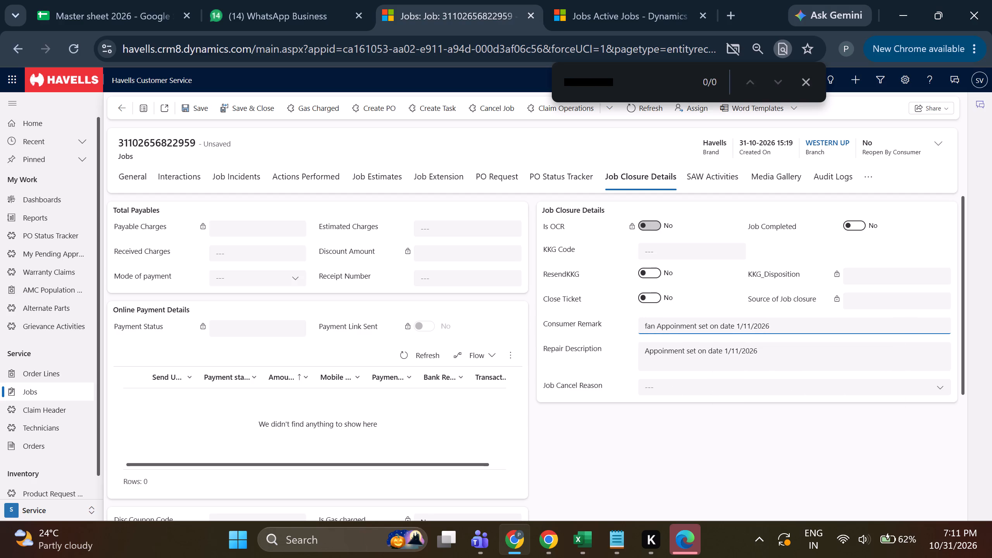
type("complain")
key("space")
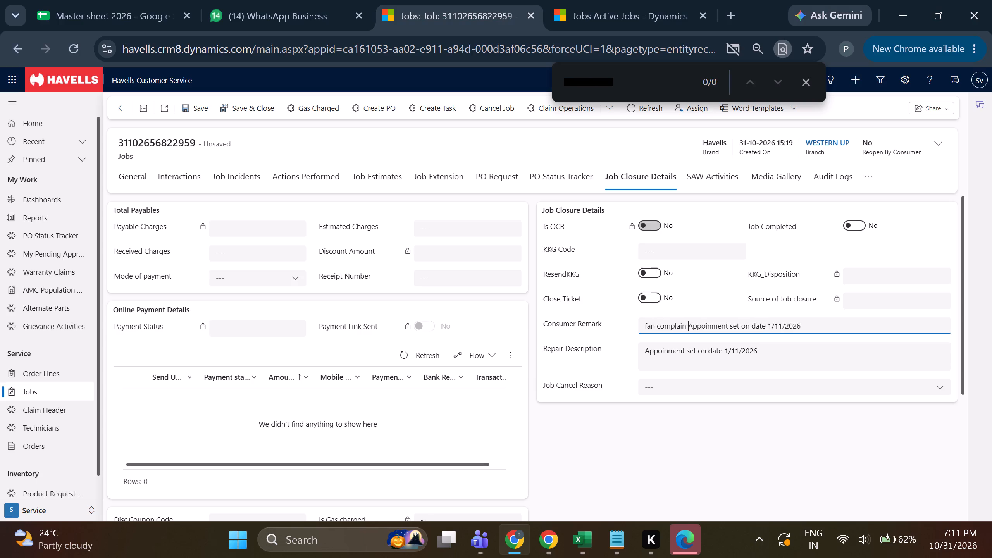
type("-")
key("space")
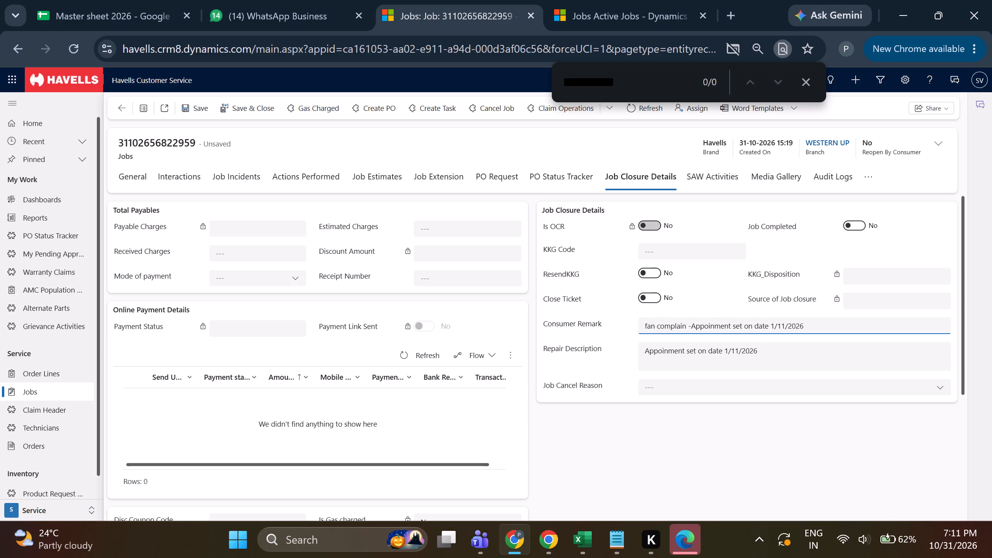
Replace the repair description with the consumer remark "fan complain - Appoinment set on date 1/11/2026", then save and close the job.
triple_click(689, 326)
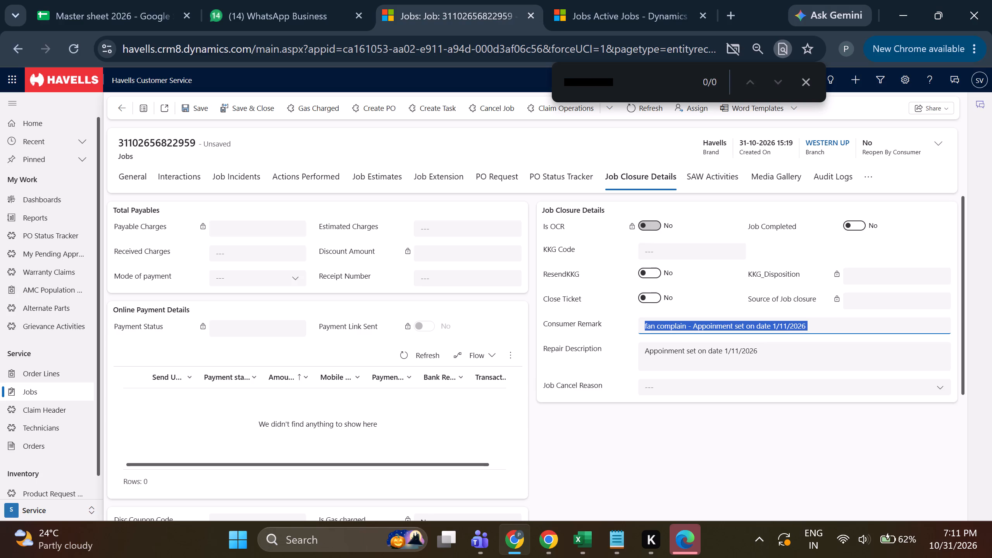
key("ctrl+c")
triple_click(708, 357)
key("ctrl+v")
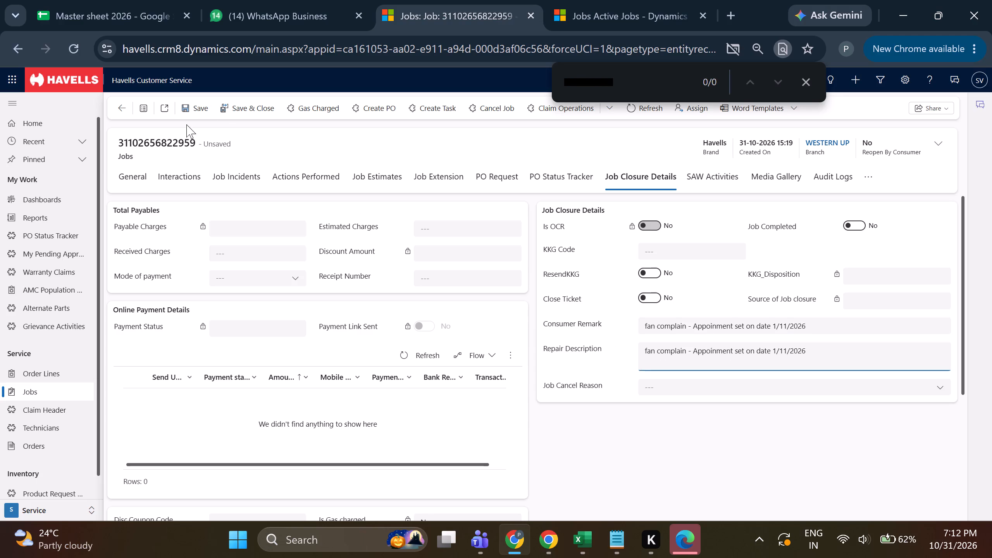
left_click(230, 105)
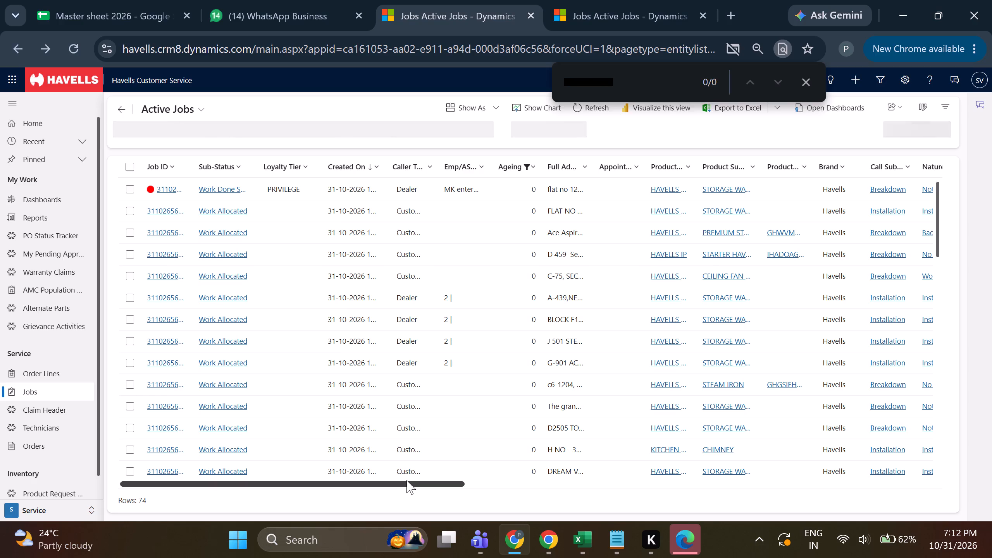
left_click_drag(401, 488, 502, 490)
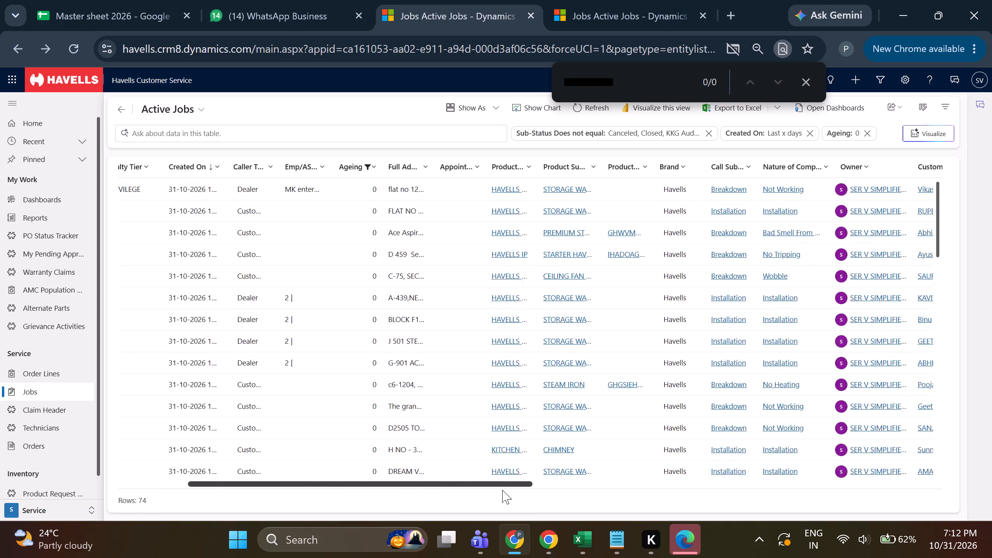
left_click_drag(502, 490, 820, 478)
scroll(776, 359, "down", 2)
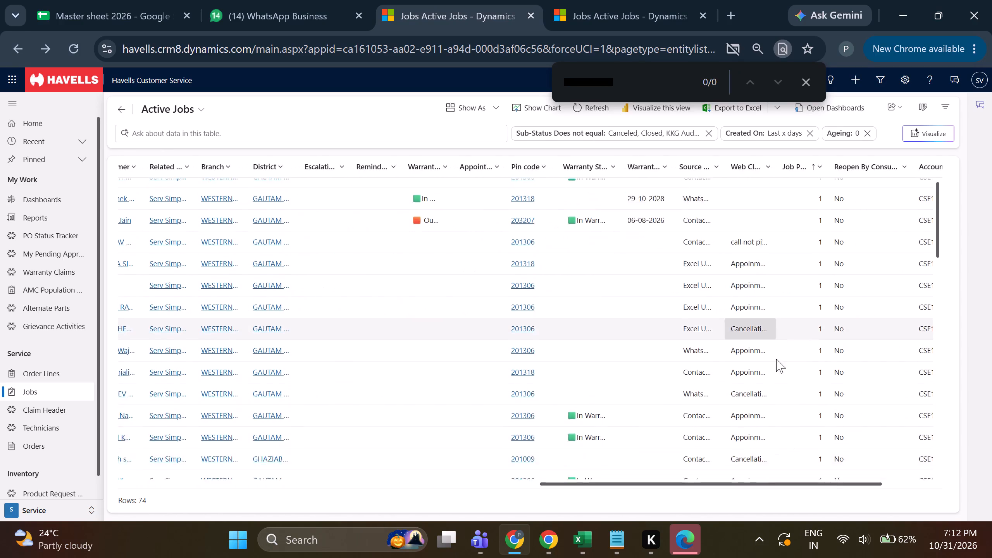
scroll(776, 359, "down", 2)
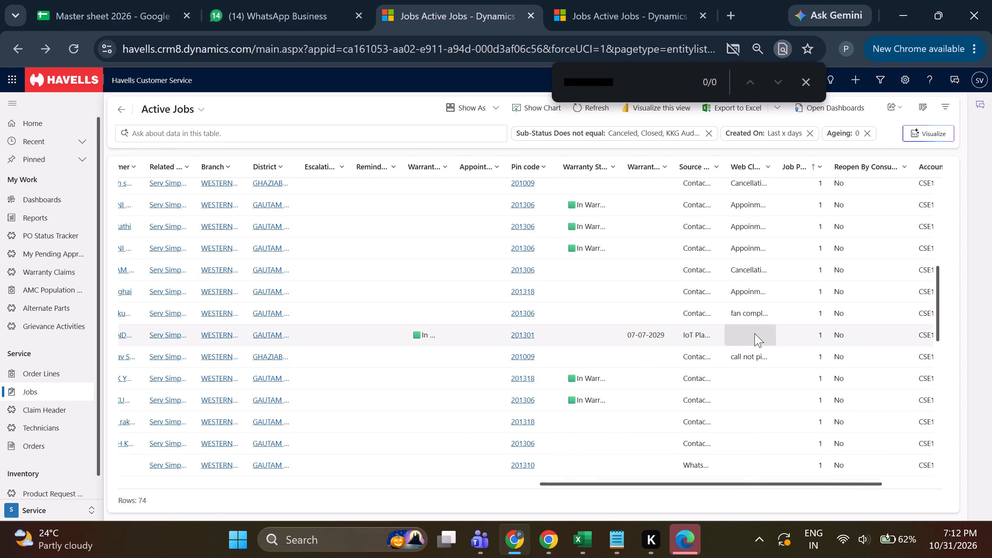
triple_click(754, 333)
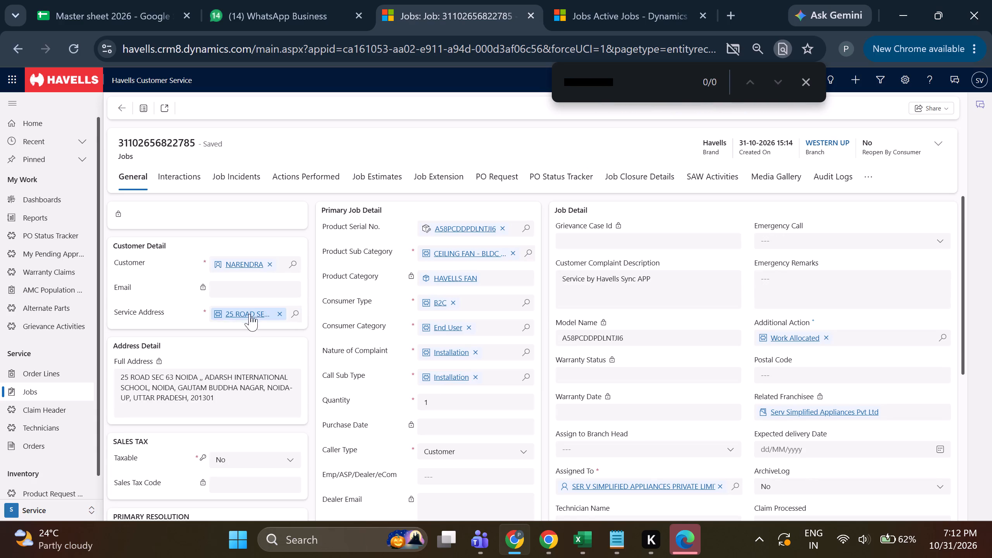
left_click(169, 184)
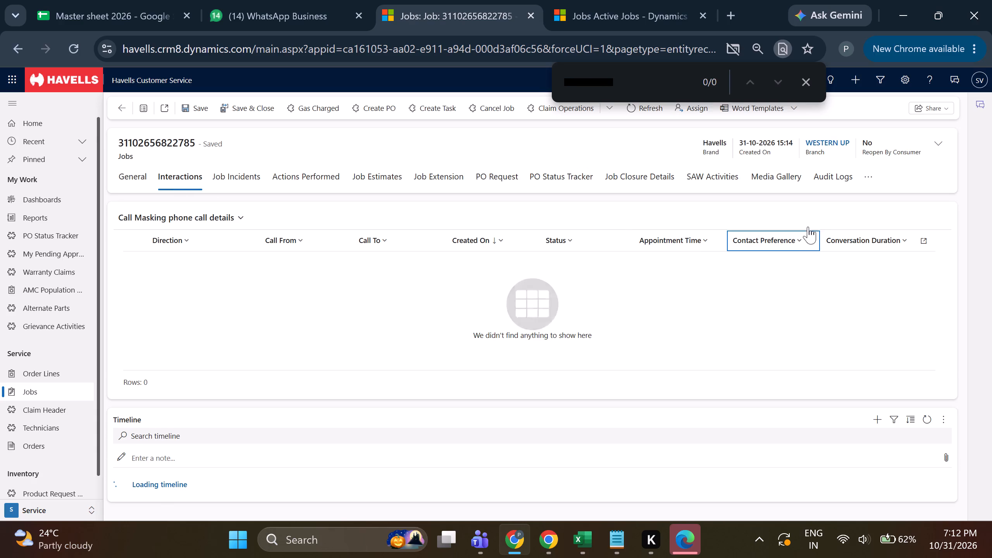
left_click(697, 226)
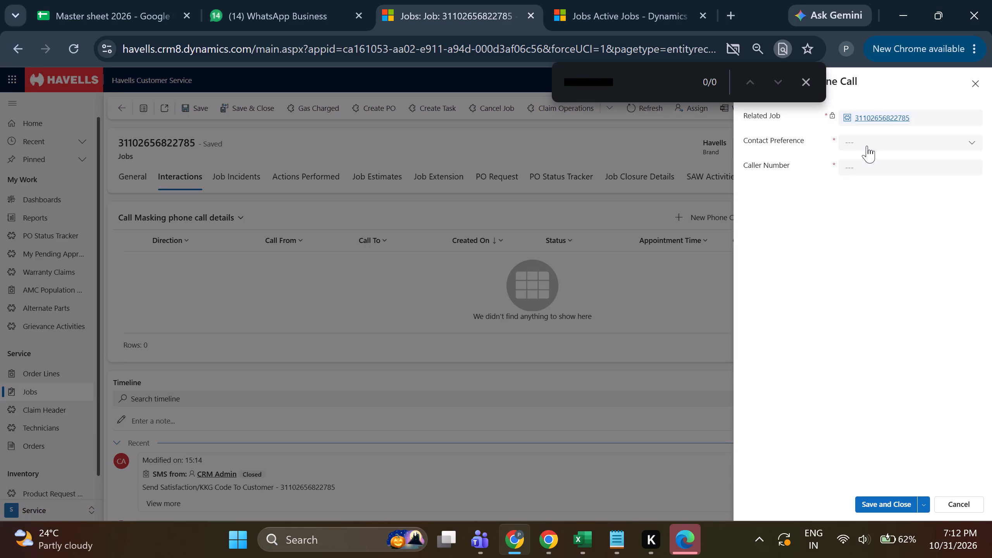
left_click(867, 145)
left_click(861, 175)
left_click(861, 170)
double_click(624, 84)
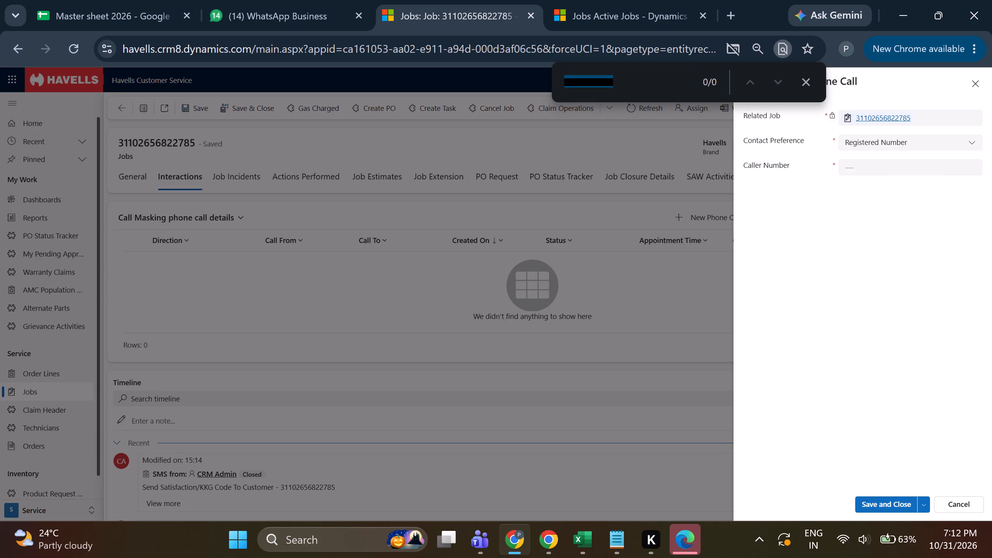
key("ctrl+c")
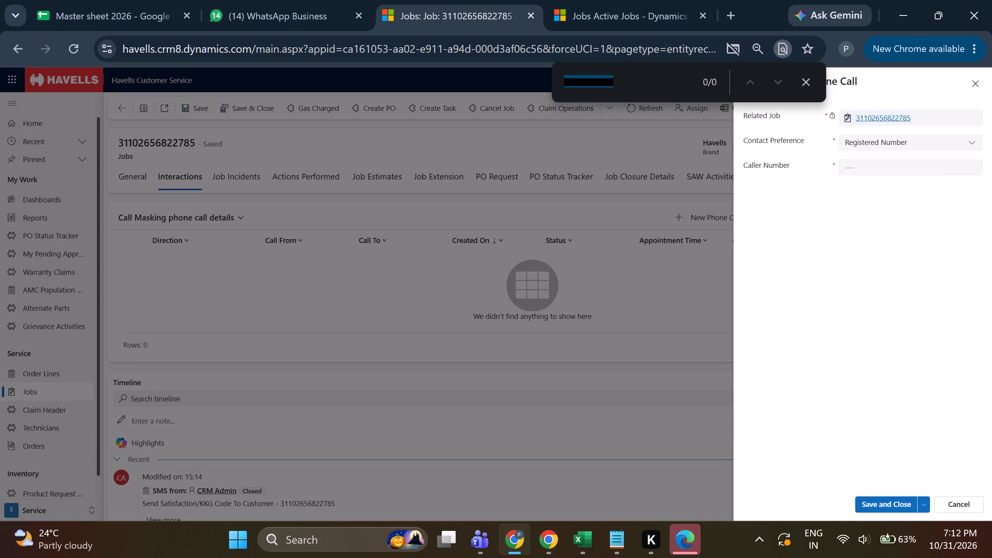
left_click(855, 160)
key("ctrl+v")
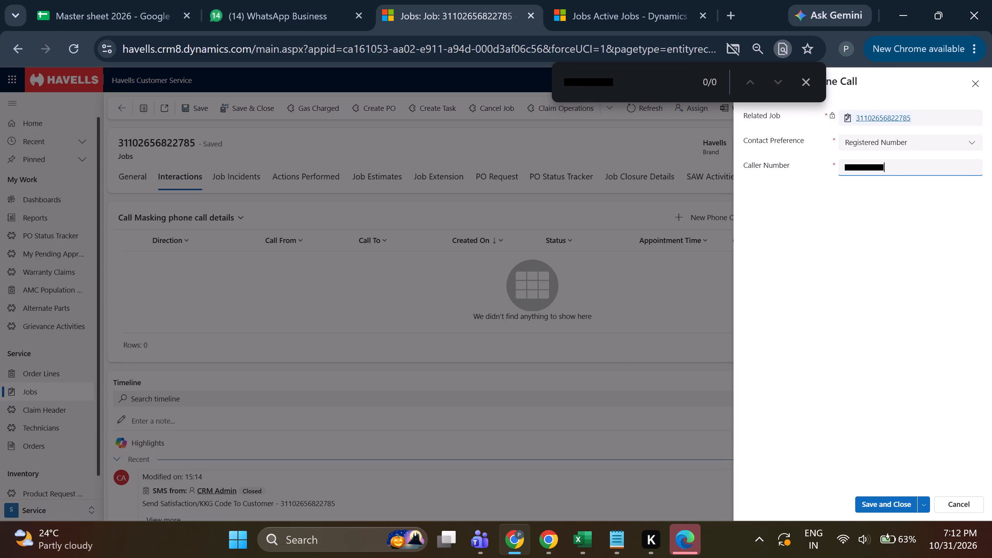
key("ctrl+s")
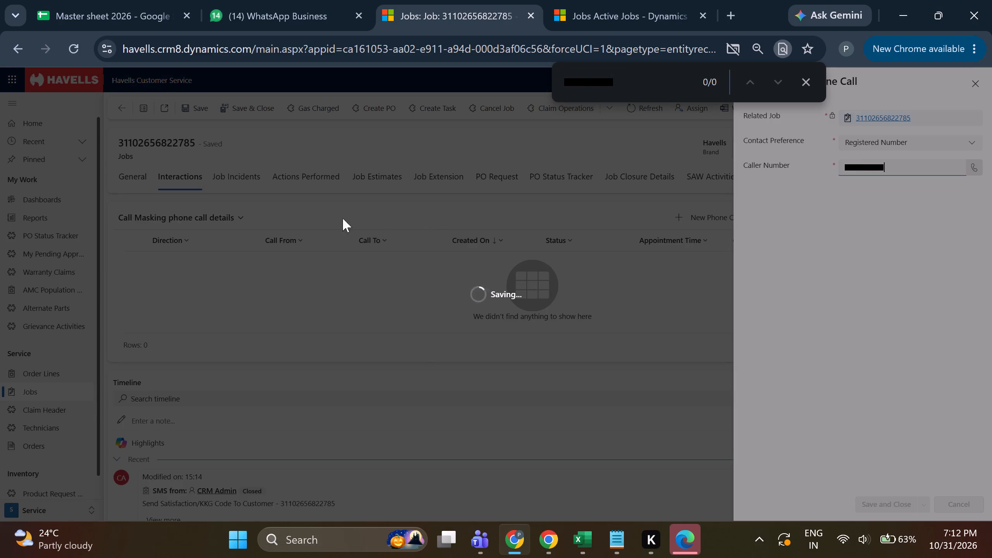
left_click(139, 187)
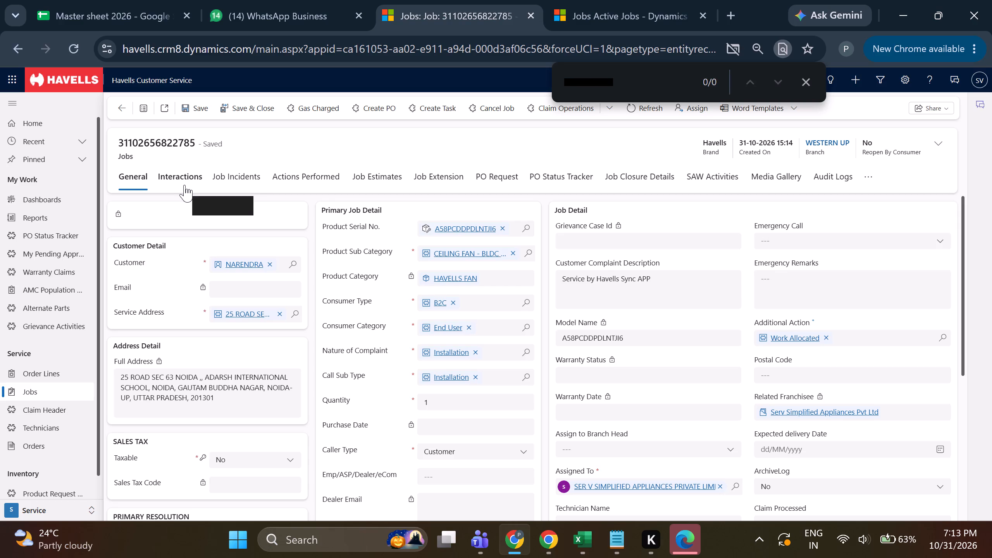
left_click(637, 183)
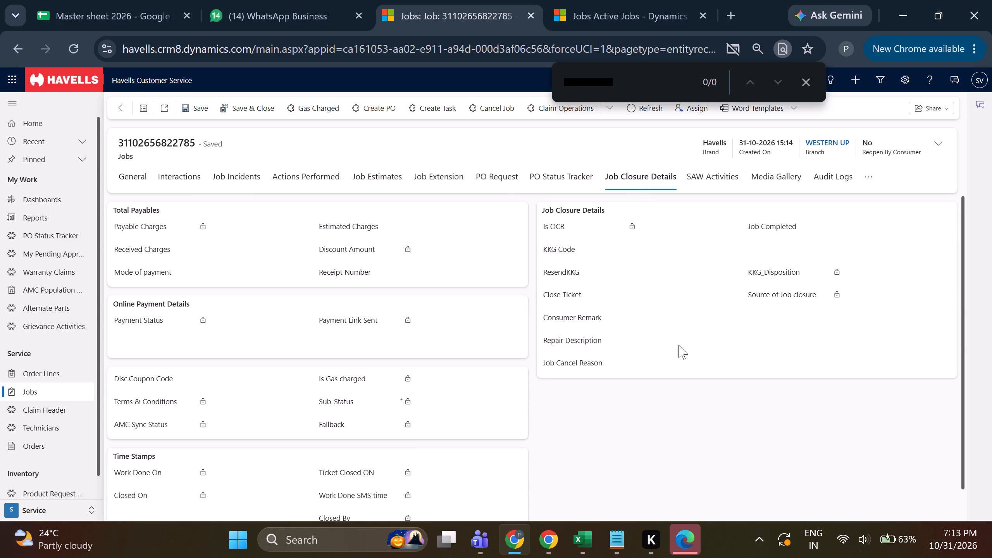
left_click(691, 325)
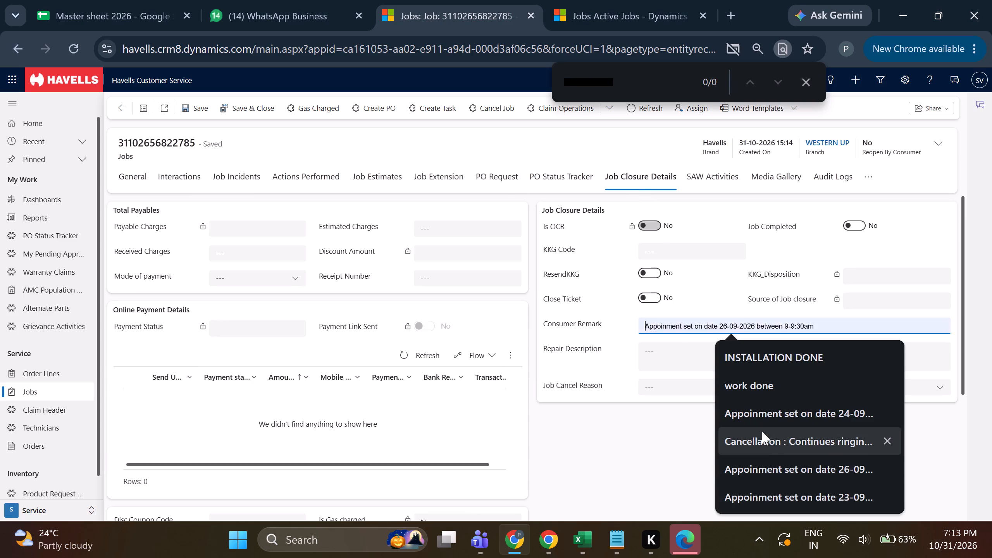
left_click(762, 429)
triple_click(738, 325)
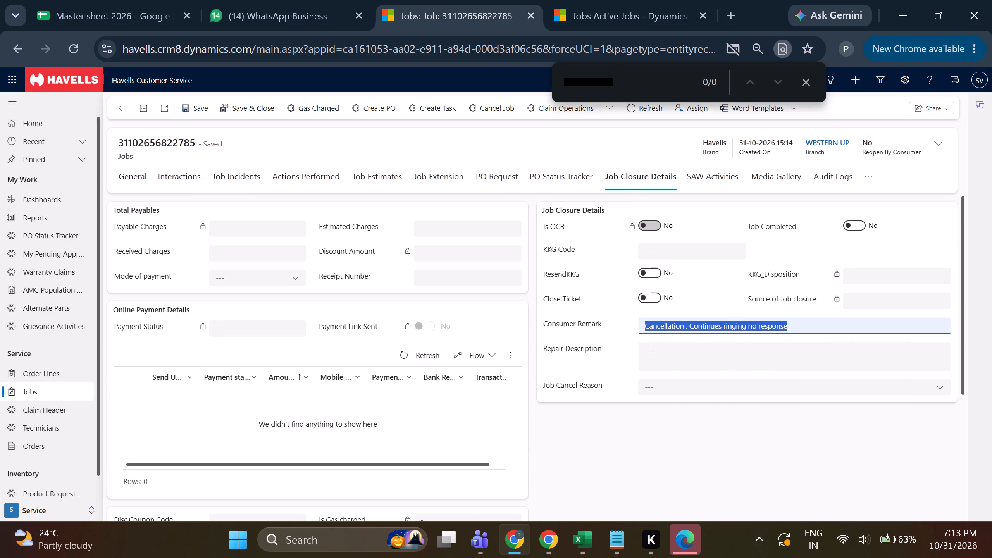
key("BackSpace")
left_click(738, 324)
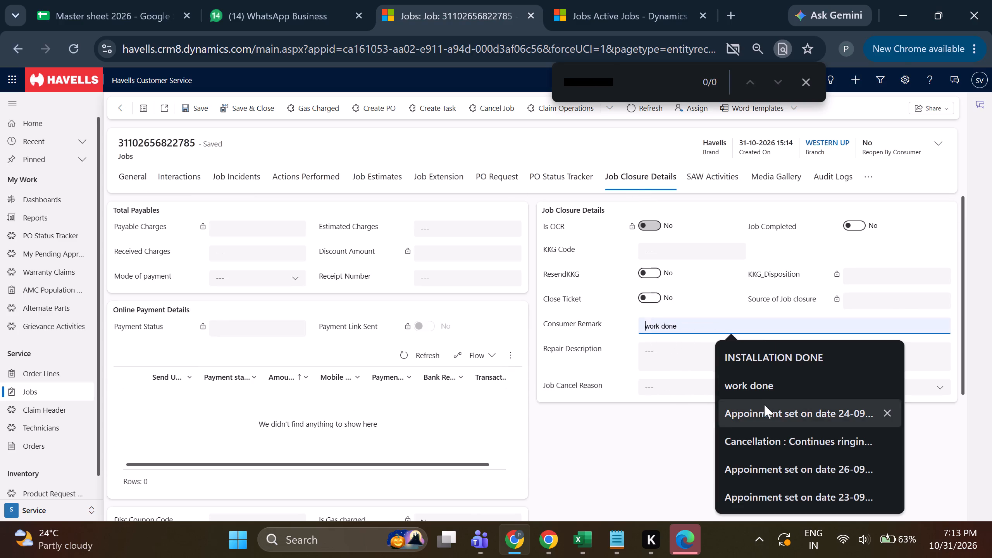
left_click(764, 405)
left_click_drag(723, 325, 766, 319)
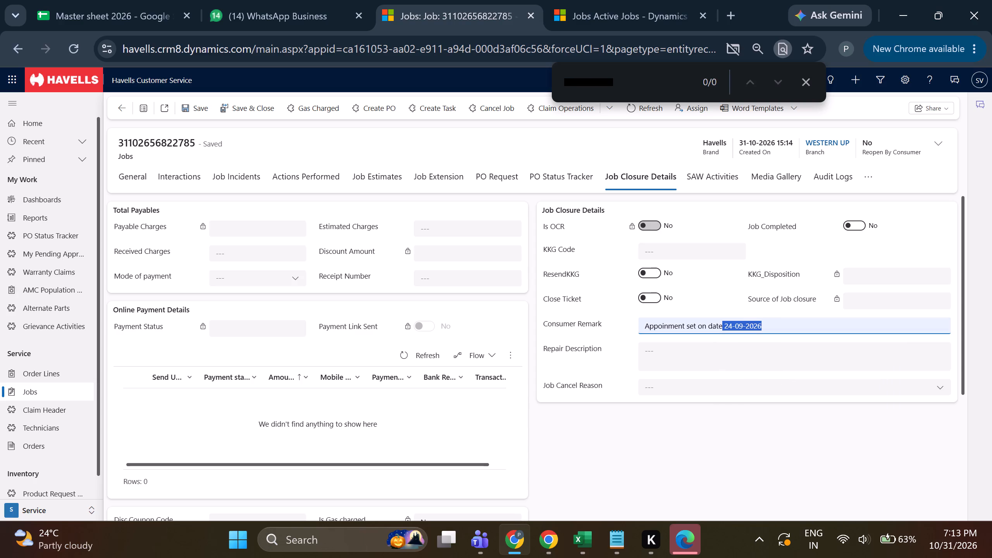
key("BackSpace")
key("space")
type("1")
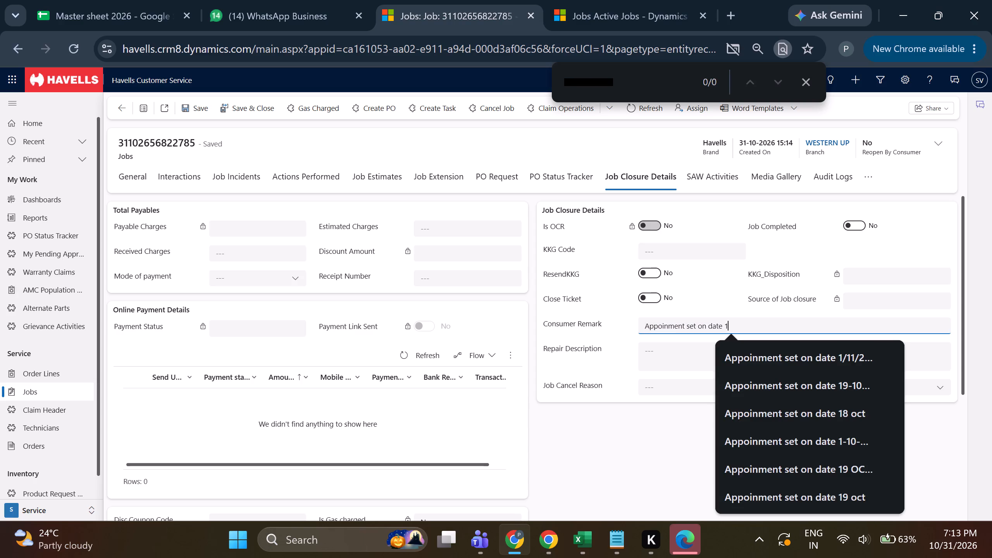
left_click(799, 360)
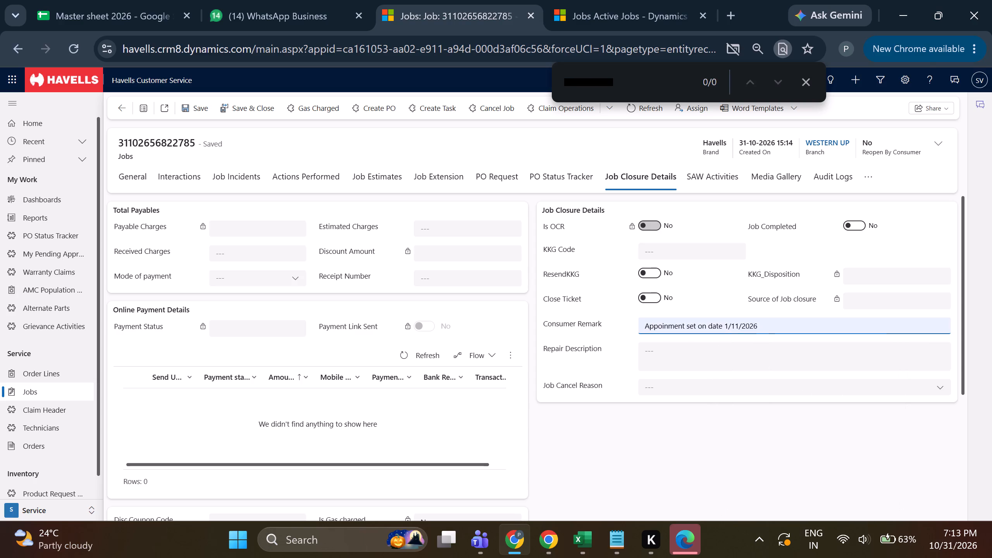
triple_click(791, 322)
key("ctrl+c")
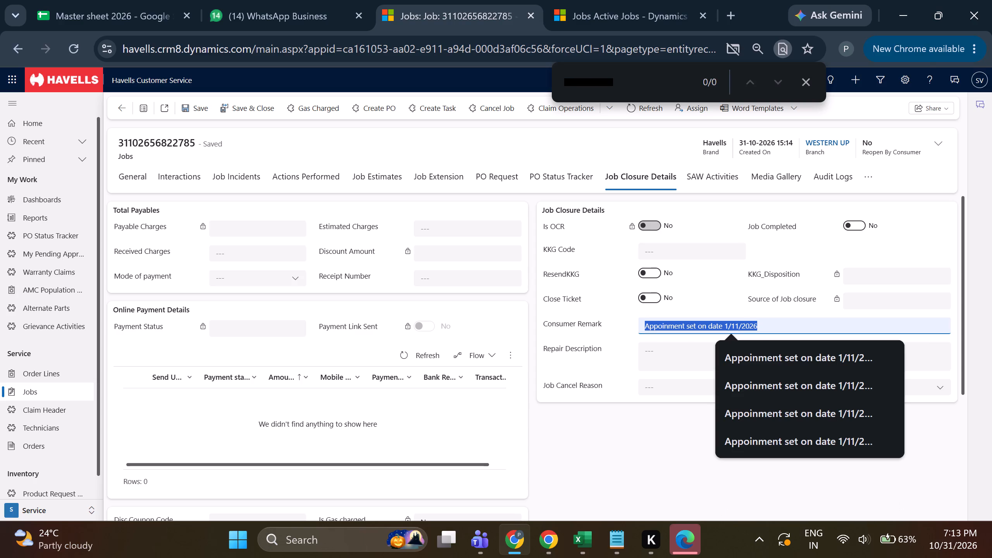
left_click(693, 347)
key("ctrl+v")
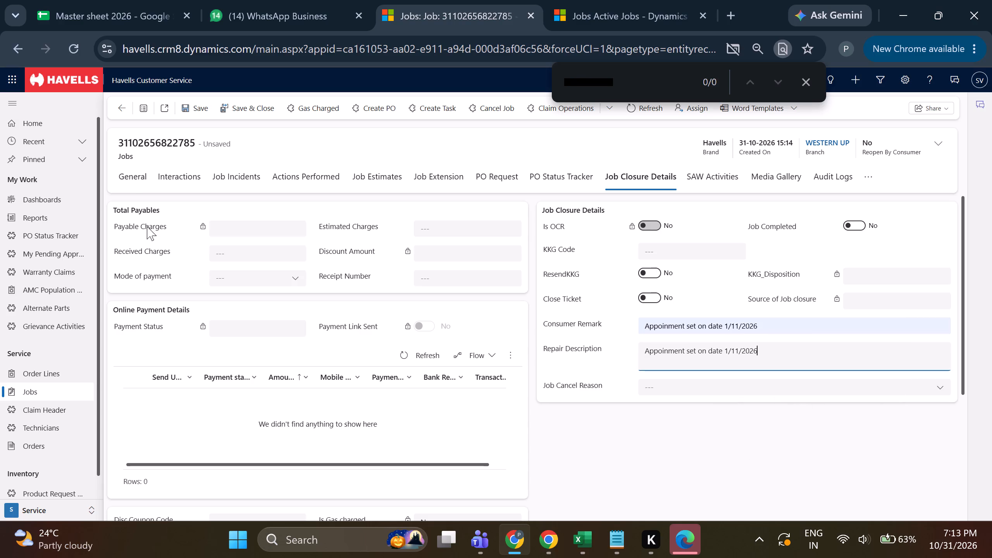
left_click(231, 181)
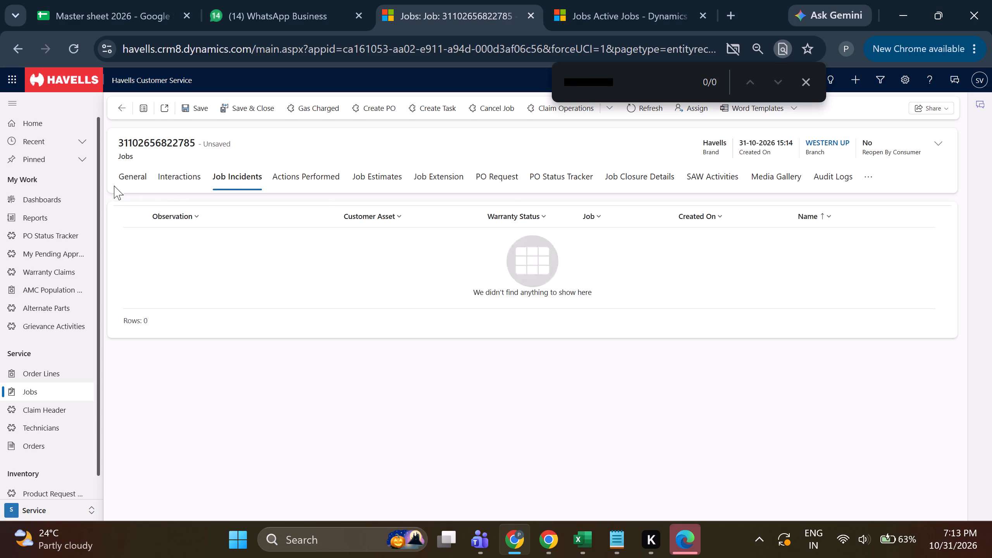
left_click(127, 184)
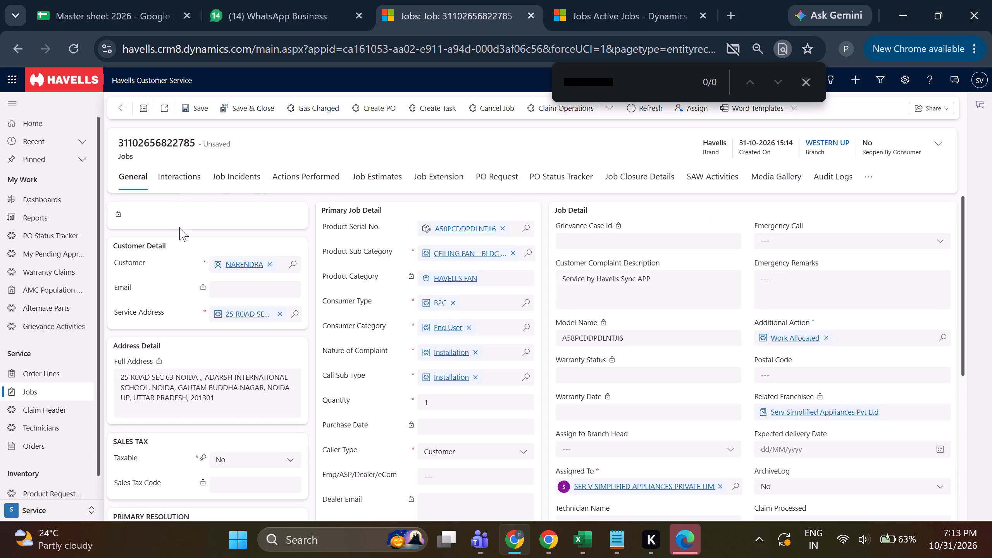
left_click(237, 265)
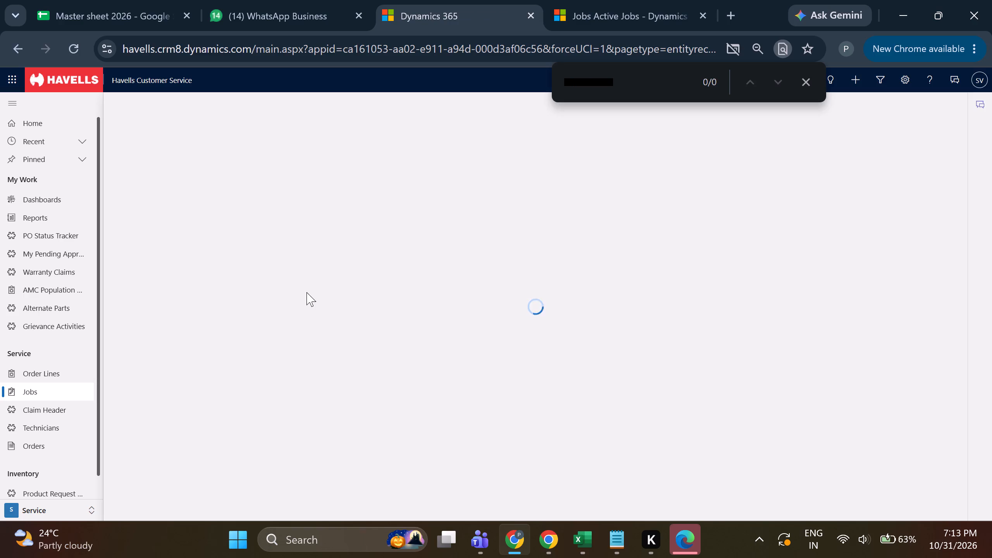
left_click(191, 199)
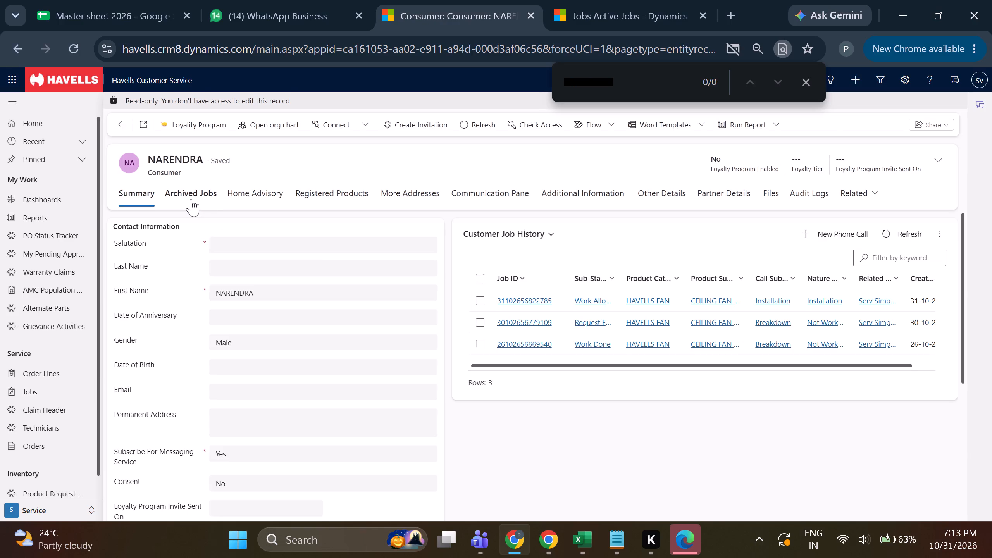
left_click(903, 235)
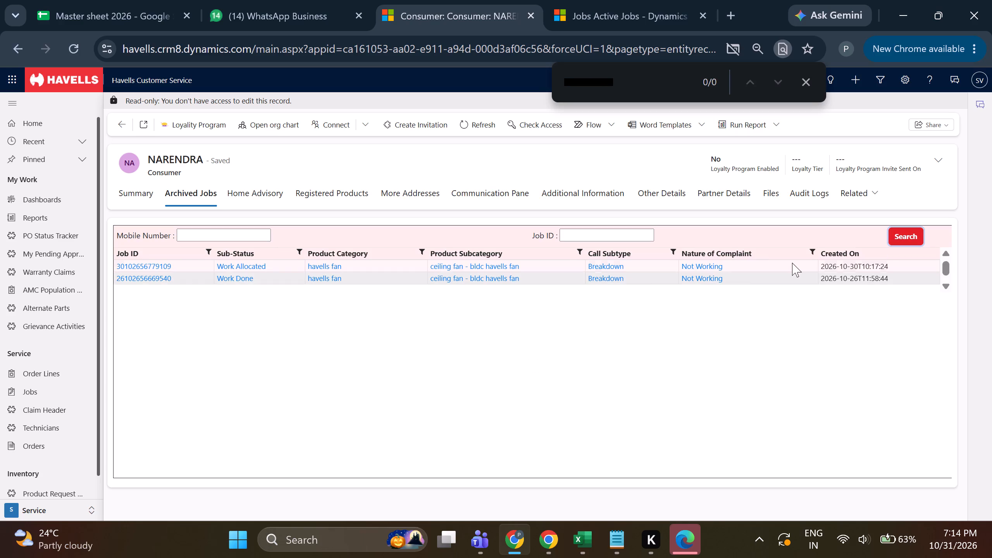
left_click(908, 231)
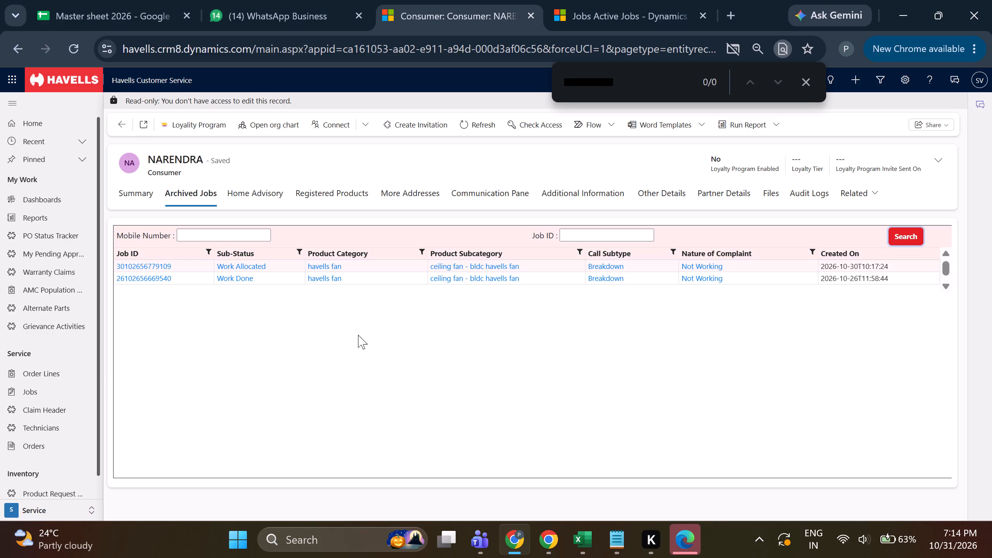
left_click(252, 203)
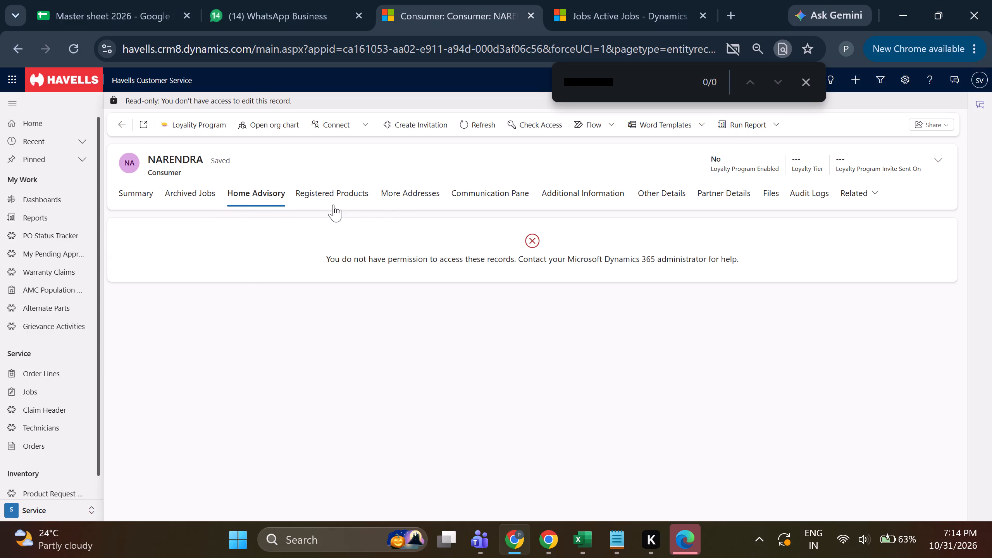
left_click(334, 205)
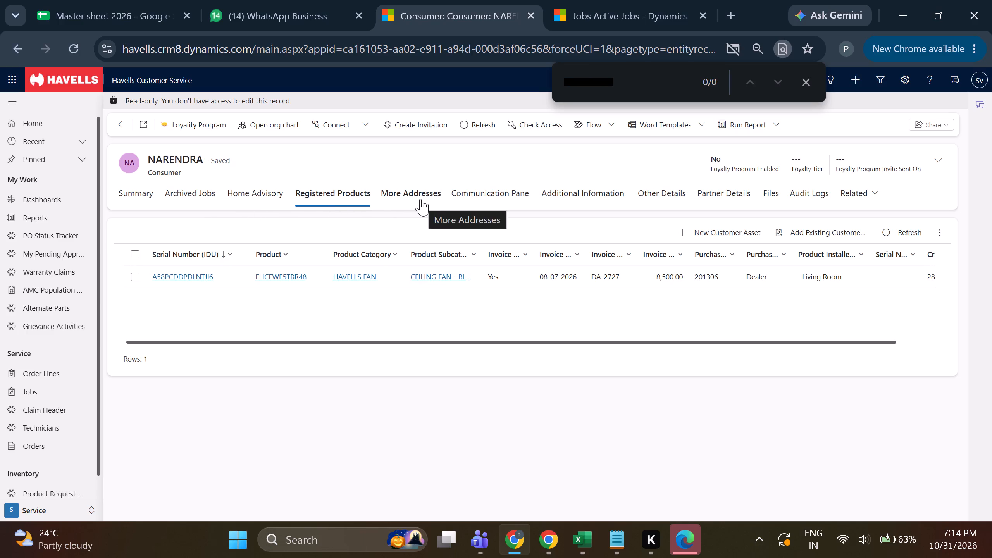
left_click(418, 203)
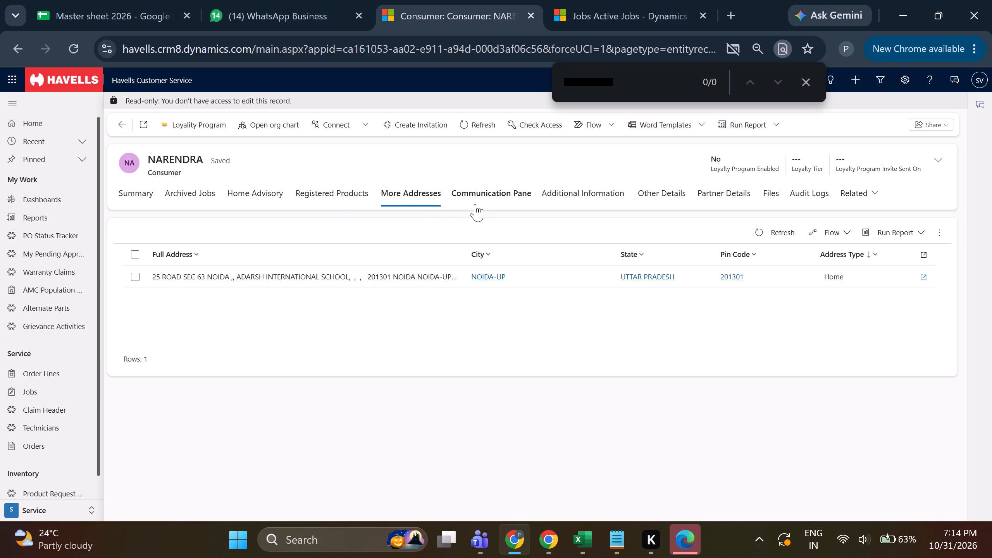
left_click(475, 204)
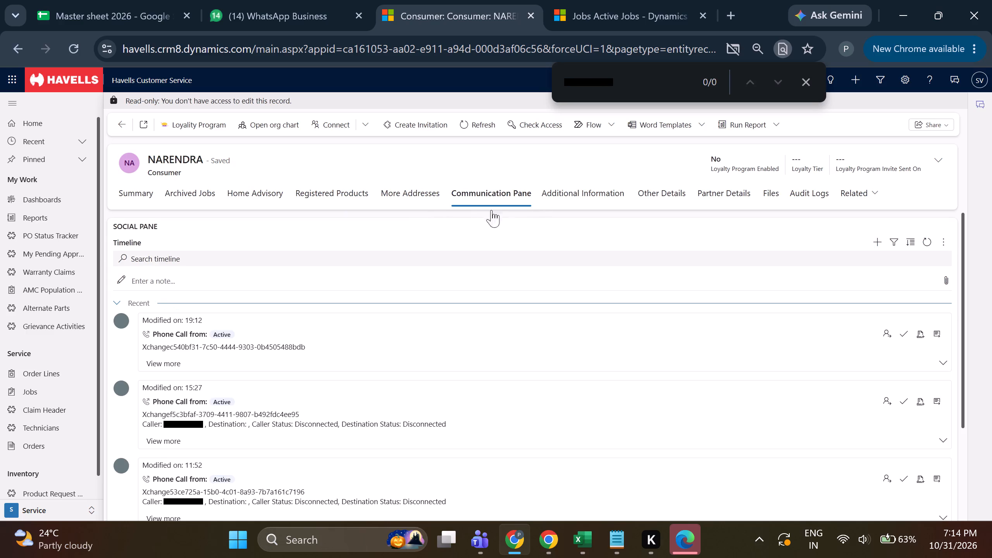
left_click(141, 205)
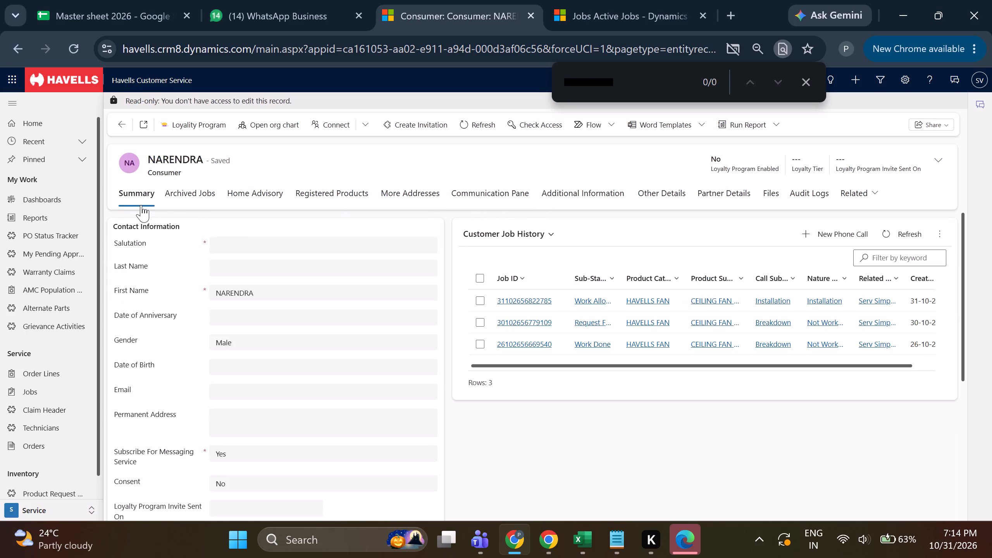
left_click(113, 130)
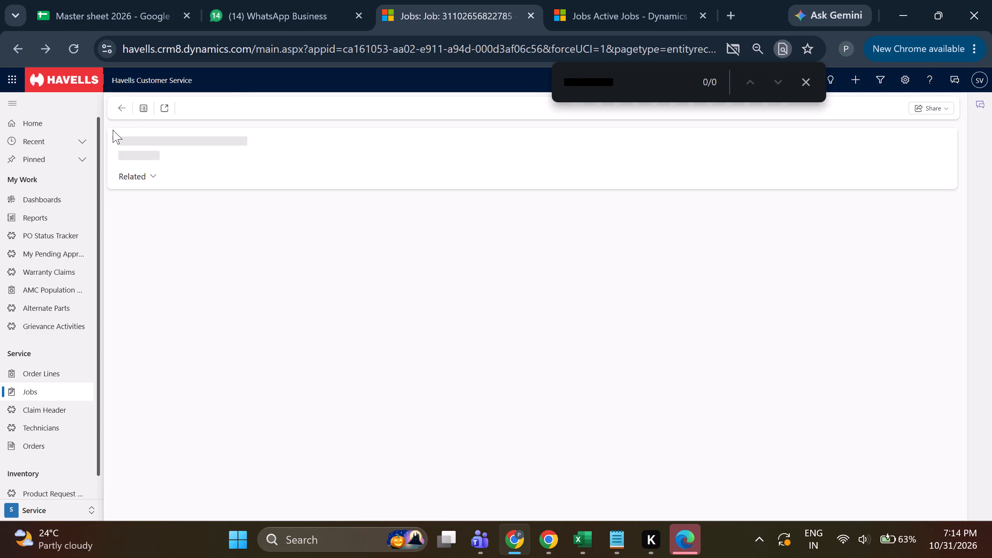
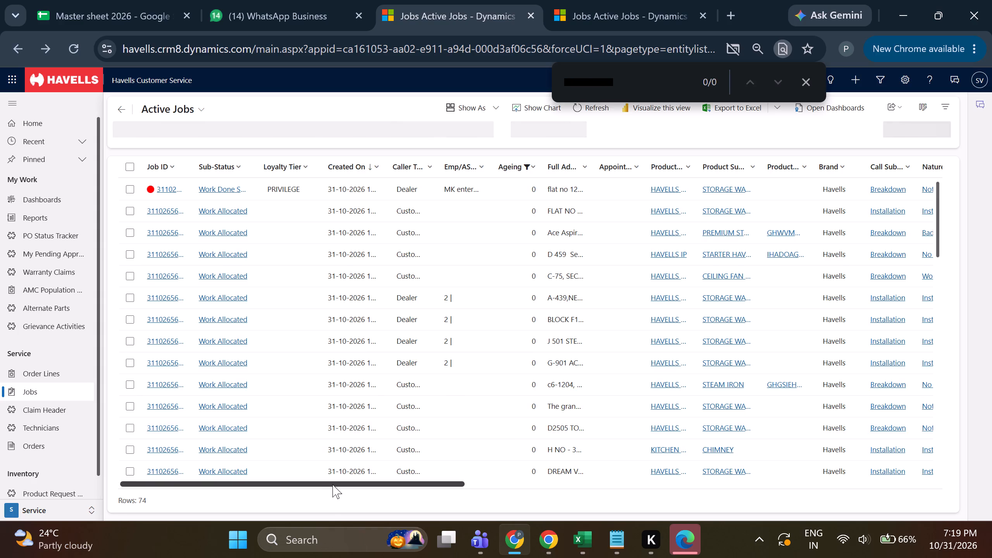
left_click_drag(332, 484, 666, 486)
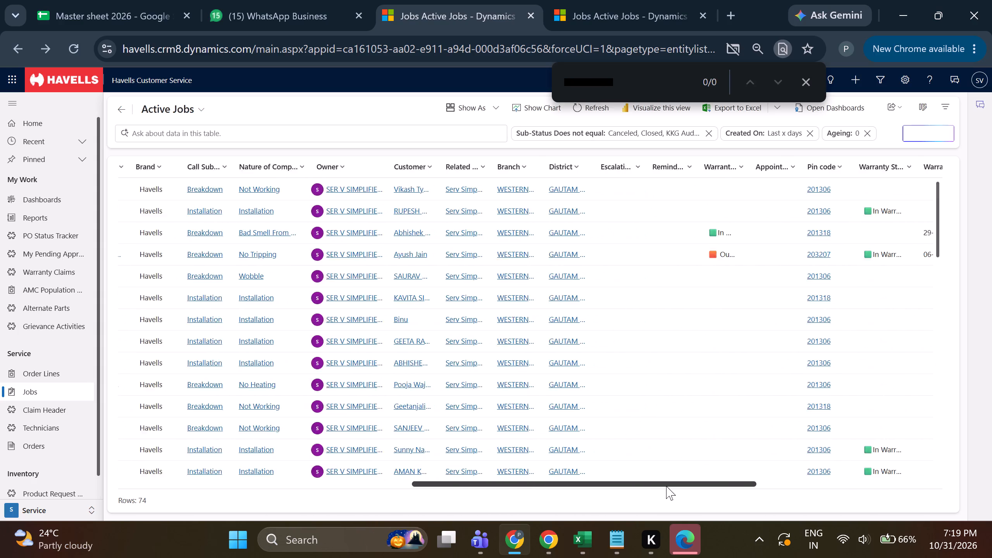
left_click_drag(666, 486, 759, 476)
scroll(741, 364, "down", 2)
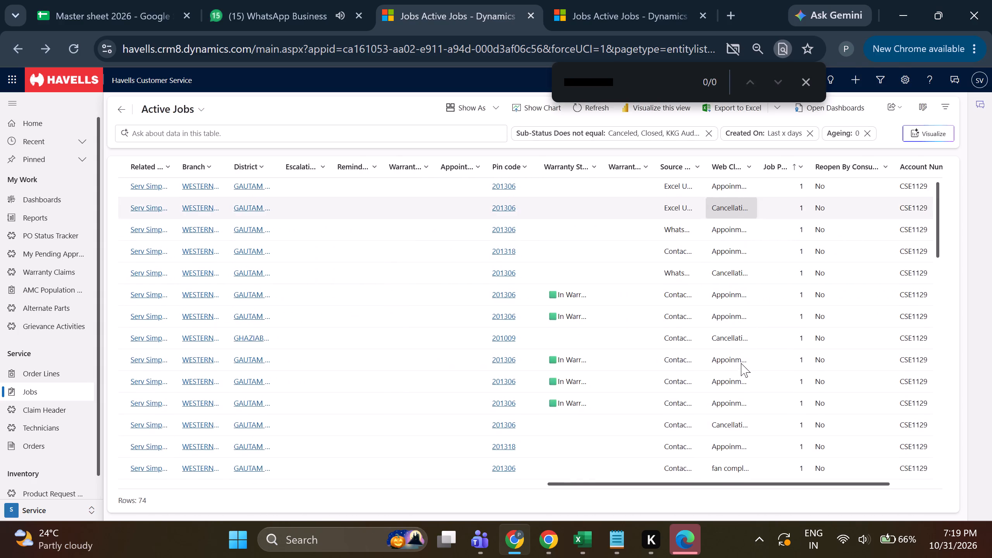
scroll(741, 363, "down", 3)
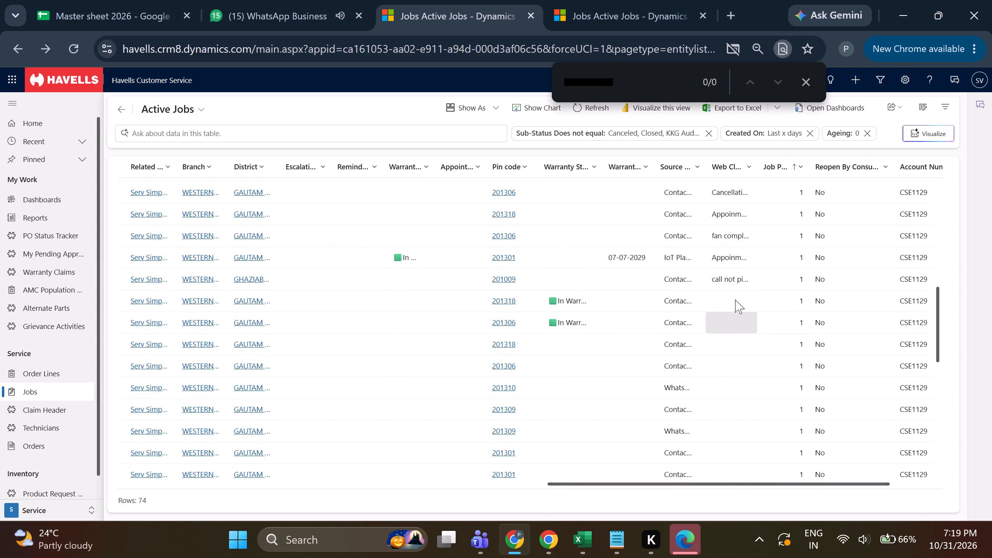
triple_click(735, 300)
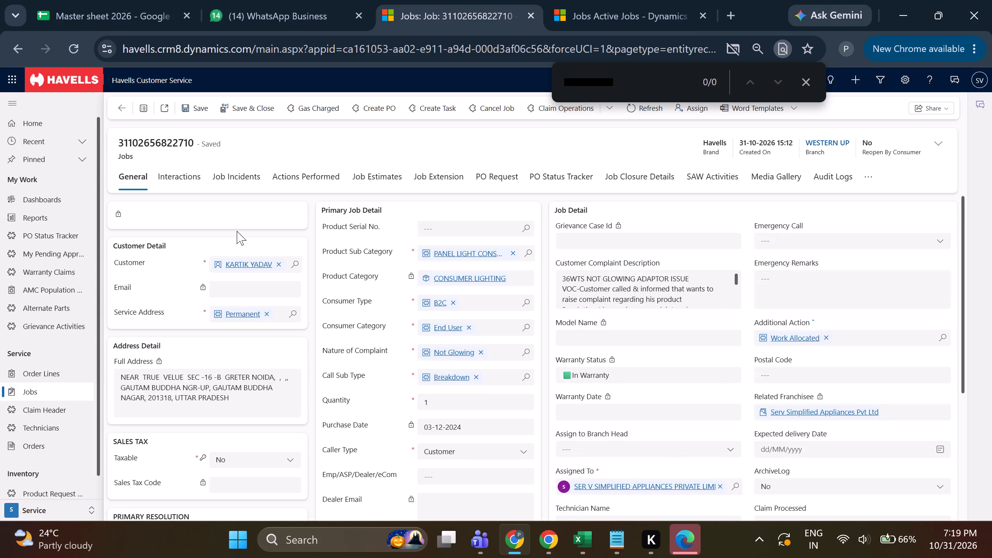
left_click(120, 111)
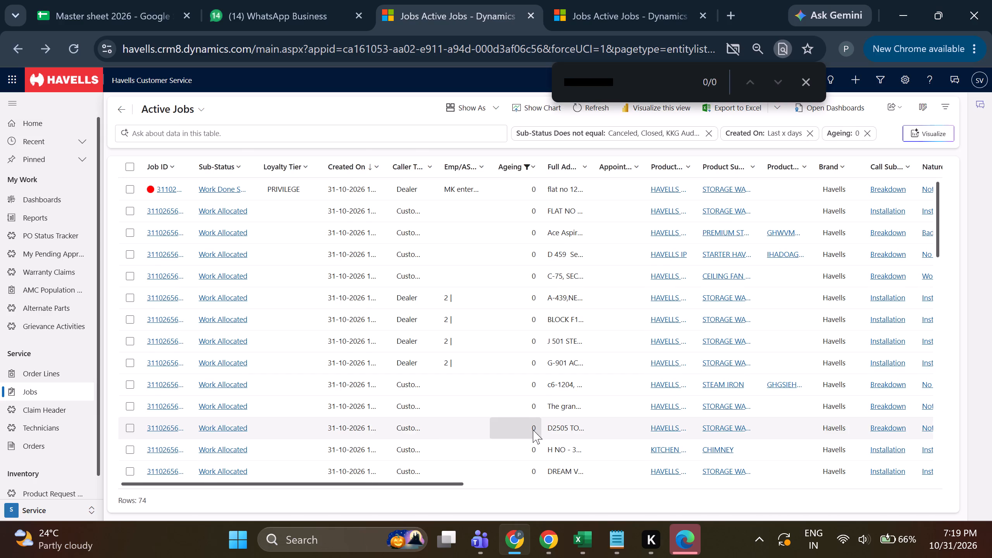
left_click(435, 484)
left_click_drag(435, 484, 553, 484)
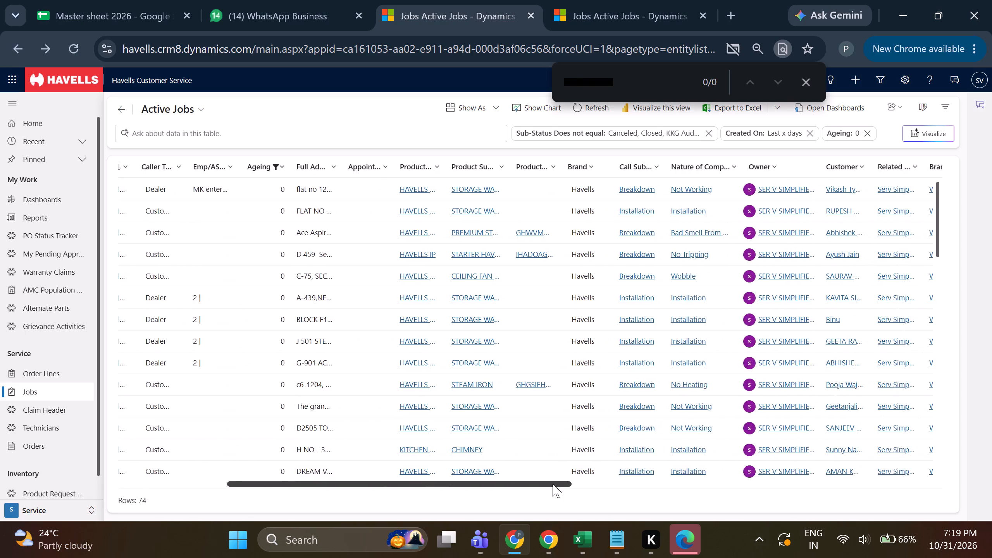
left_click_drag(553, 484, 555, 478)
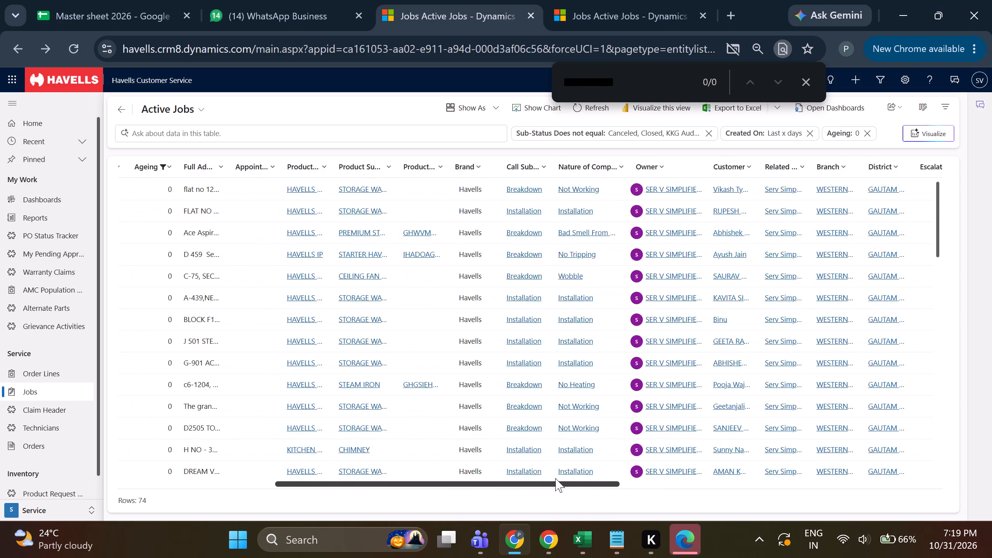
left_click_drag(555, 478, 513, 474)
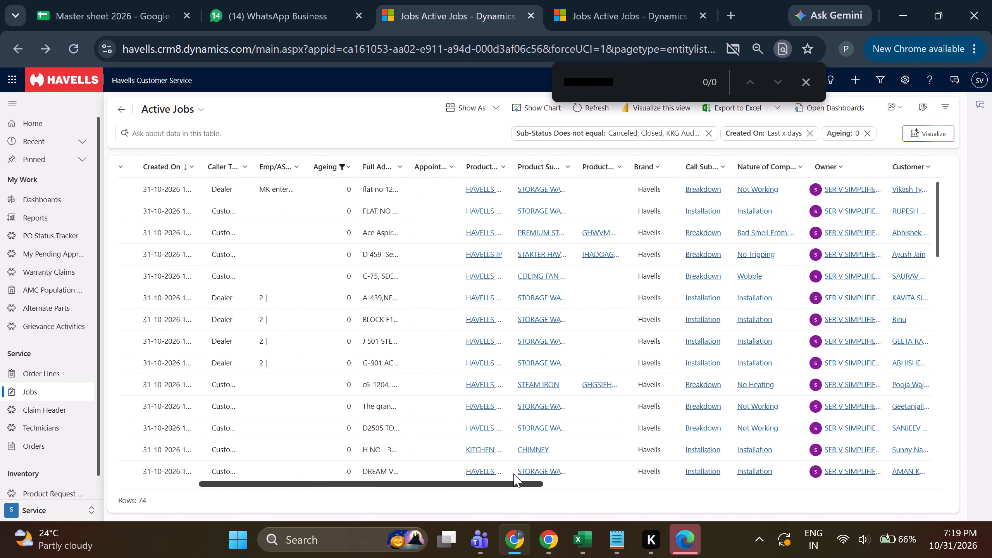
left_click_drag(513, 474, 562, 484)
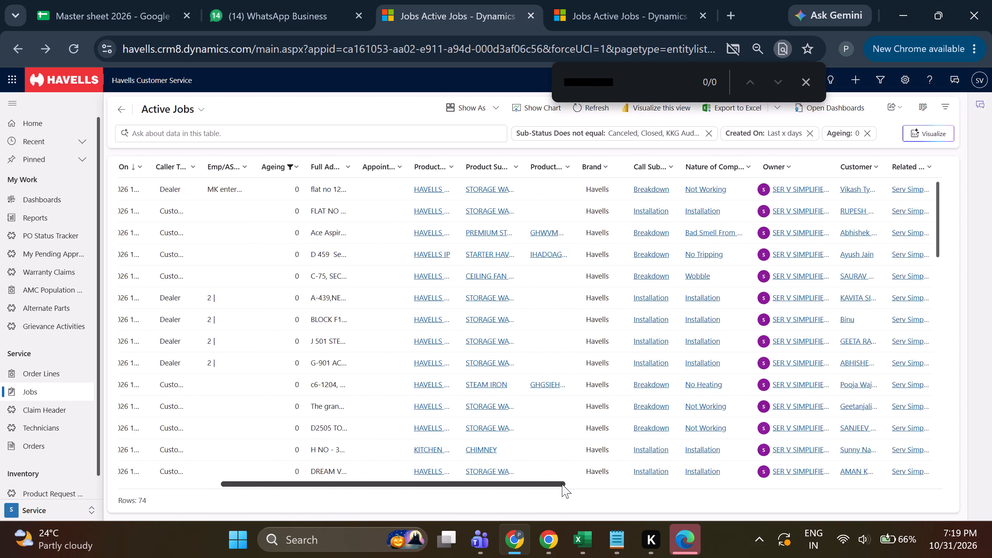
left_click_drag(562, 484, 838, 494)
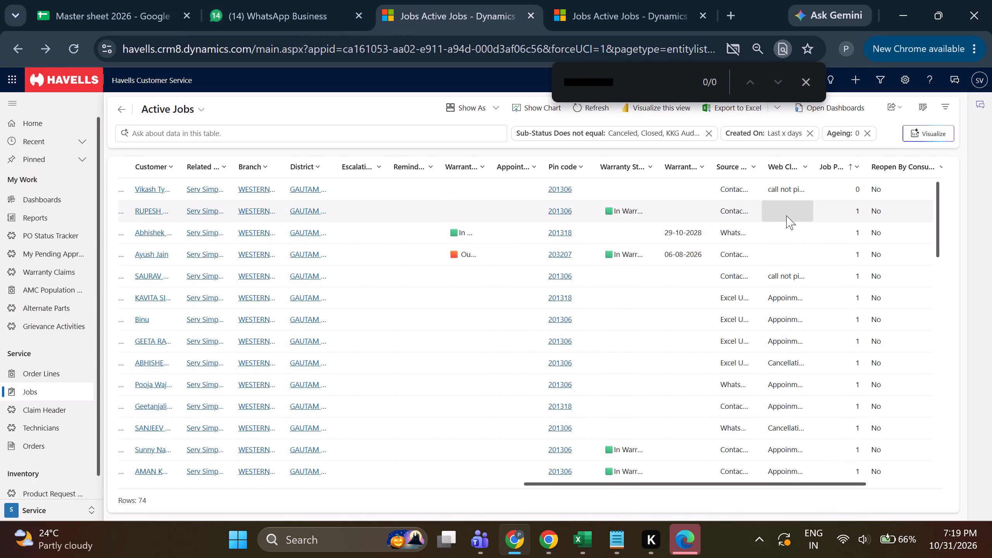
scroll(790, 247, "up", 2)
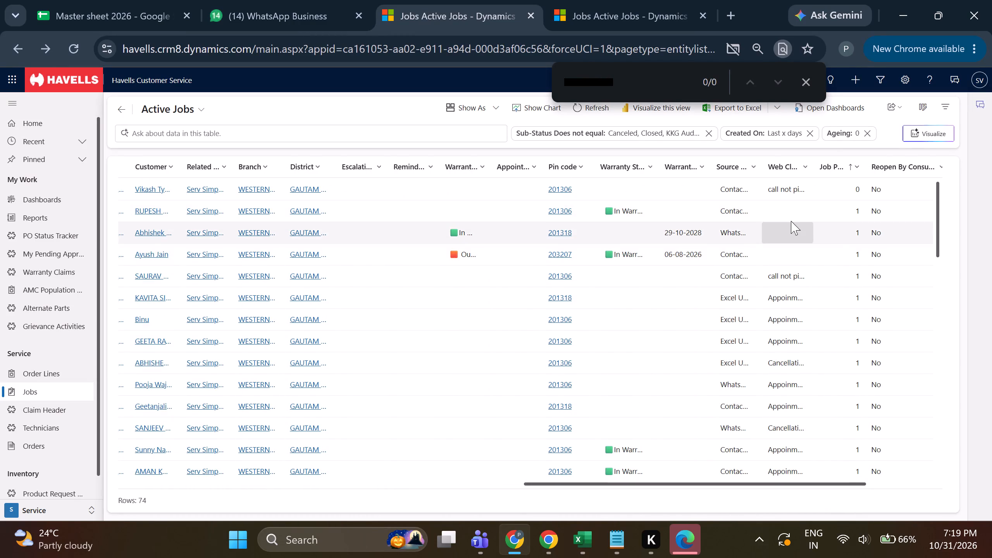
triple_click(791, 215)
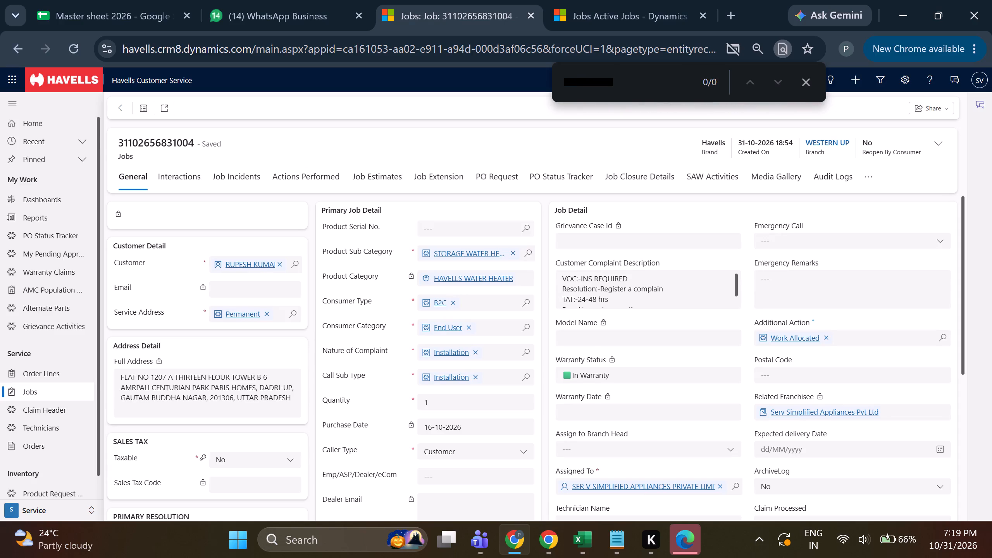
scroll(464, 350, "down", 1)
scroll(463, 349, "up", 5)
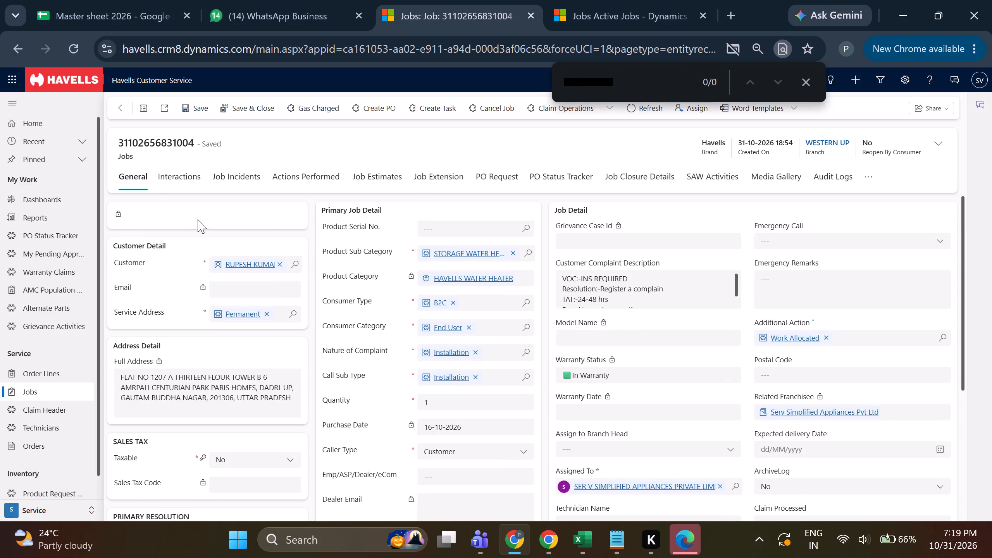
left_click(167, 190)
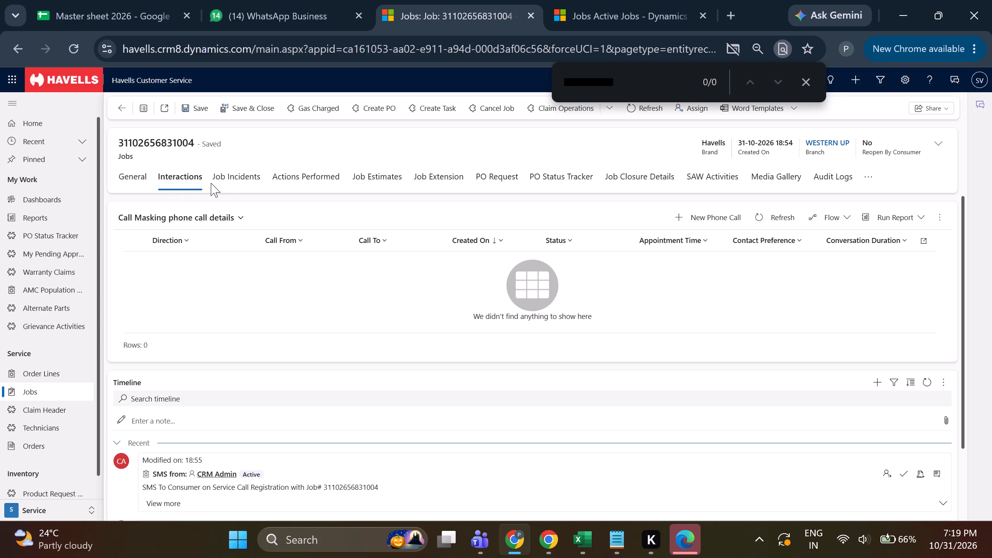
left_click(689, 222)
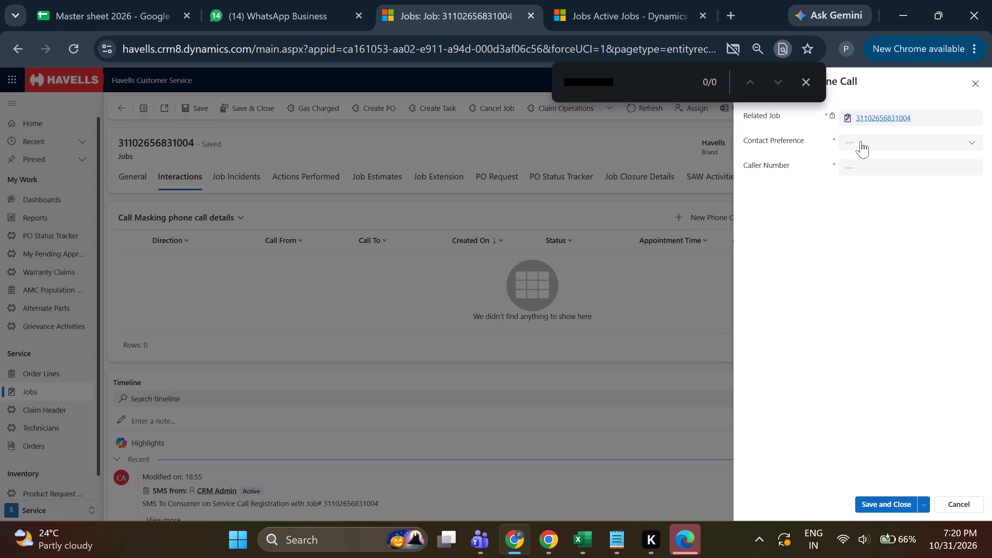
left_click(970, 80)
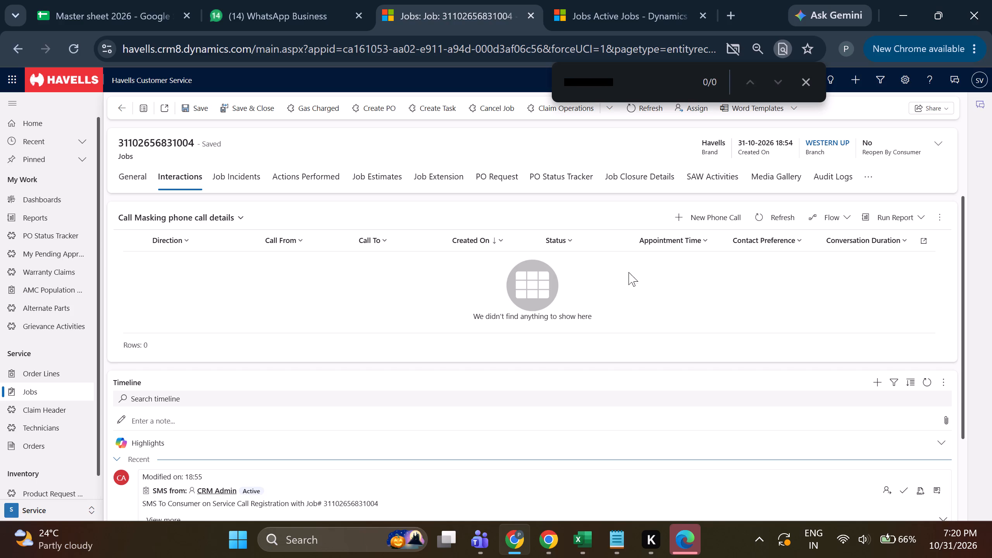
left_click(687, 211)
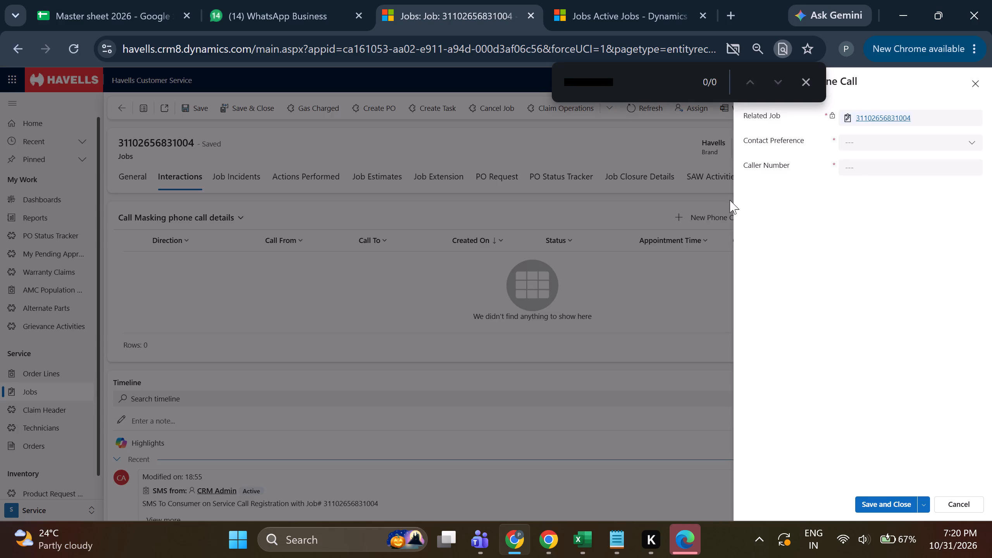
left_click(852, 140)
left_click(866, 173)
left_click(871, 170)
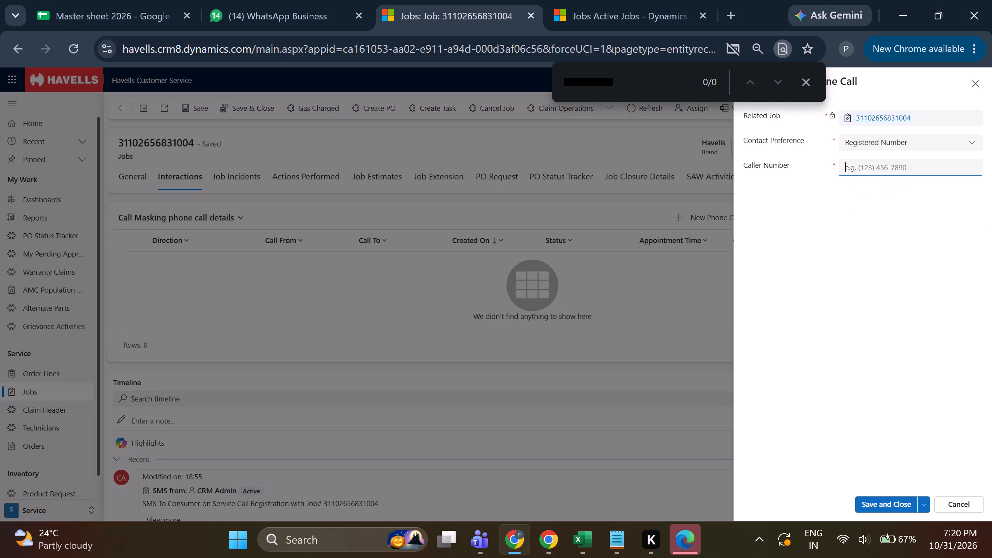
double_click(665, 88)
key("ctrl+space")
key("ctrl+c")
left_click(854, 167)
key("ctrl+v")
key("ctrl+s")
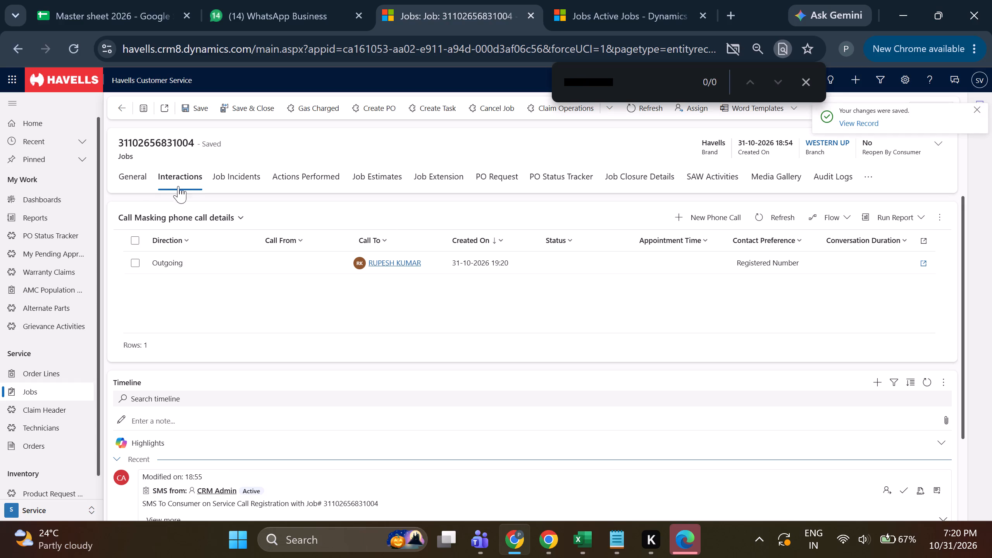
left_click(134, 185)
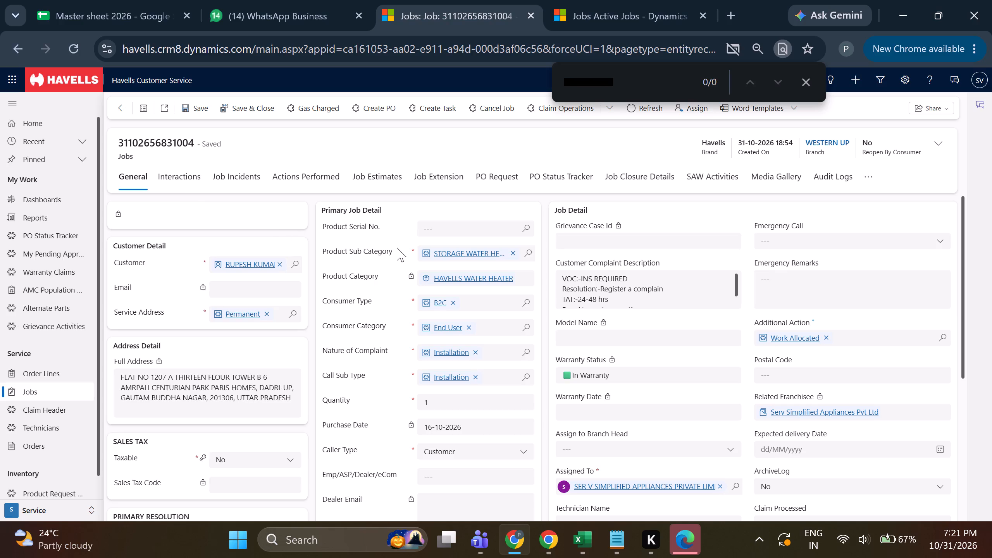
left_click(660, 180)
left_click(706, 331)
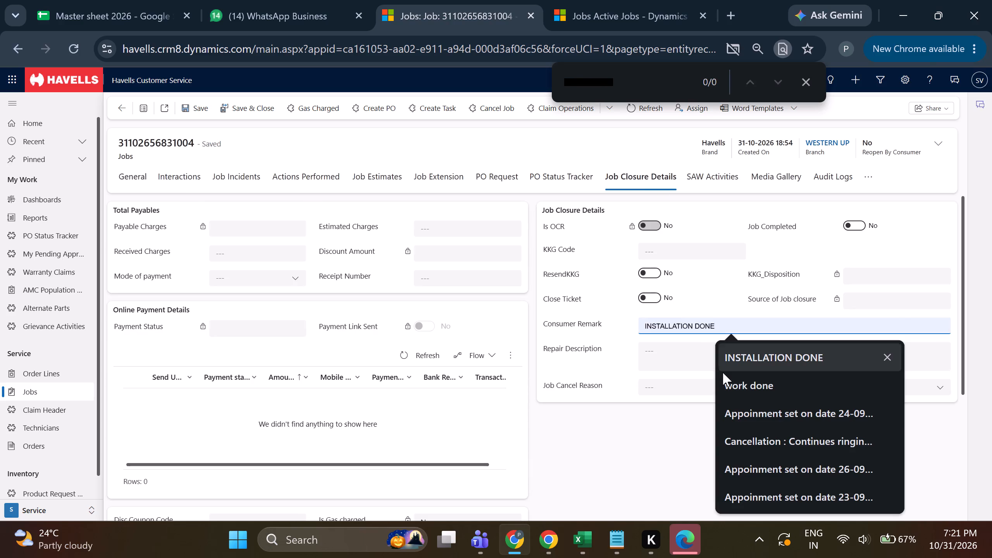
left_click(742, 408)
left_click_drag(726, 323, 746, 324)
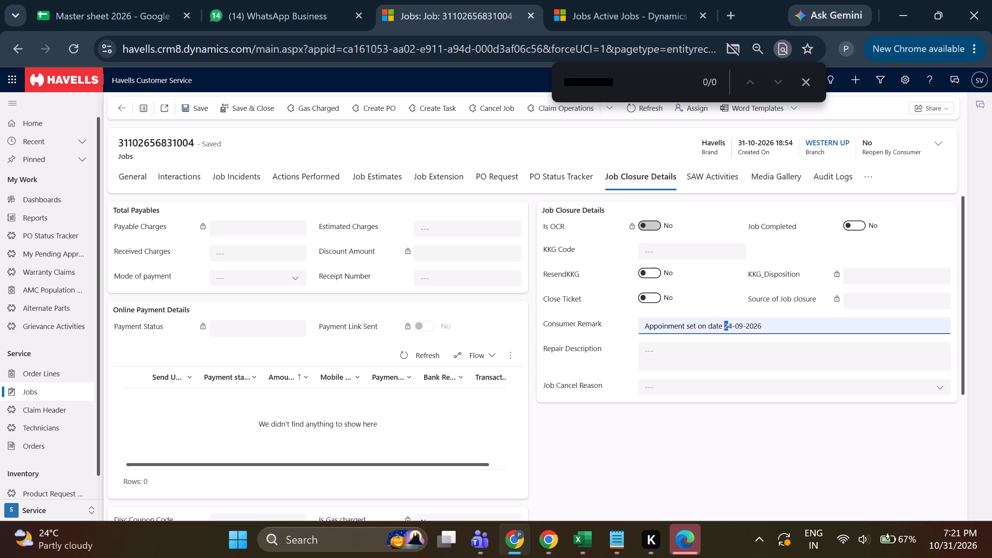
left_click_drag(746, 324, 770, 326)
key("BackSpace")
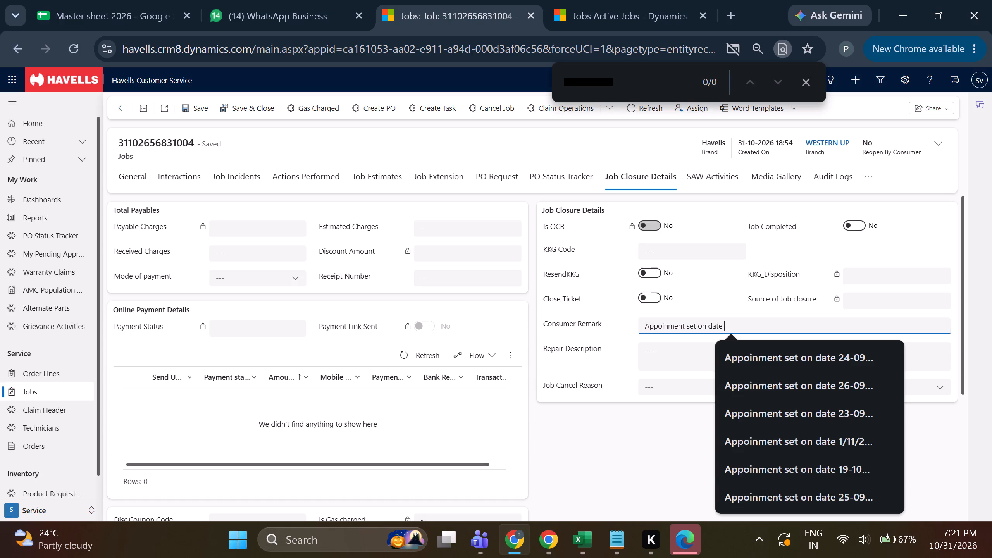
key("1")
left_click(789, 356)
triple_click(782, 324)
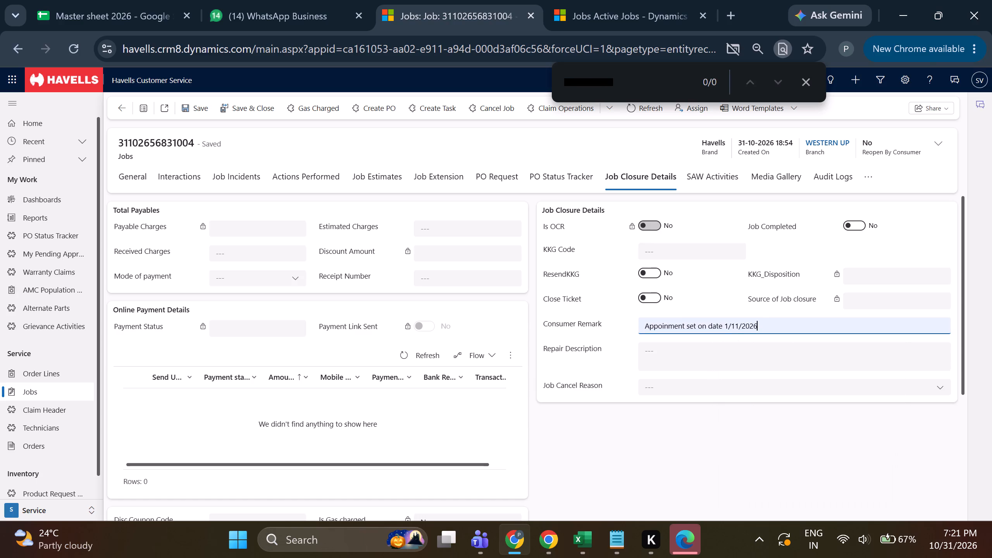
key("ctrl+c")
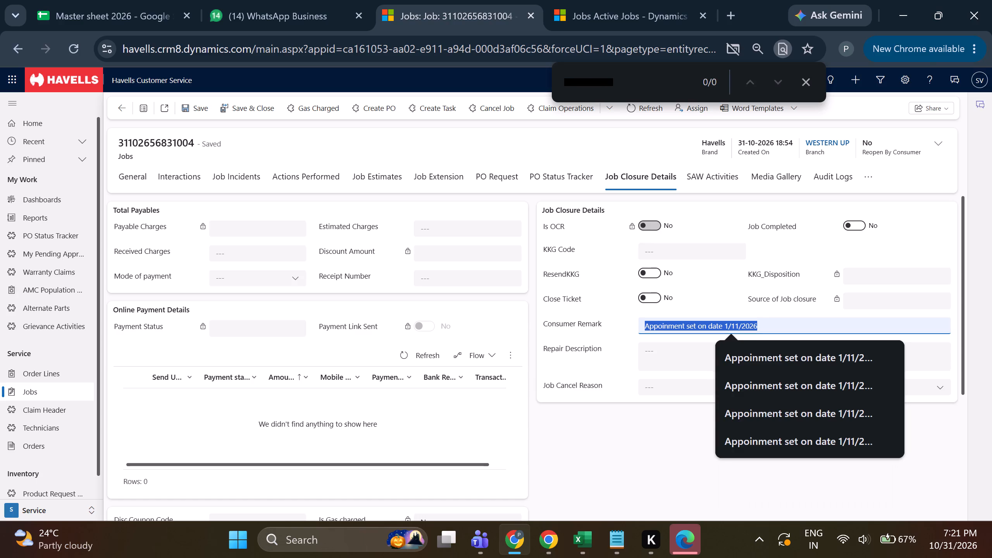
left_click(669, 359)
key("ctrl+v")
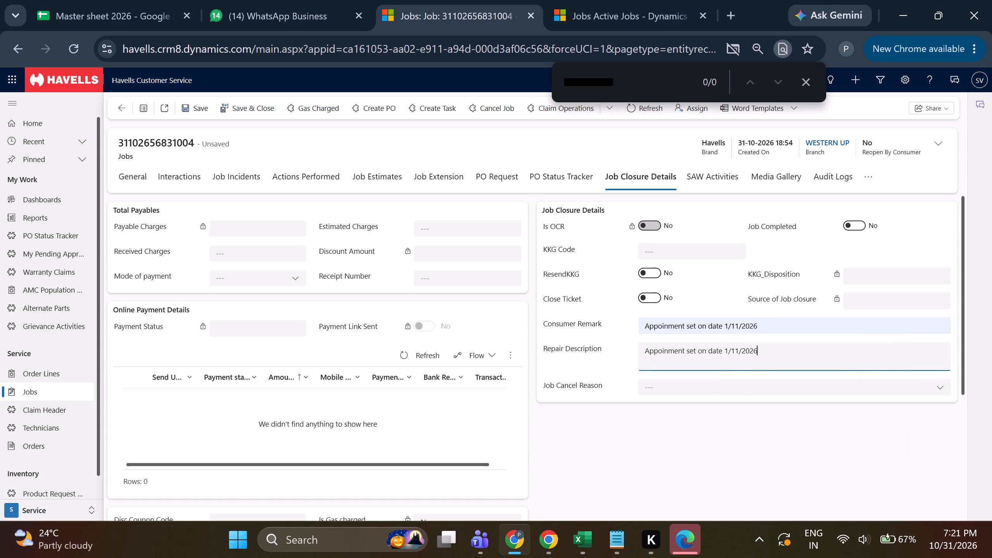
left_click(251, 110)
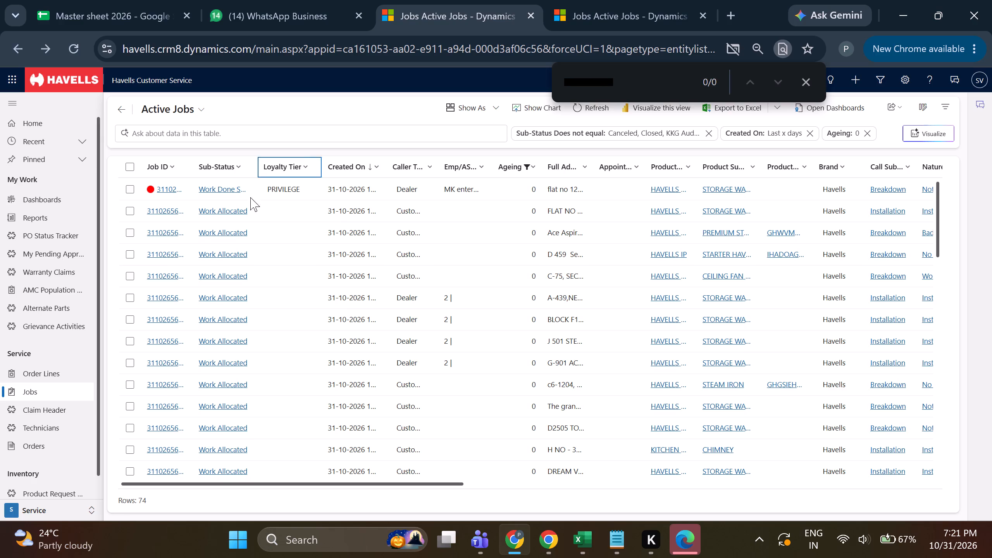
left_click_drag(213, 484, 497, 505)
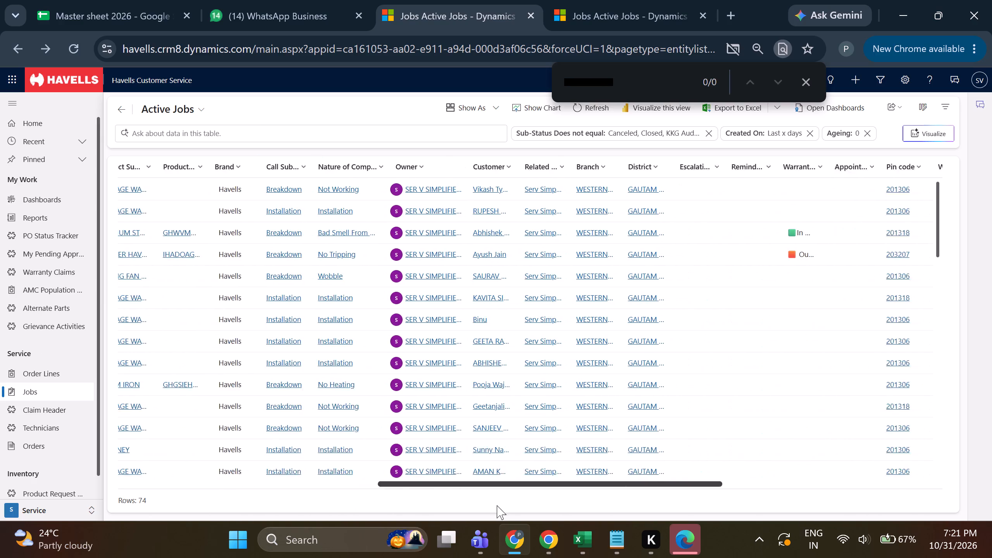
left_click_drag(497, 505, 649, 512)
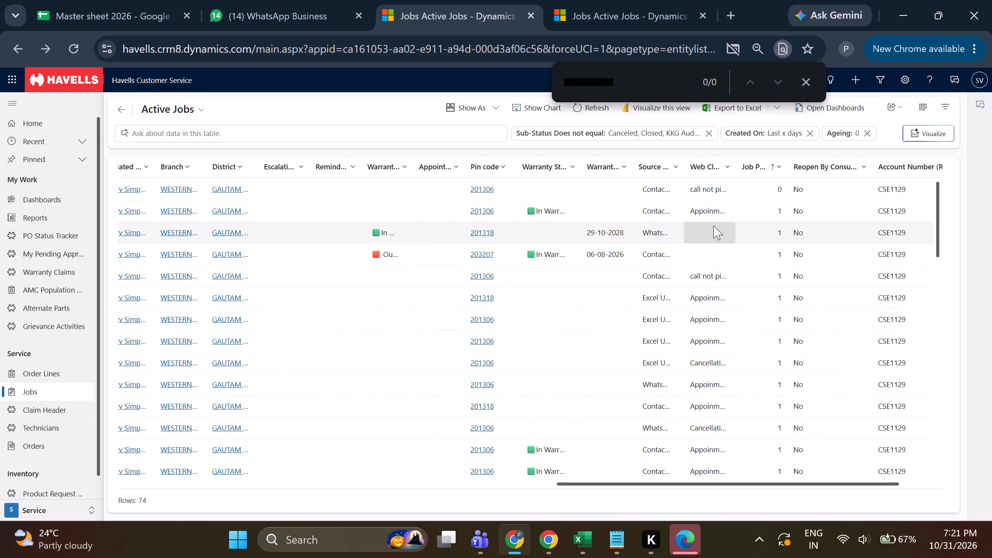
triple_click(716, 230)
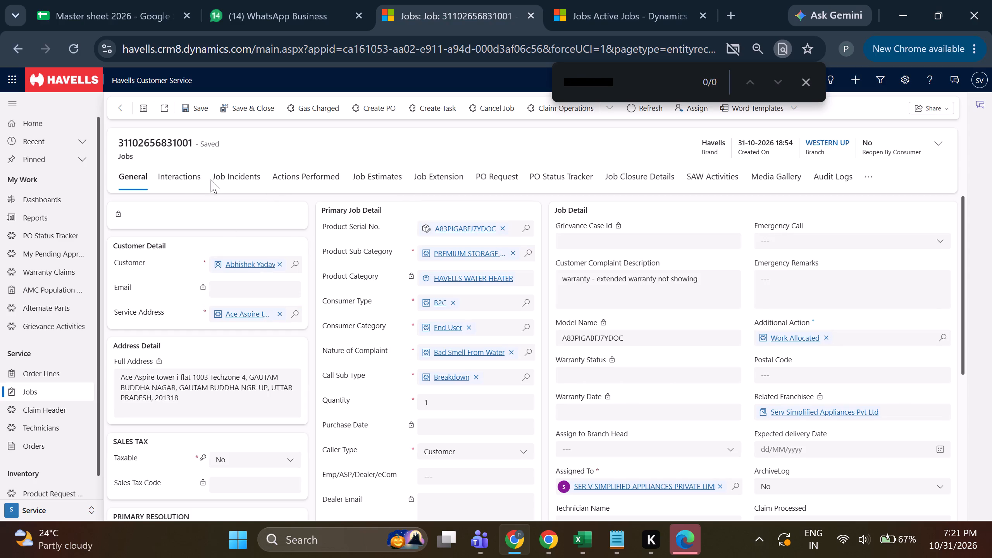
left_click(179, 182)
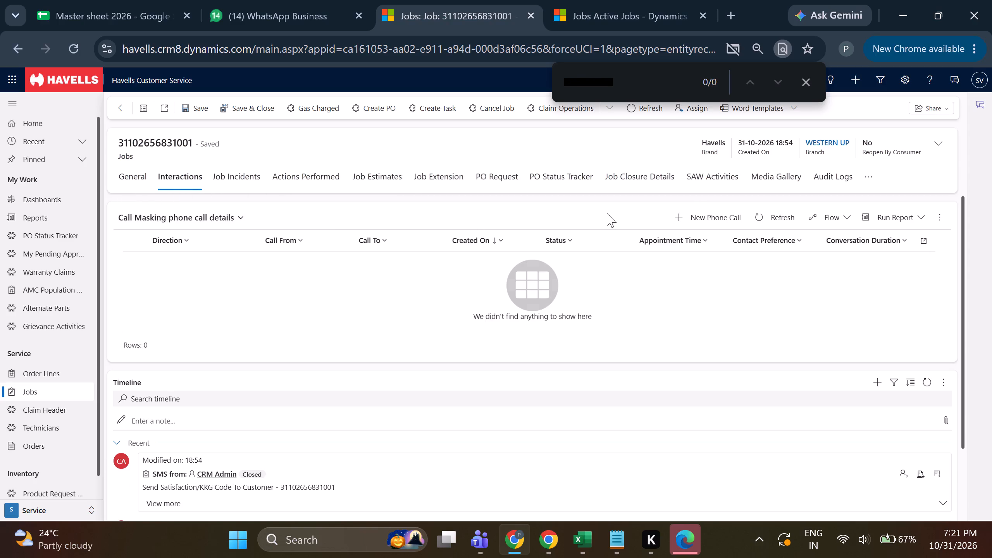
left_click(710, 215)
left_click(866, 137)
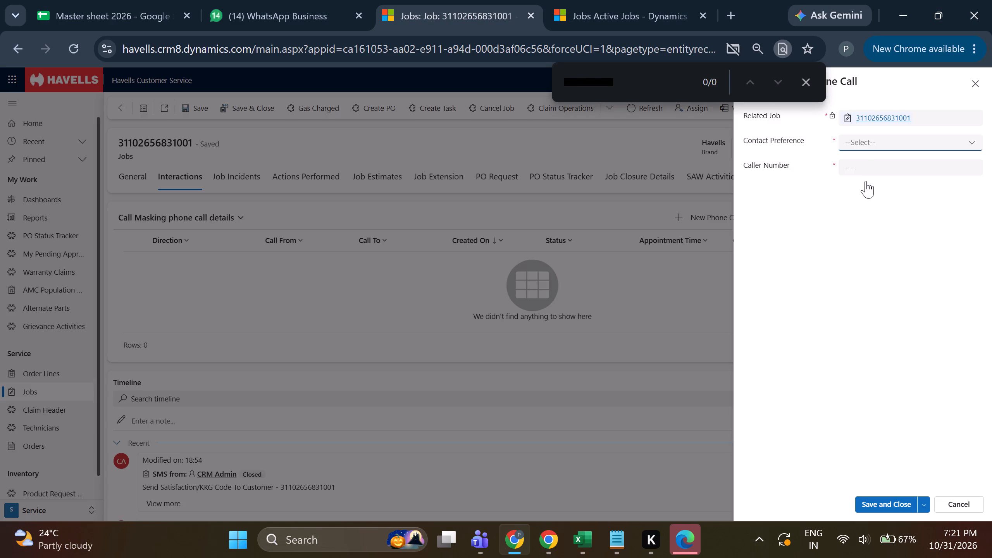
left_click(866, 181)
left_click(868, 167)
double_click(624, 76)
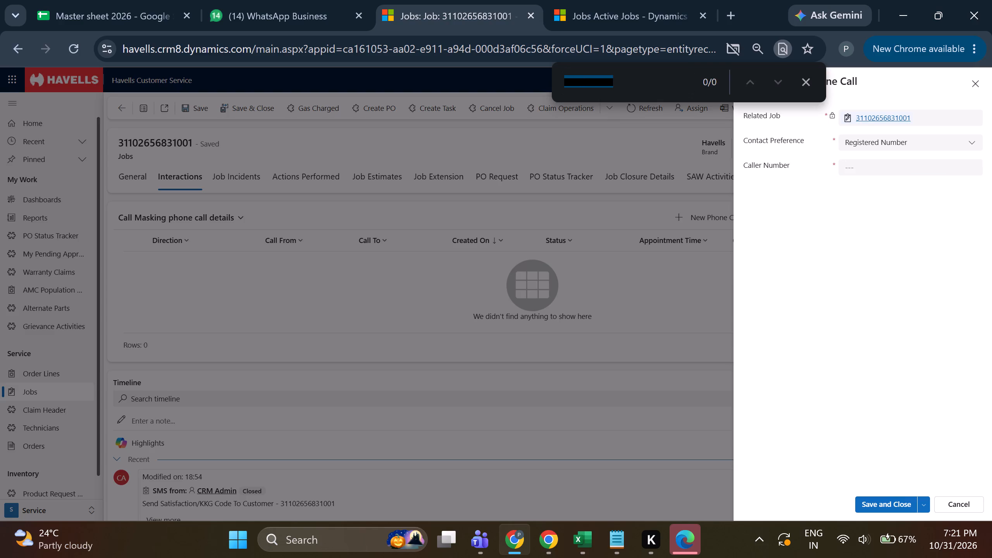
key("ctrl+c")
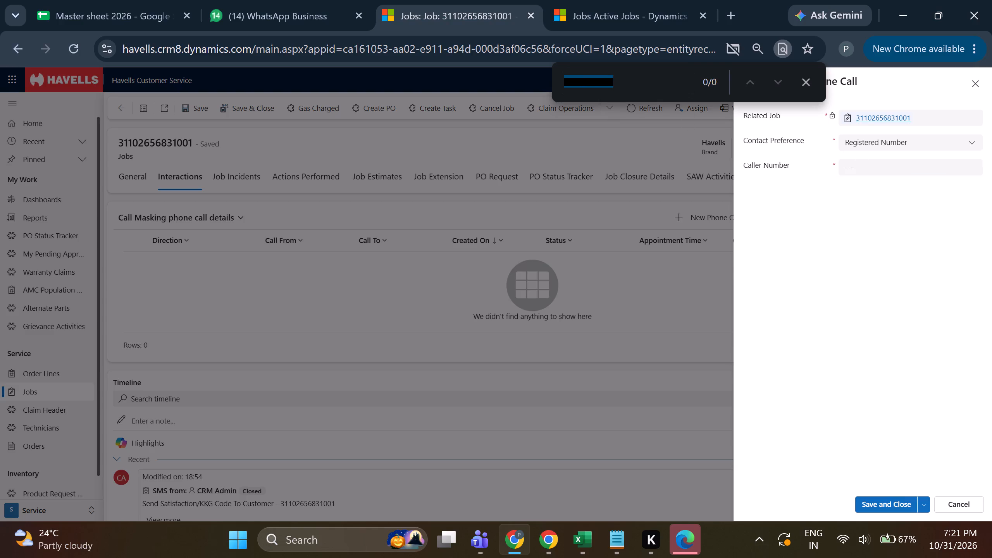
left_click(864, 163)
right_click(864, 163)
left_click(764, 261)
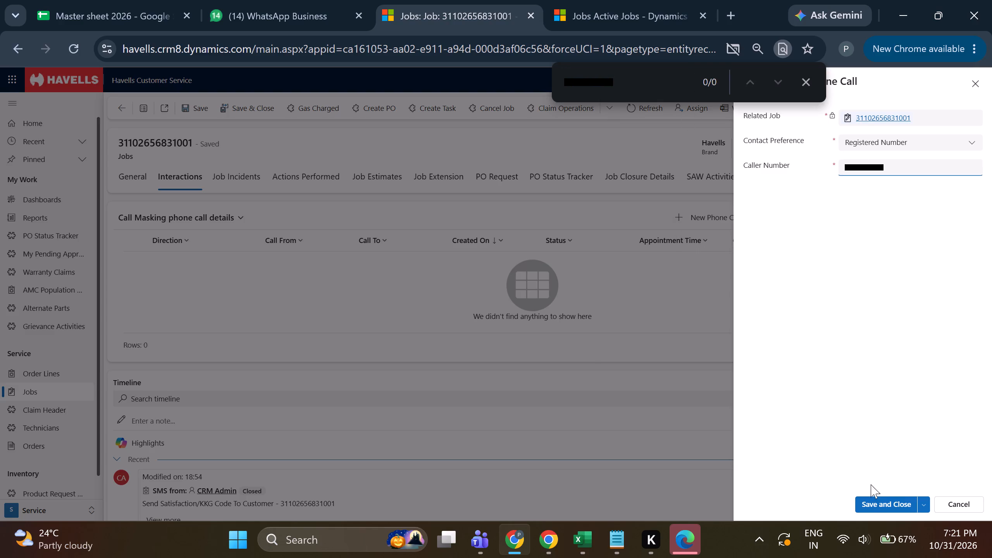
left_click(874, 498)
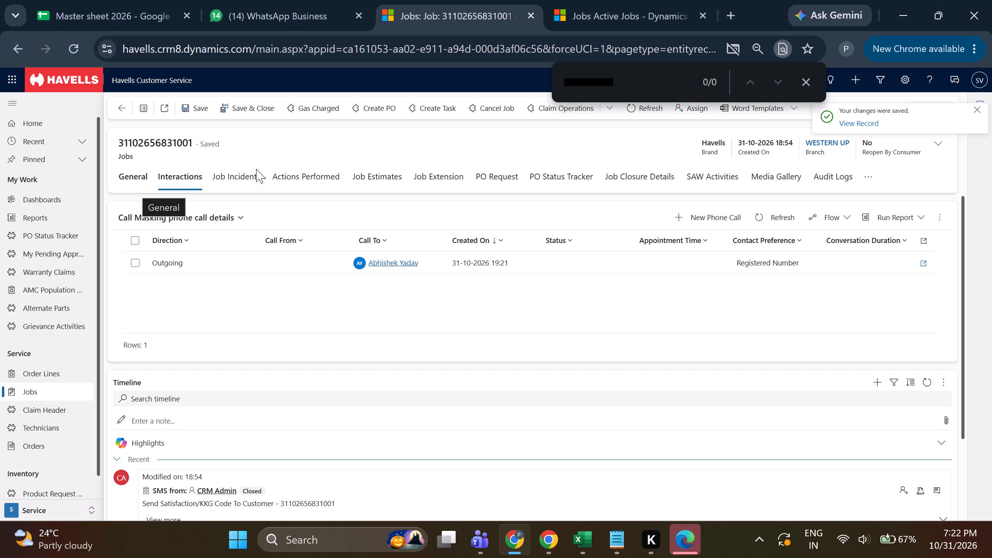
left_click(125, 179)
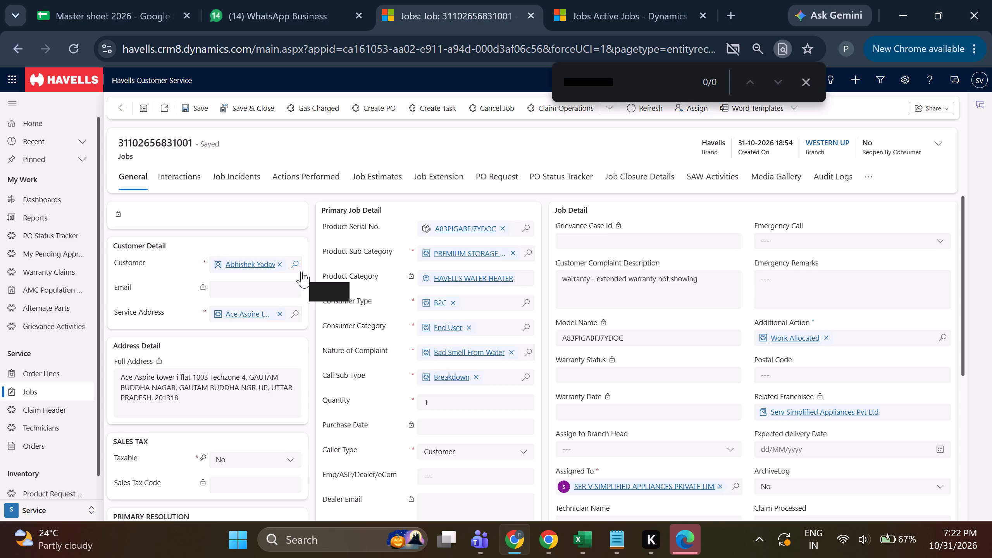
left_click(623, 182)
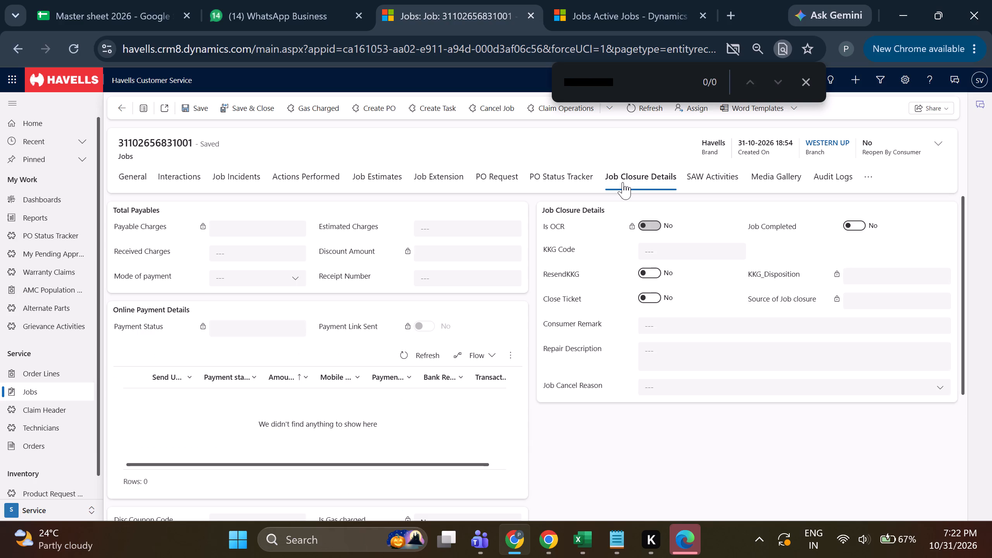
left_click(712, 325)
left_click(738, 443)
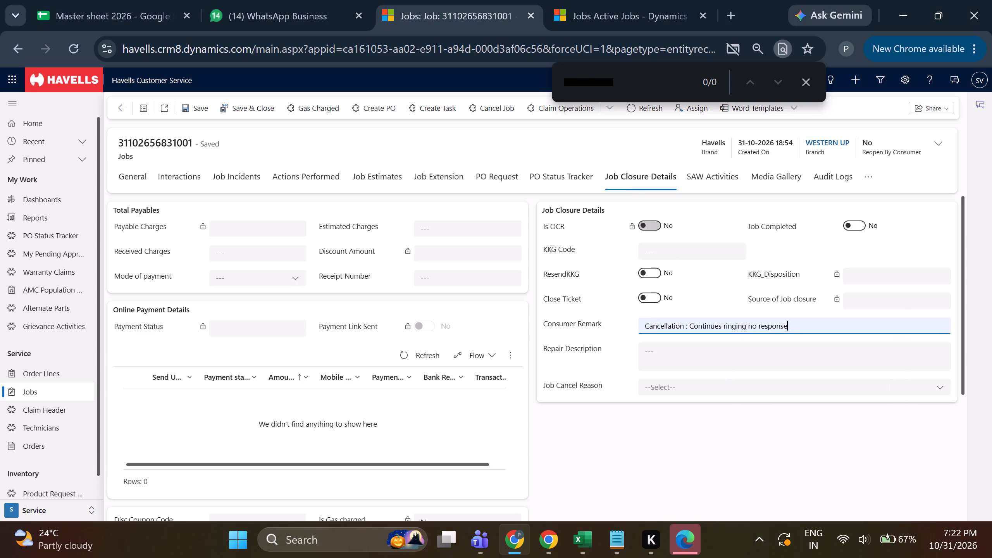
triple_click(743, 329)
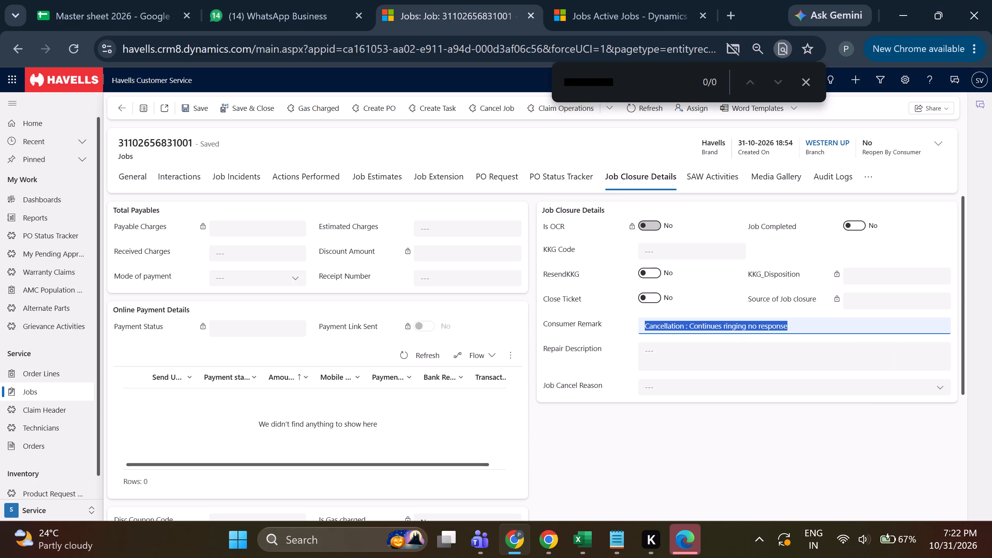
key("ctrl+c")
left_click(743, 367)
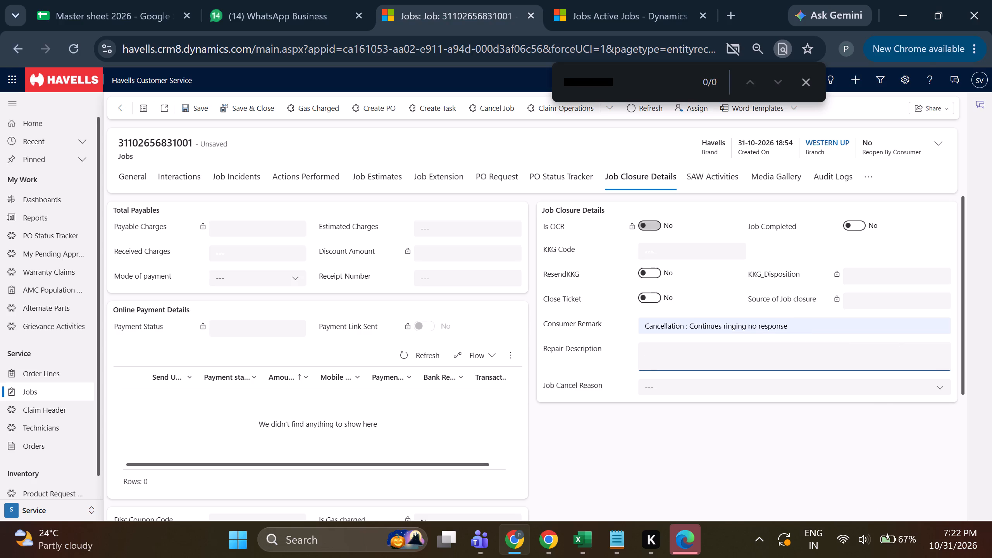
key("ctrl+v")
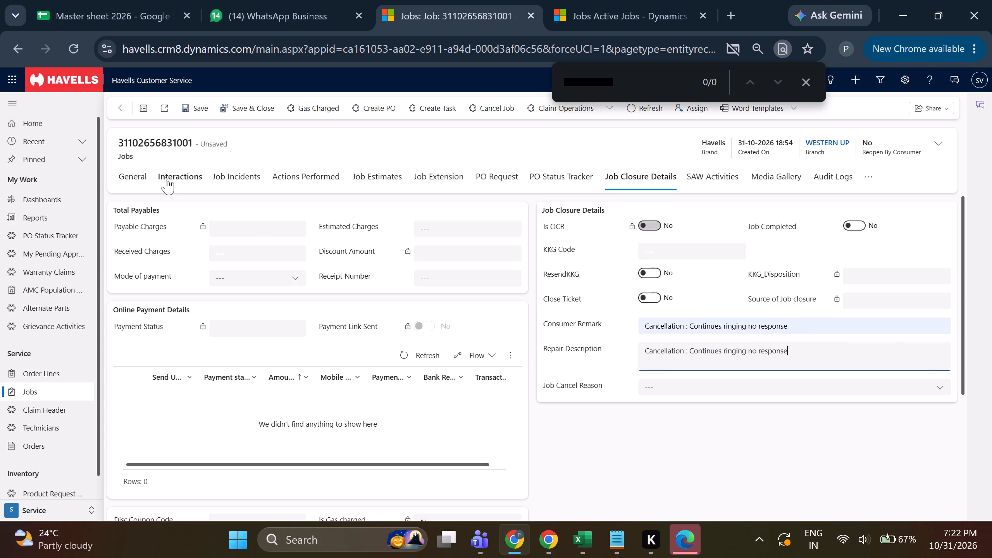
left_click(168, 176)
left_click(685, 214)
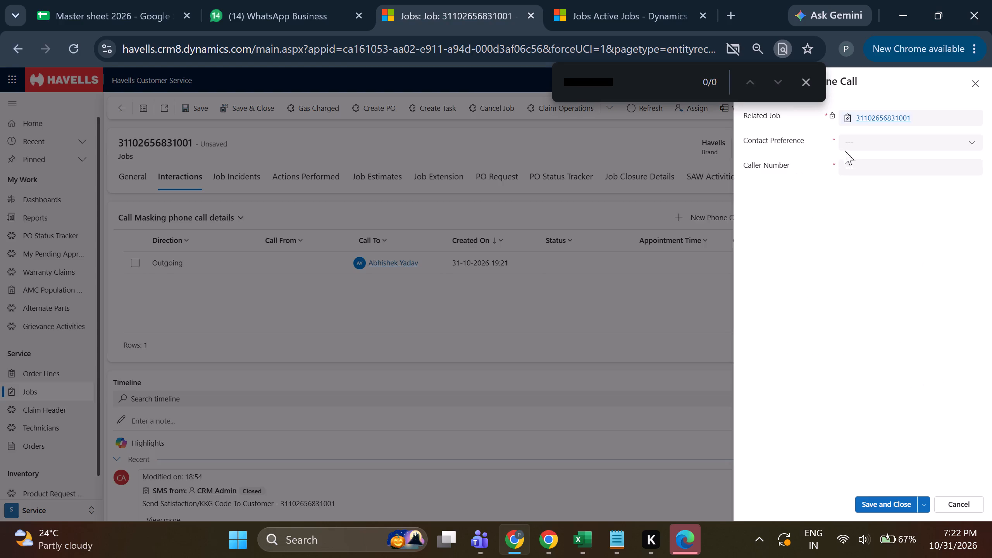
left_click(851, 143)
left_click(848, 180)
left_click(860, 175)
double_click(659, 74)
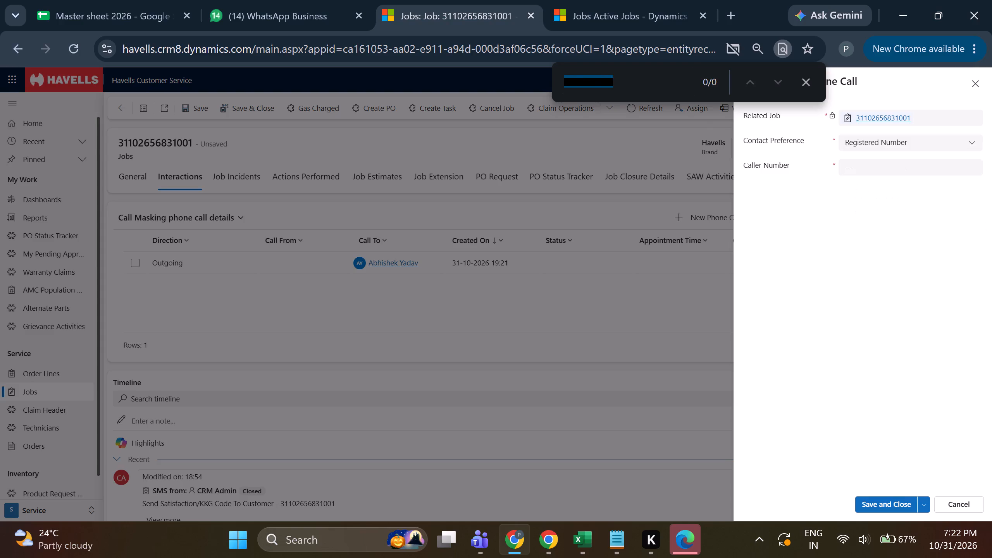
key("ctrl+c")
left_click(884, 174)
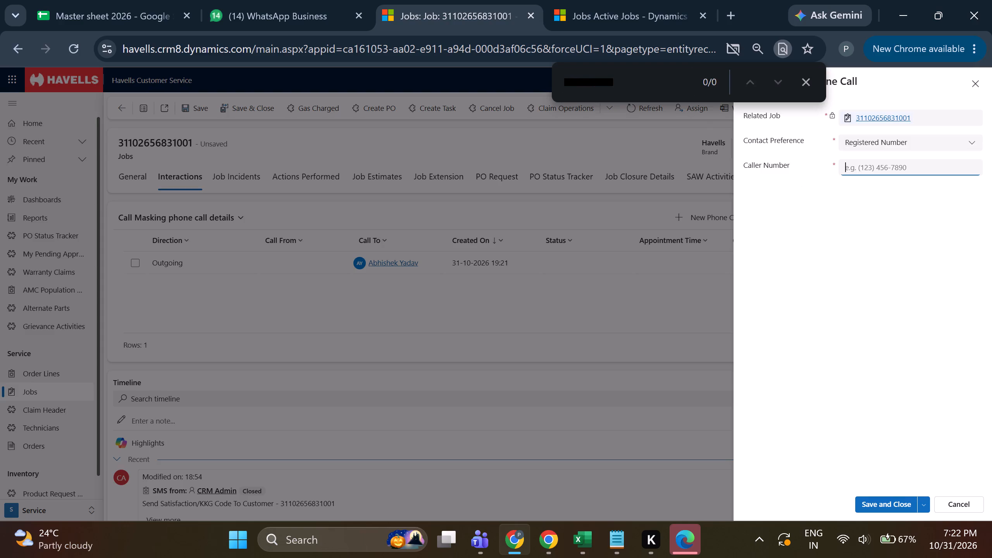
key("ctrl+v")
key("ctrl+s")
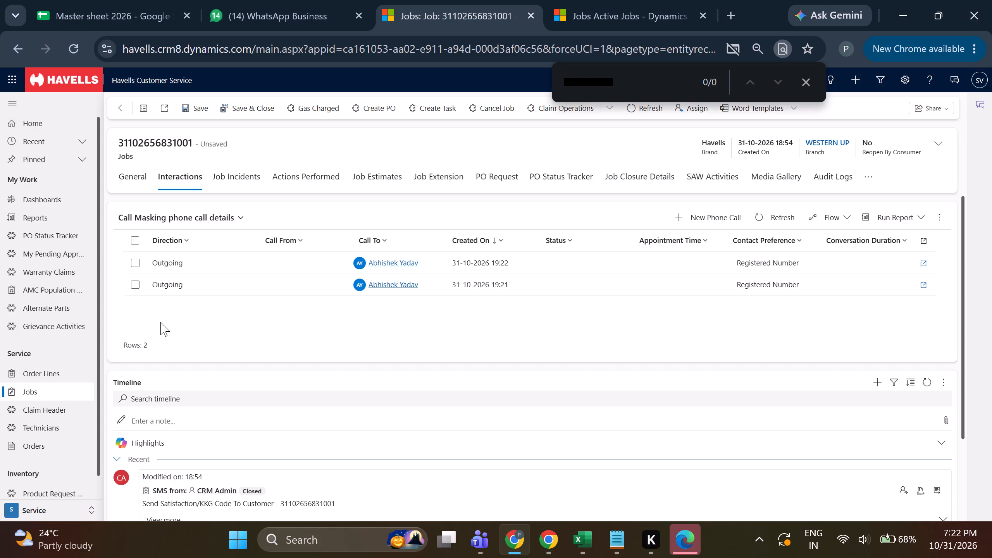
left_click(131, 192)
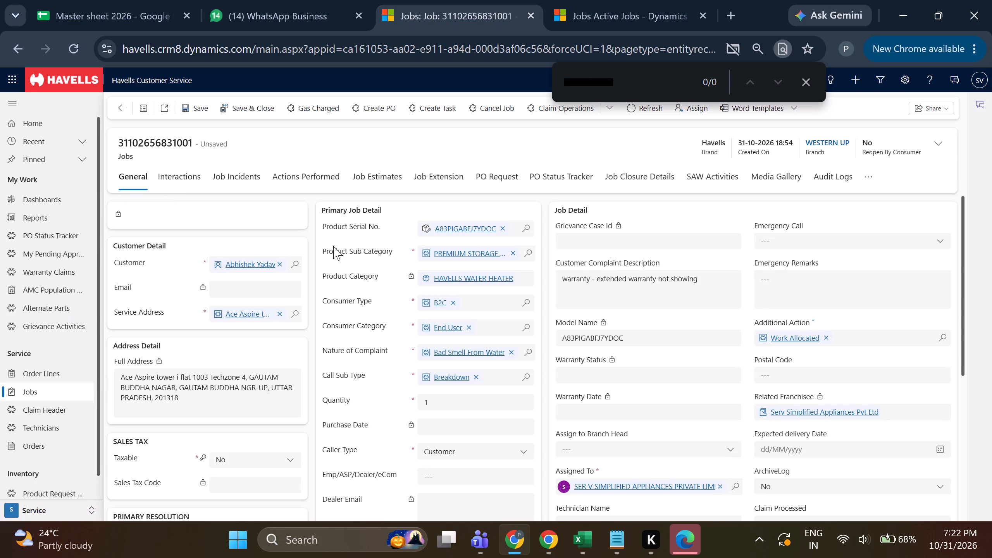
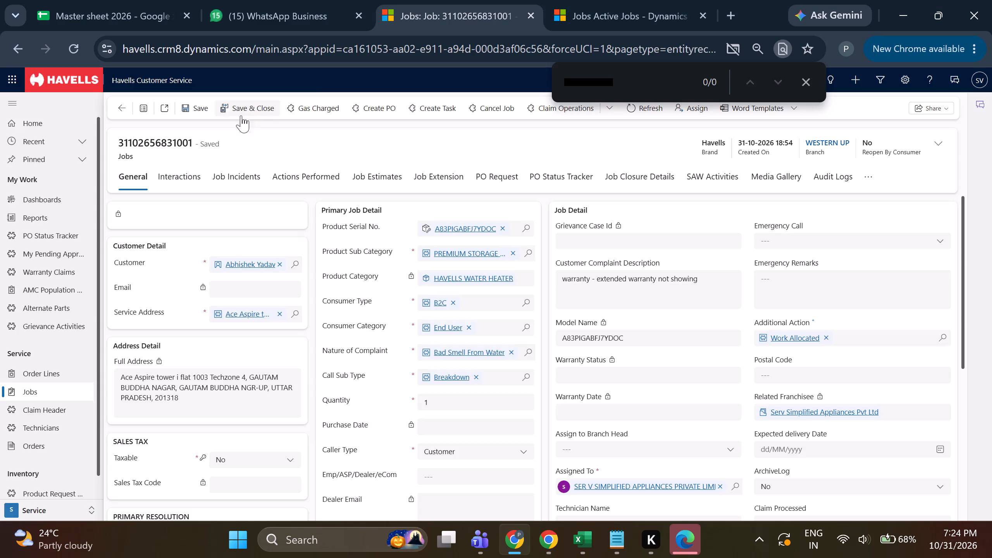
Switch from the open water heater job to the Active Jobs list.
left_click(621, 0)
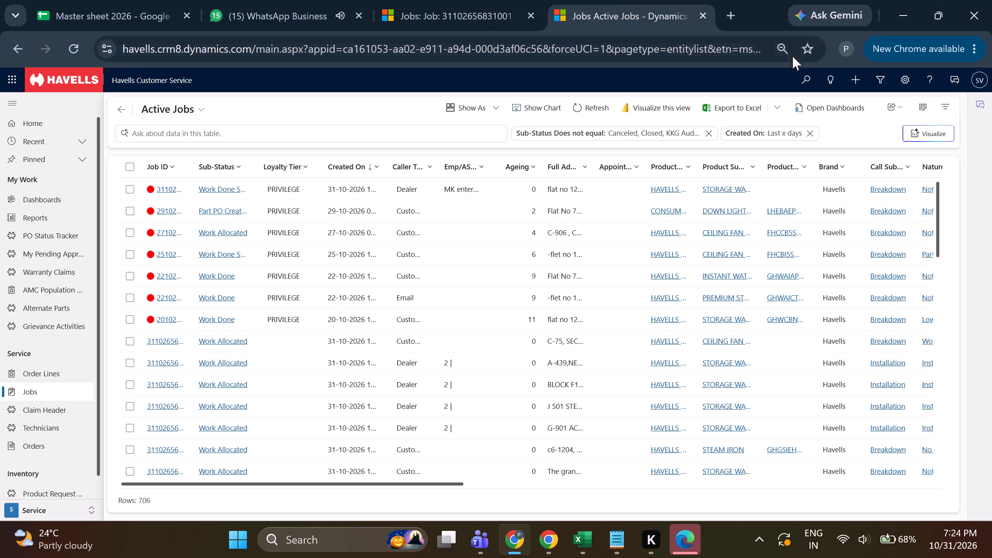
left_click(805, 81)
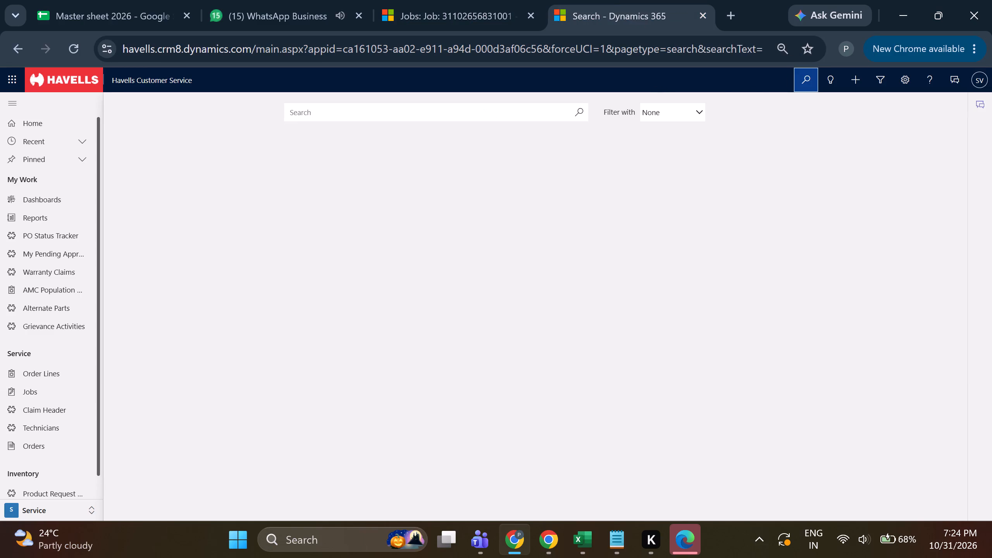
left_click(448, 118)
key("ctrl+v")
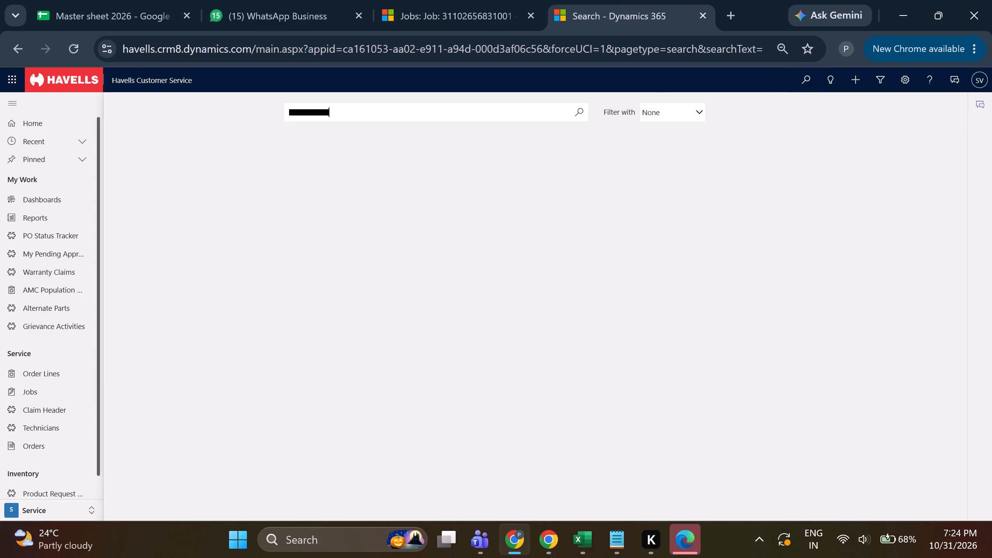
left_click(574, 117)
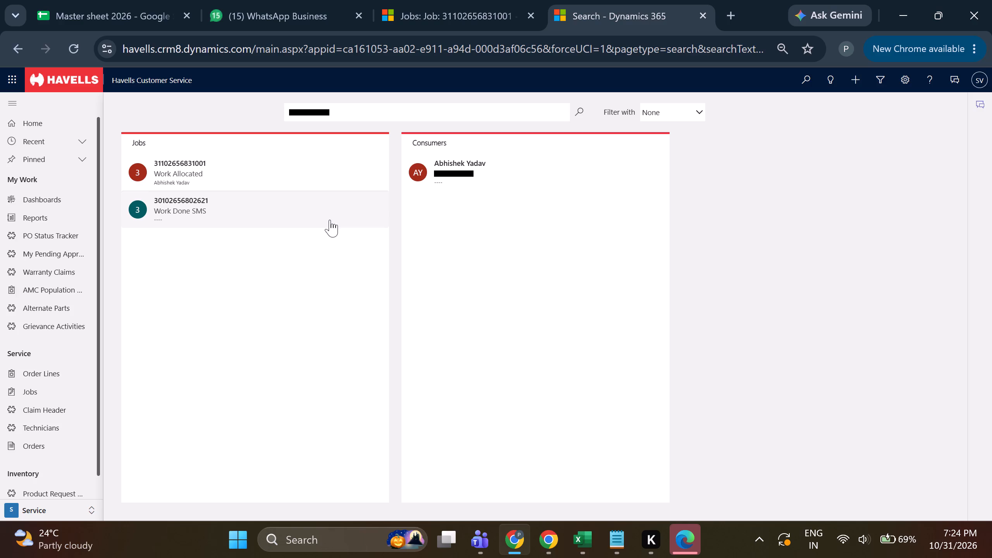
left_click(321, 184)
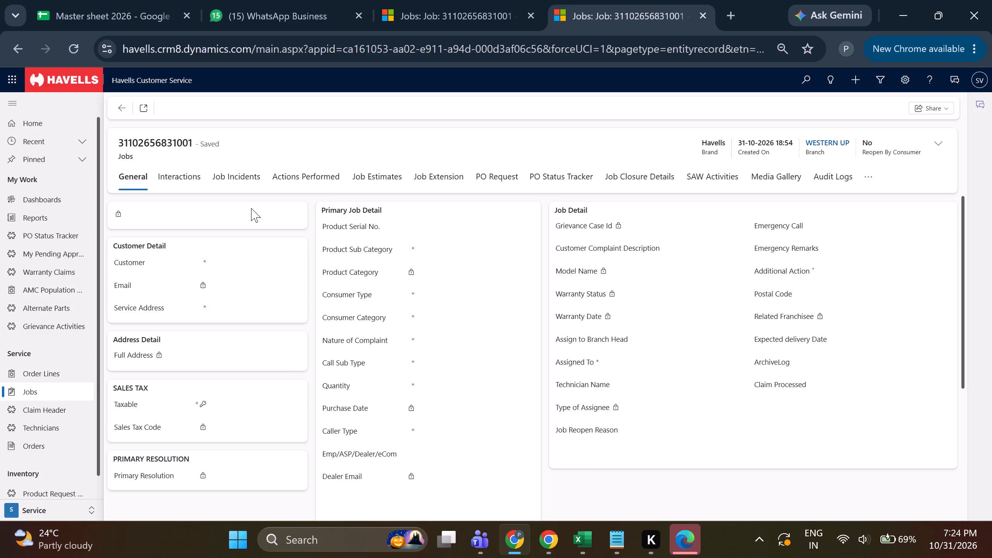
left_click(173, 188)
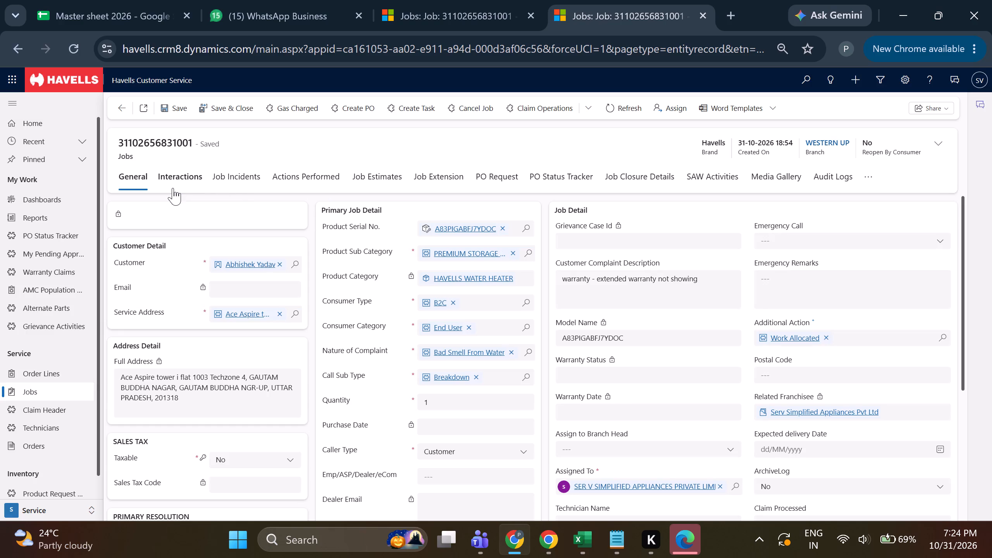
left_click(644, 192)
triple_click(692, 325)
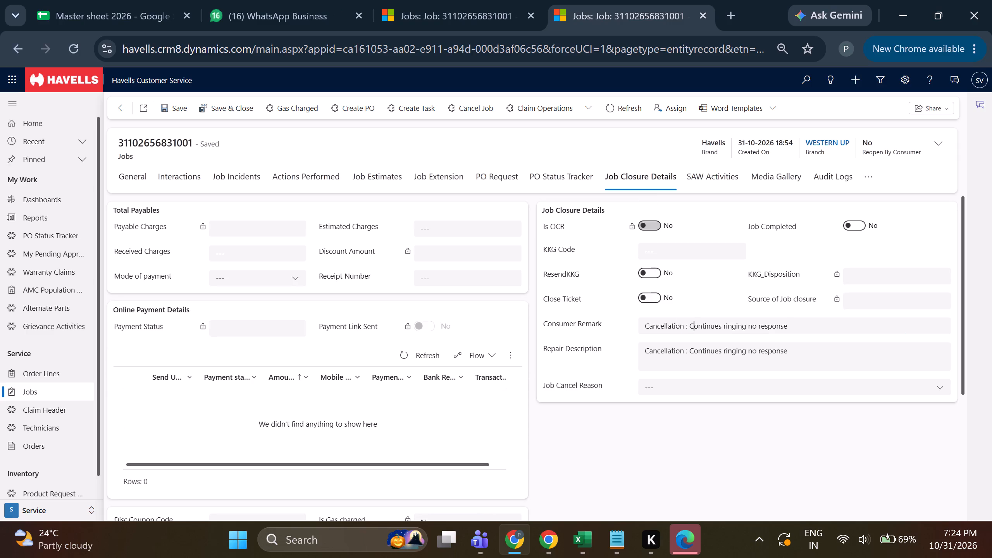
key("BackSpace")
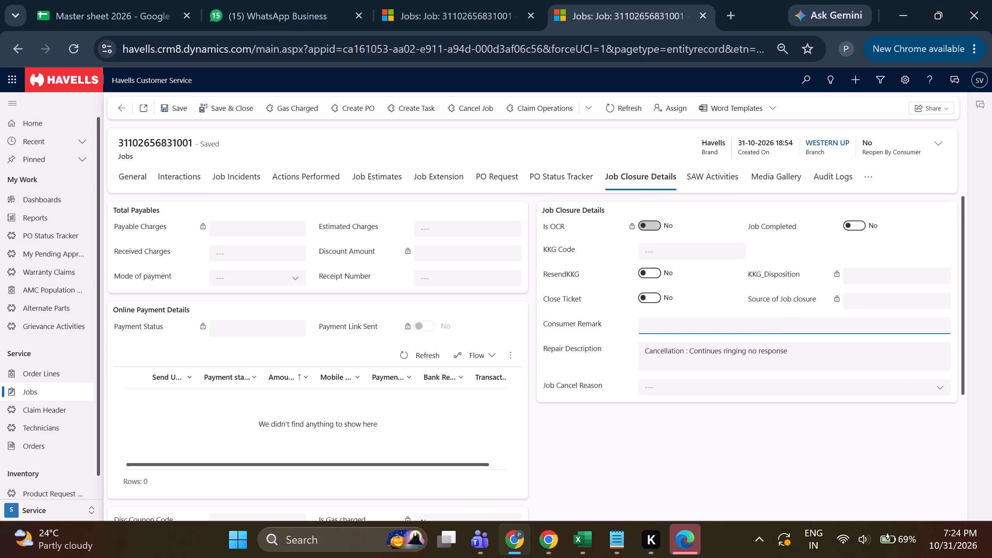
left_click(687, 324)
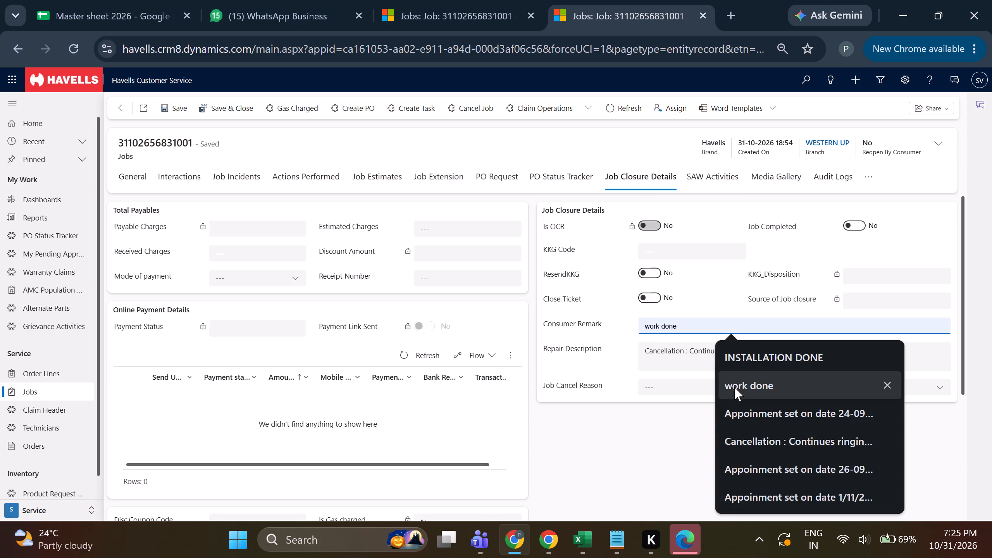
left_click(699, 330)
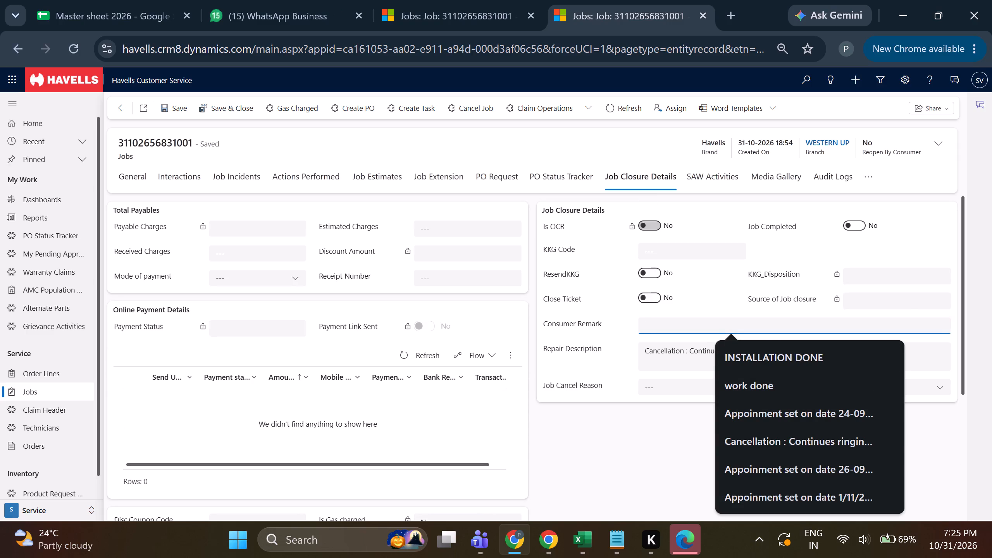
key("d")
type("up")
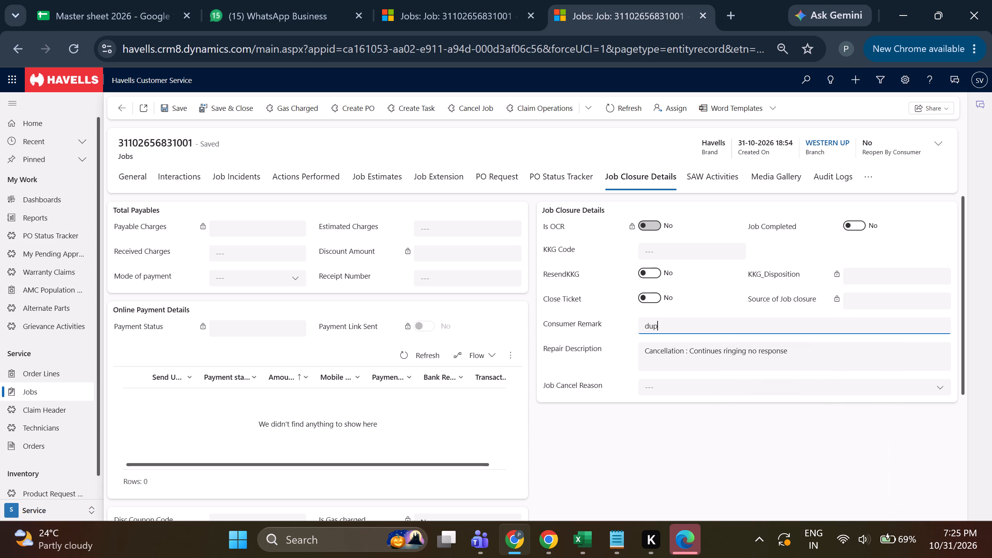
type("li")
type("cate")
key("space")
key("q")
key("BackSpace")
key("r")
type("equest")
triple_click(715, 329)
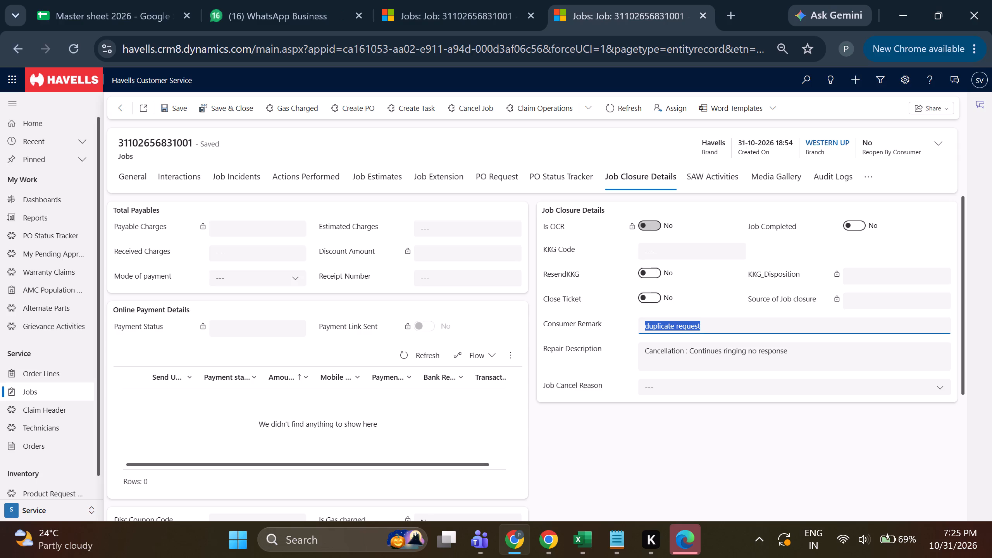
key("ctrl+c")
triple_click(718, 356)
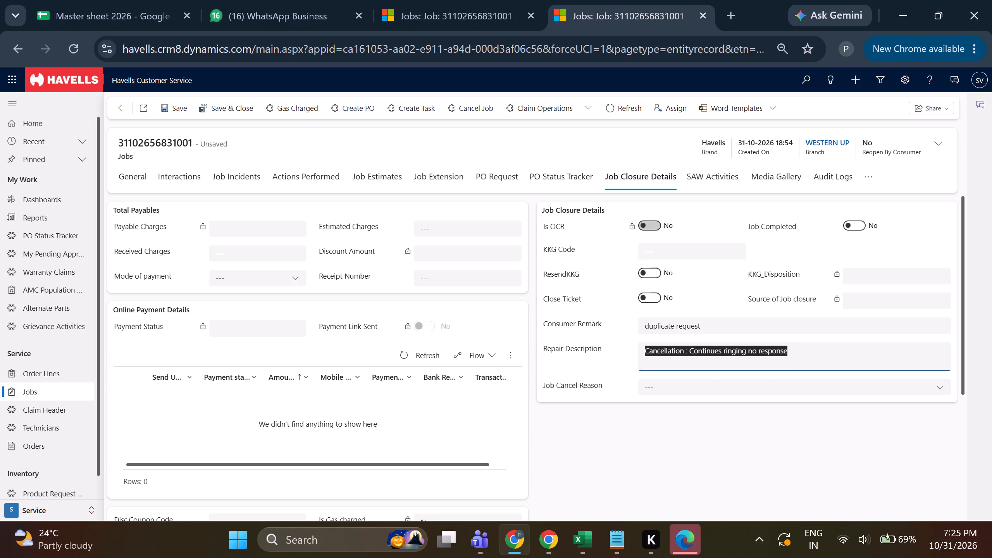
key("ctrl+v")
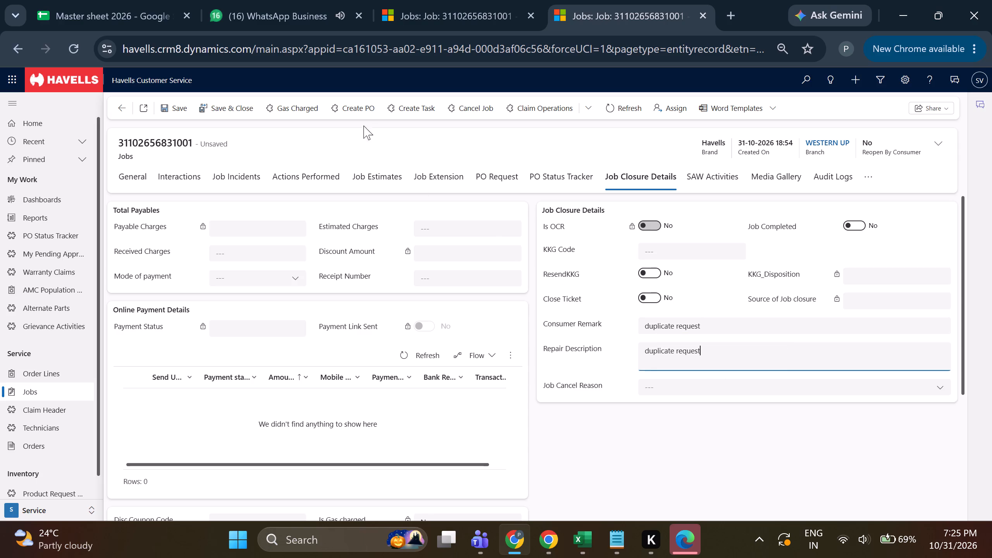
left_click(232, 111)
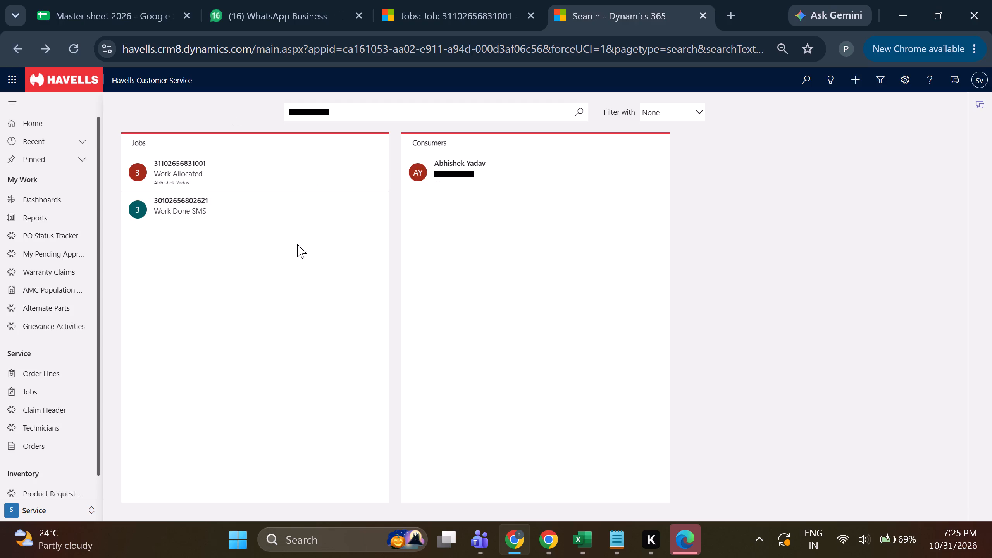
left_click(406, 0)
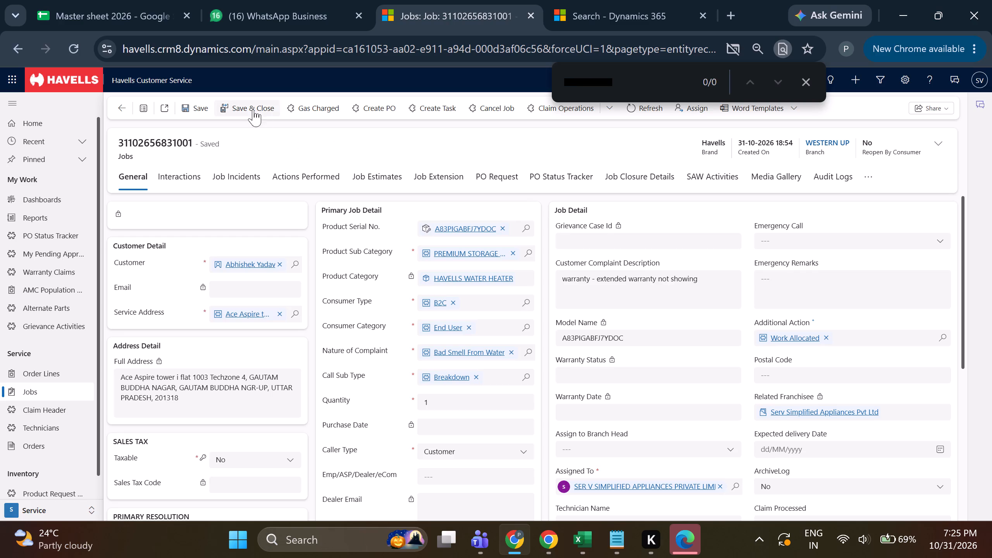
left_click(668, 185)
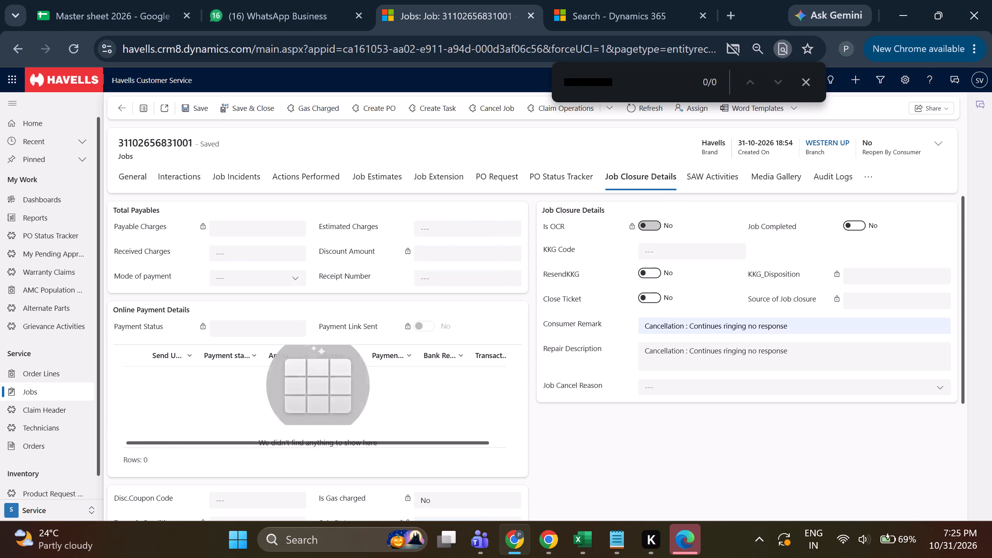
triple_click(691, 329)
key("BackSpace")
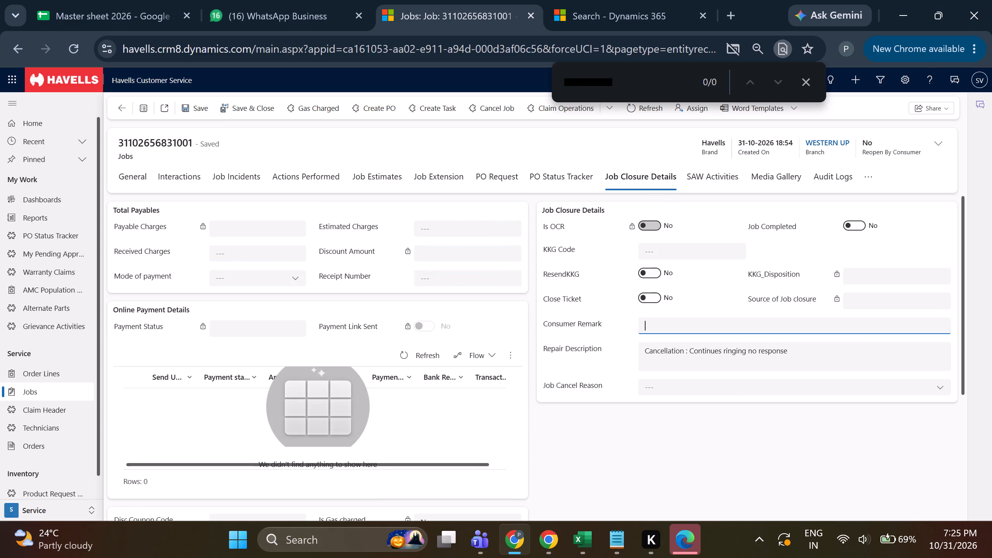
triple_click(698, 360)
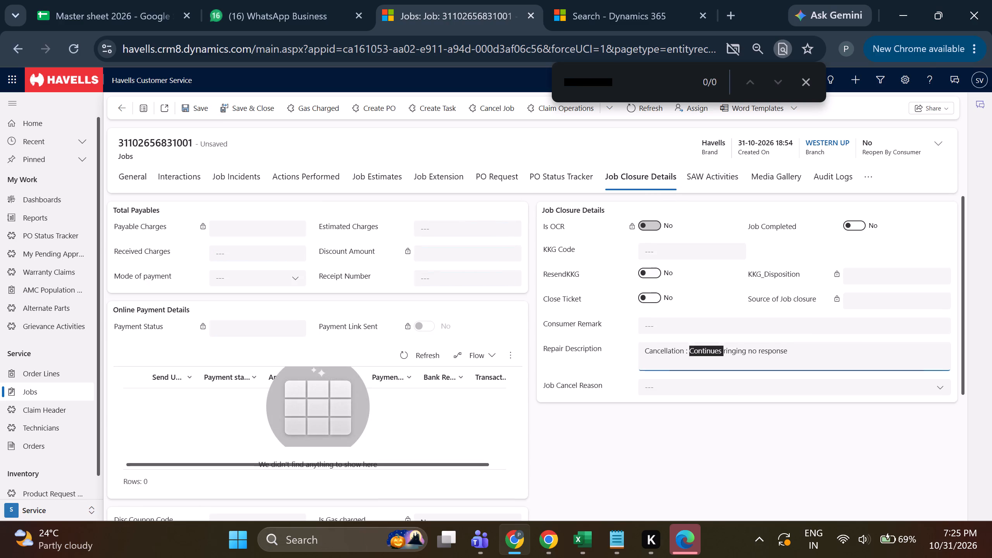
key("BackSpace")
left_click(719, 320)
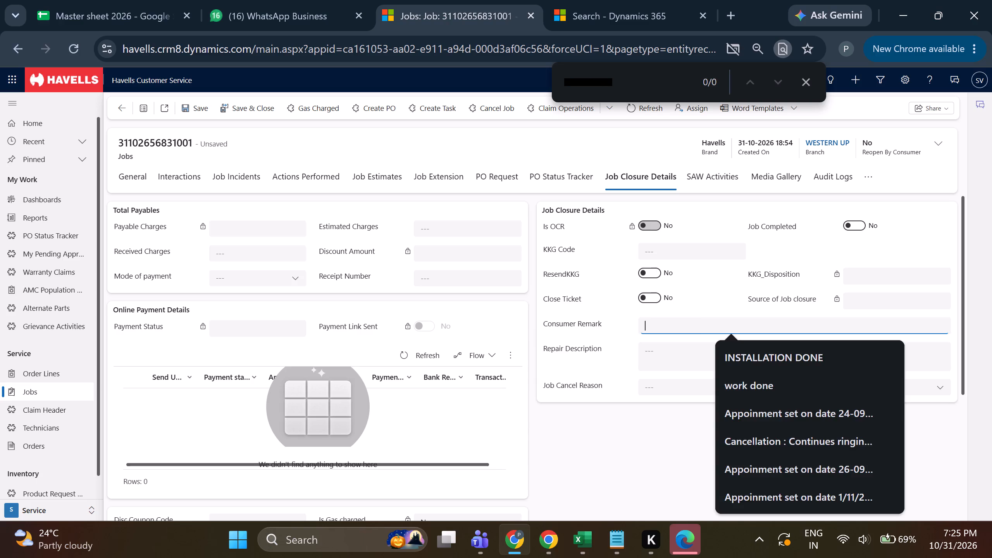
key("ctrl+v")
left_click(711, 365)
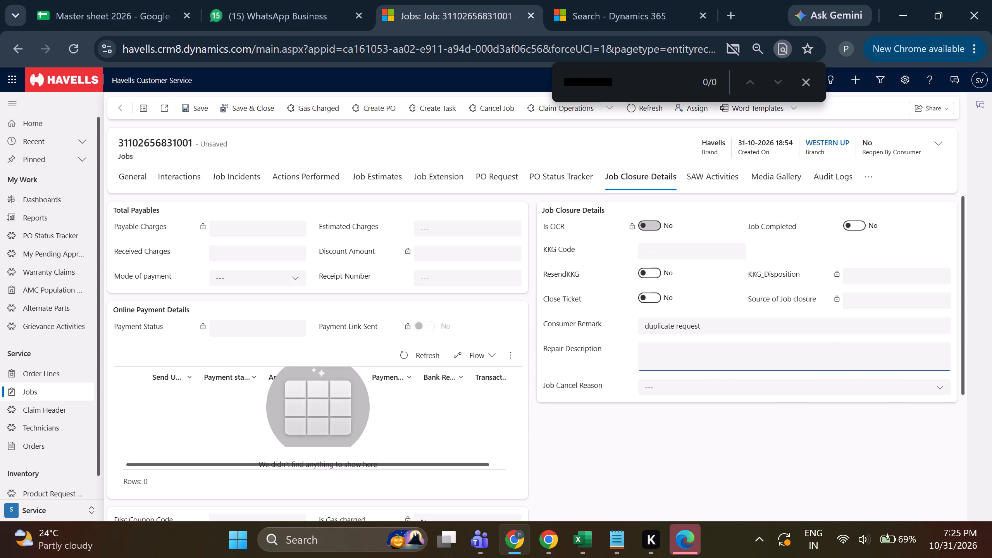
key("ctrl+v")
left_click(263, 107)
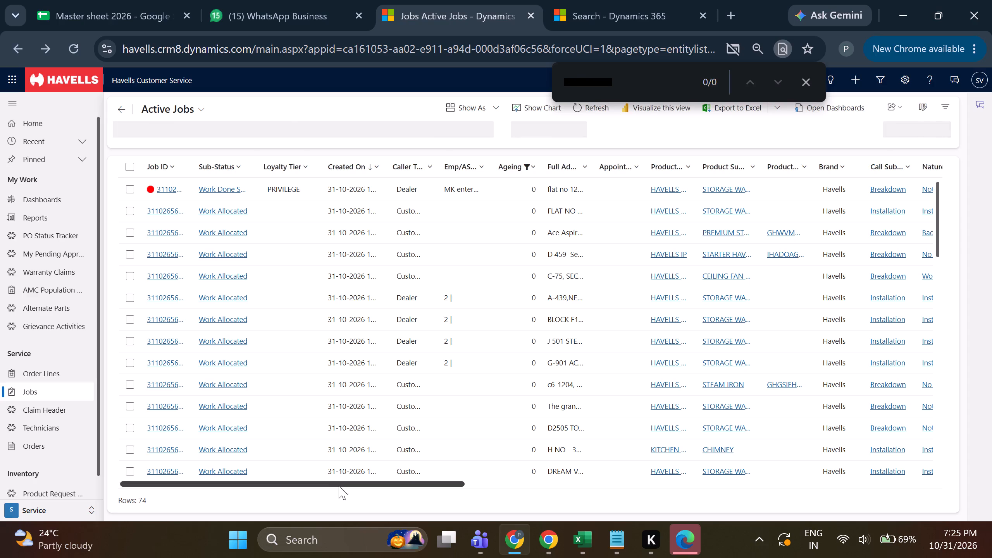
left_click_drag(339, 486, 789, 496)
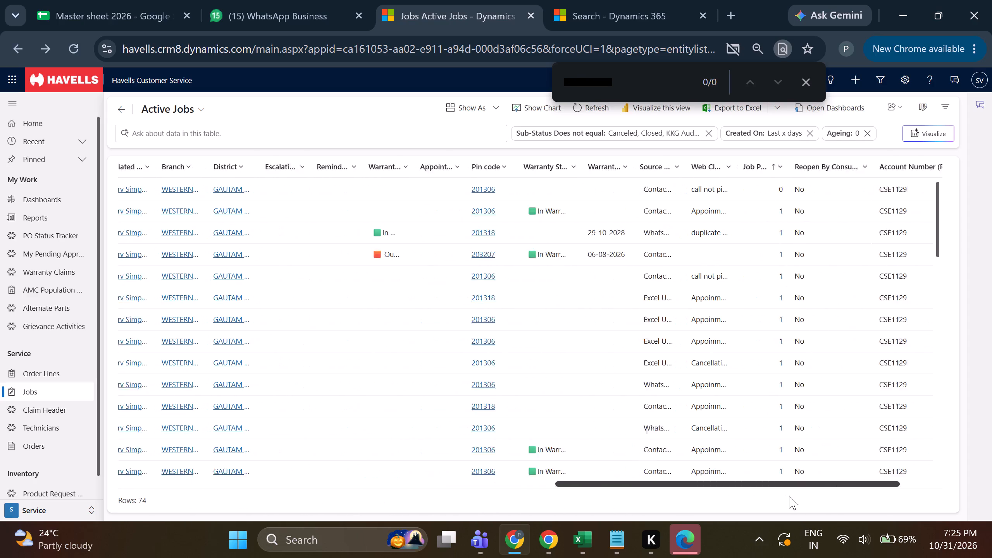
left_click_drag(789, 496, 791, 496)
double_click(682, 252)
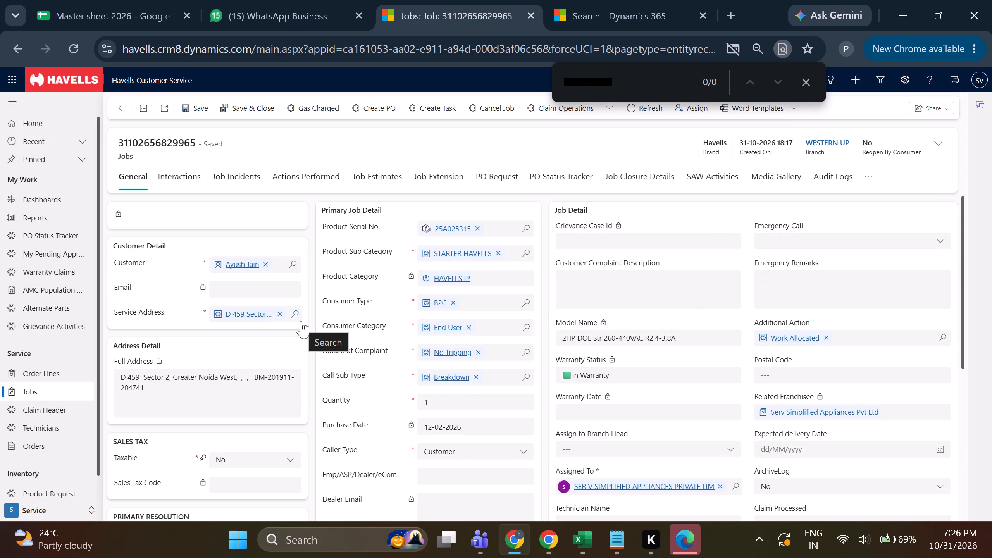
left_click(177, 188)
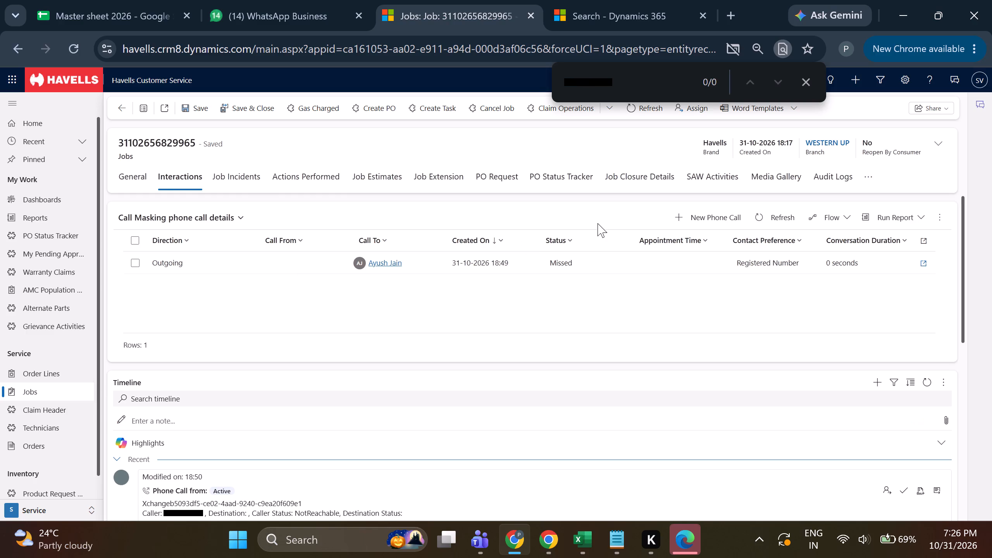
left_click(710, 216)
left_click(842, 142)
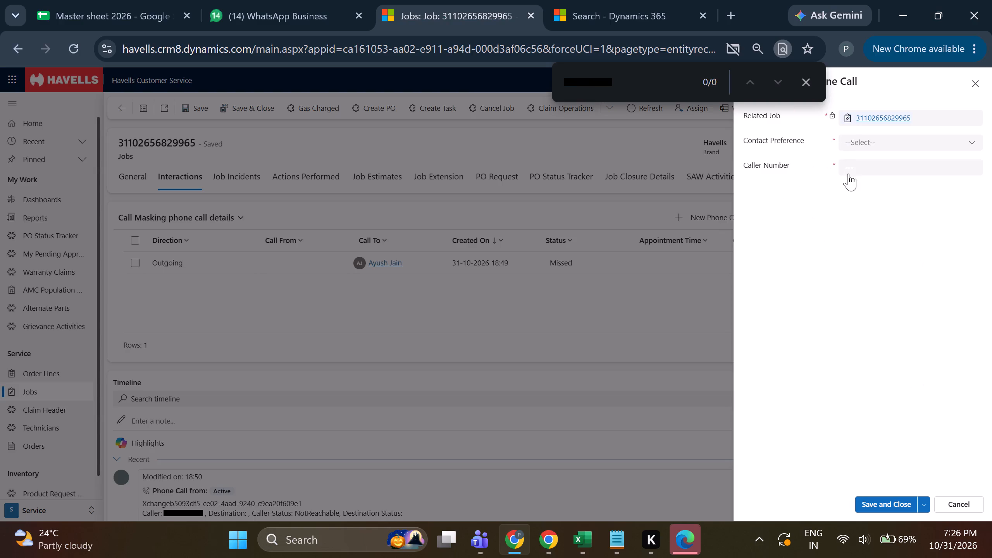
left_click(851, 179)
left_click(855, 177)
left_click(844, 170)
double_click(637, 77)
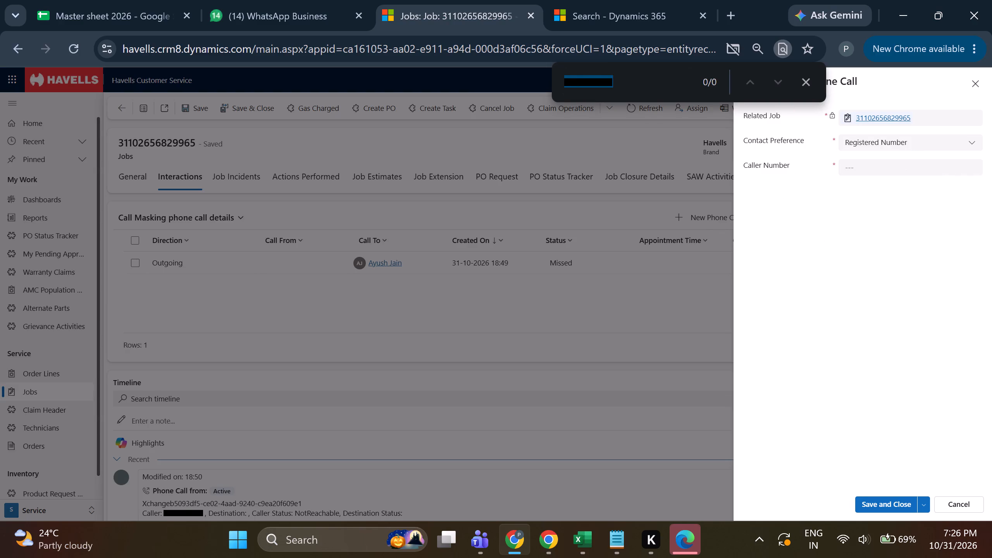
key("ctrl+c")
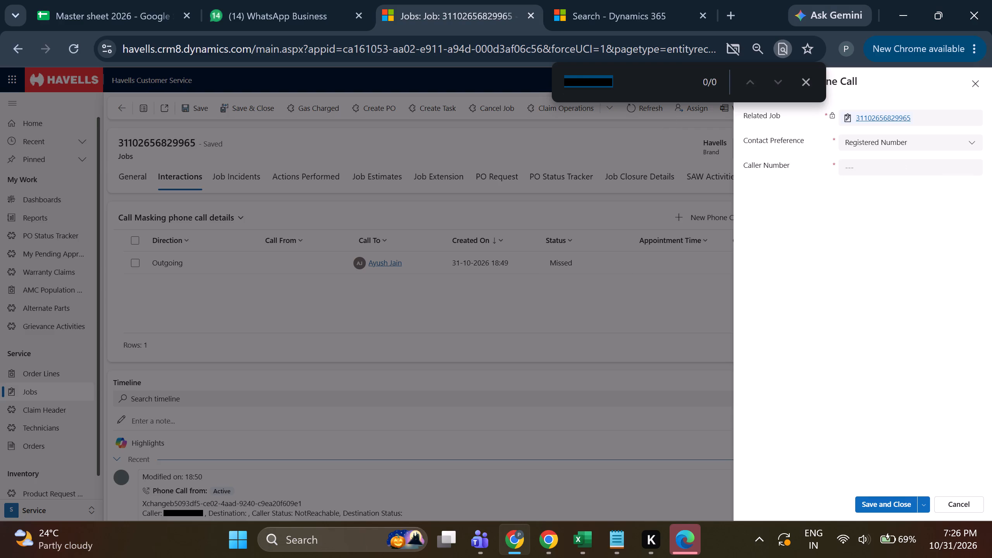
left_click(845, 164)
key("ctrl+v")
key("ctrl+s")
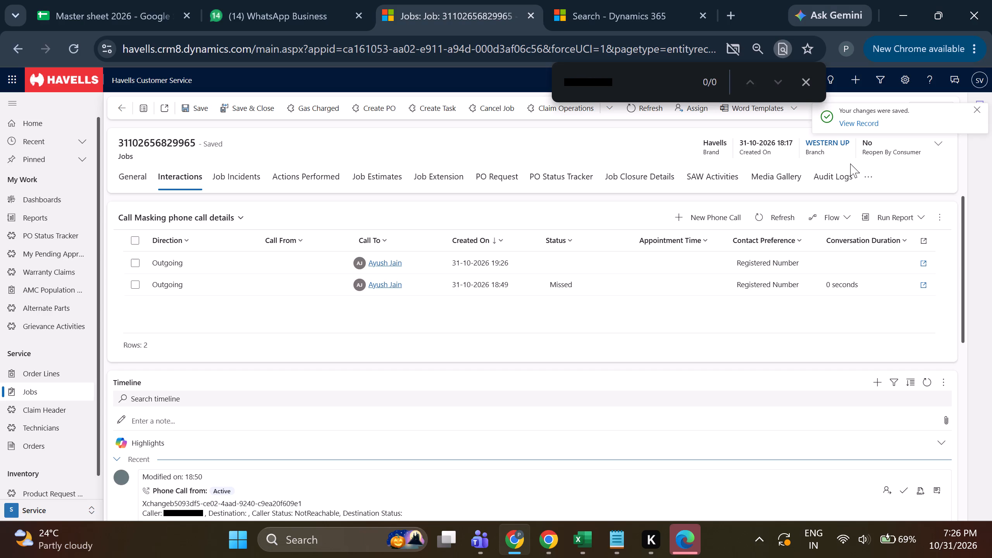
left_click(134, 193)
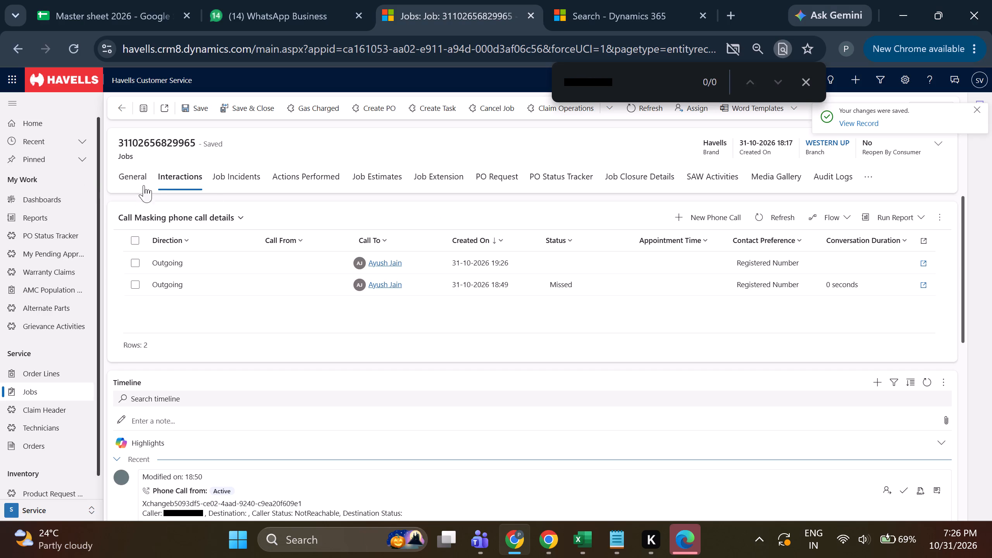
left_click(122, 196)
left_click(134, 187)
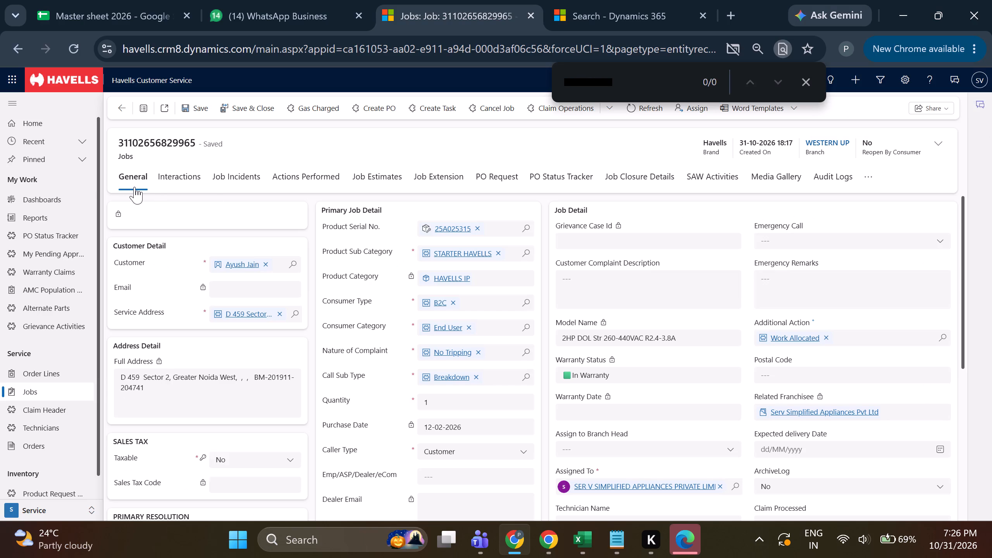
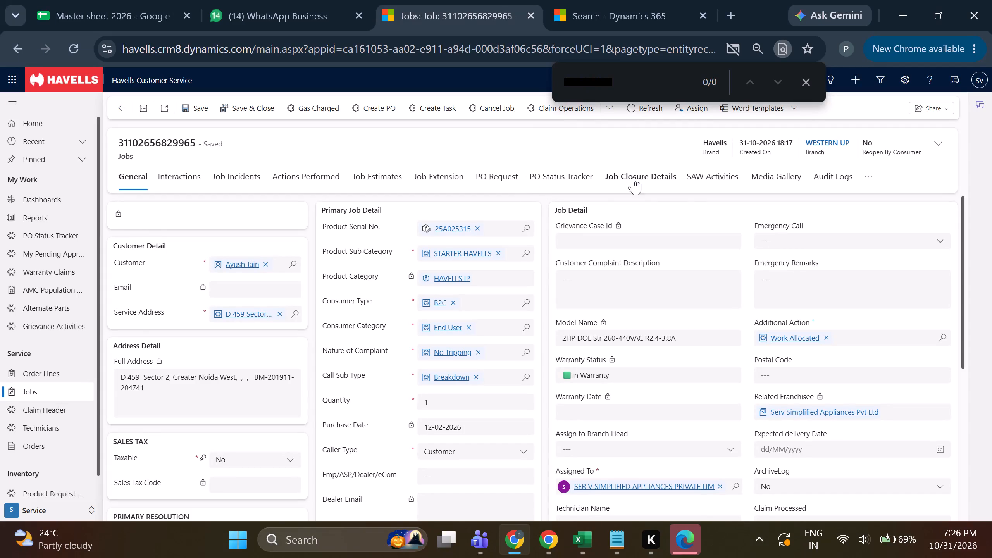
left_click(665, 181)
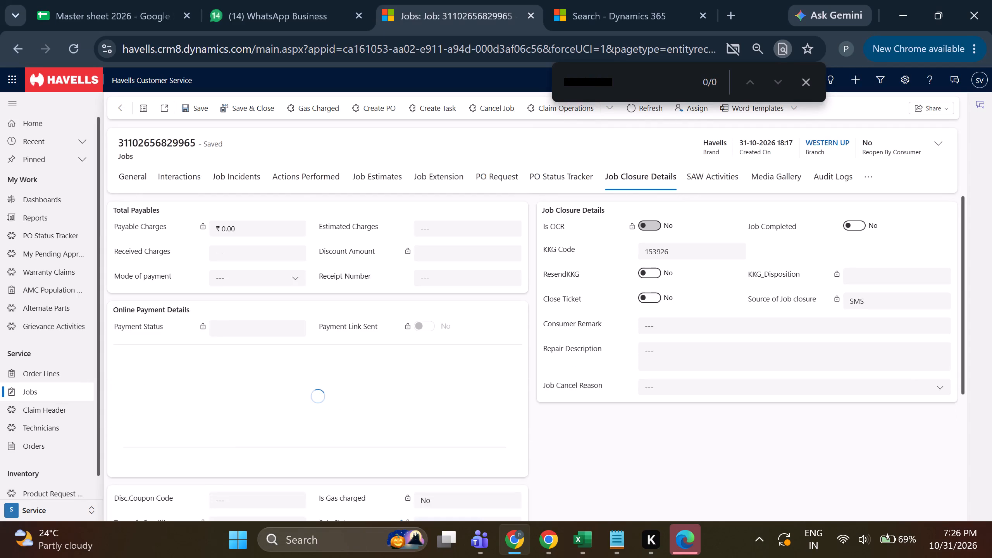
left_click(709, 330)
left_click(751, 441)
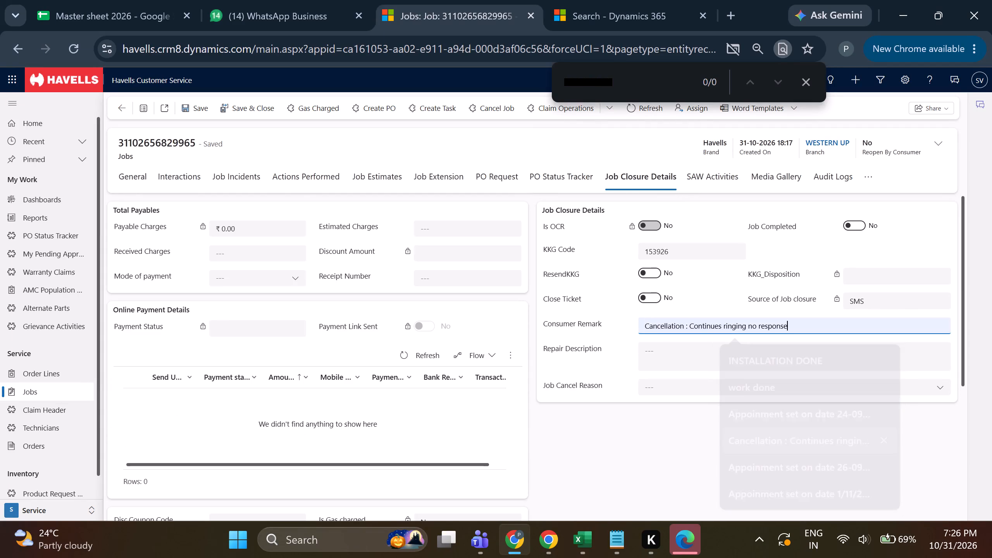
triple_click(737, 324)
key("ctrl+c")
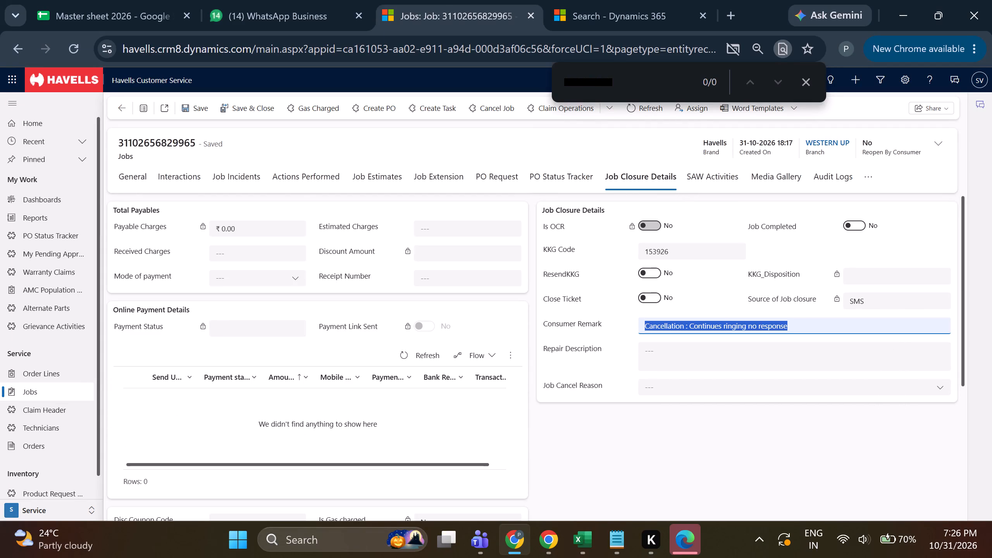
left_click(747, 353)
key("ctrl+v")
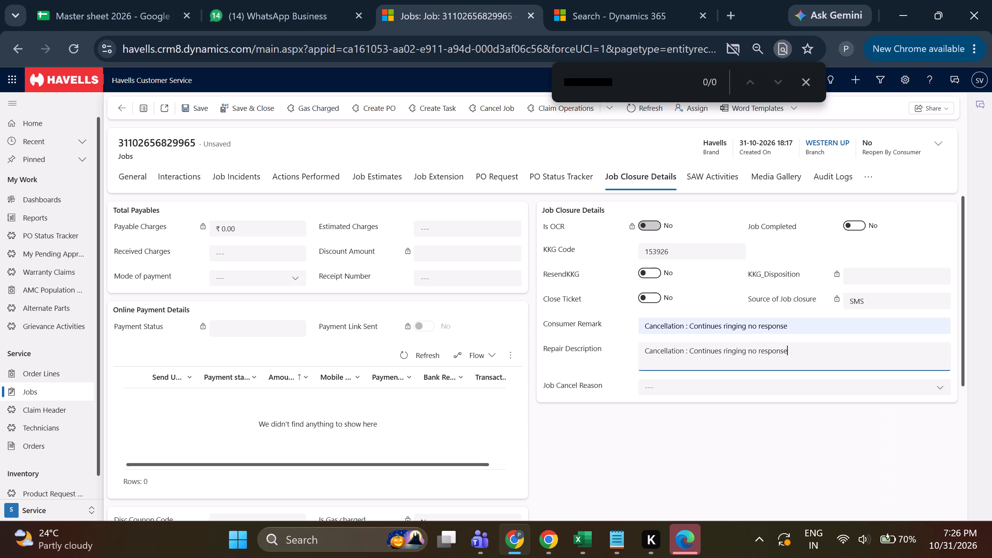
left_click(250, 110)
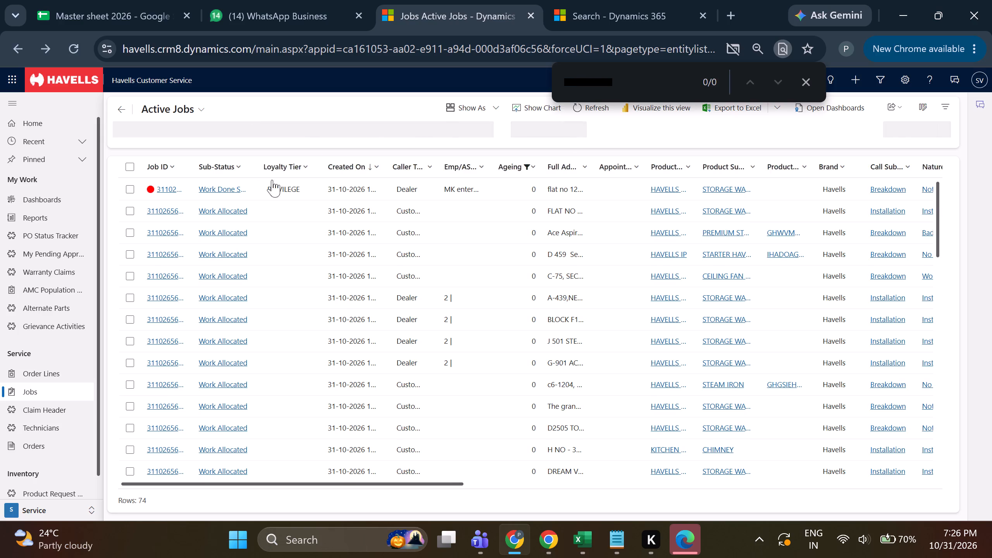
Examine the web closure remarks across the active jobs list to locate jobs that still lack a remark.
left_click_drag(370, 484, 531, 489)
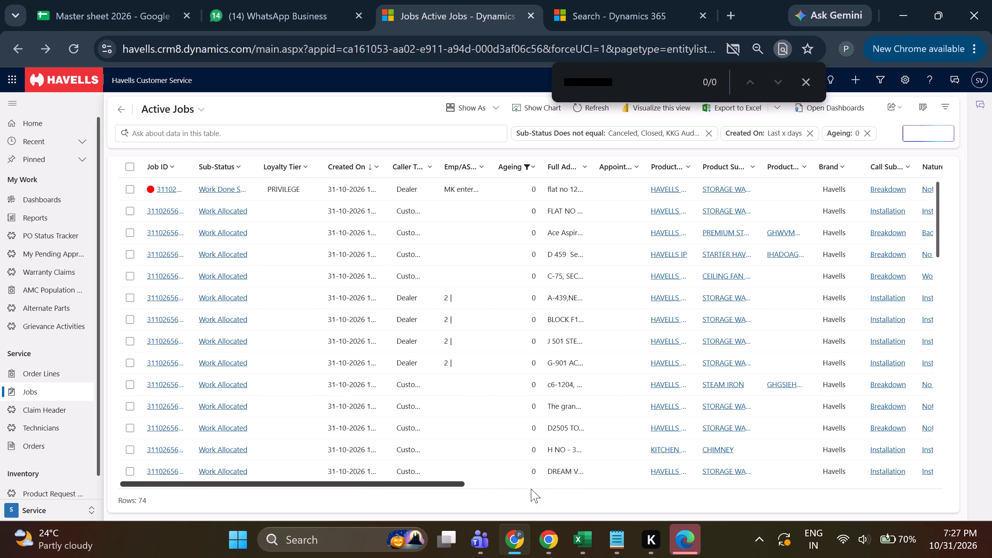
left_click_drag(531, 489, 738, 476)
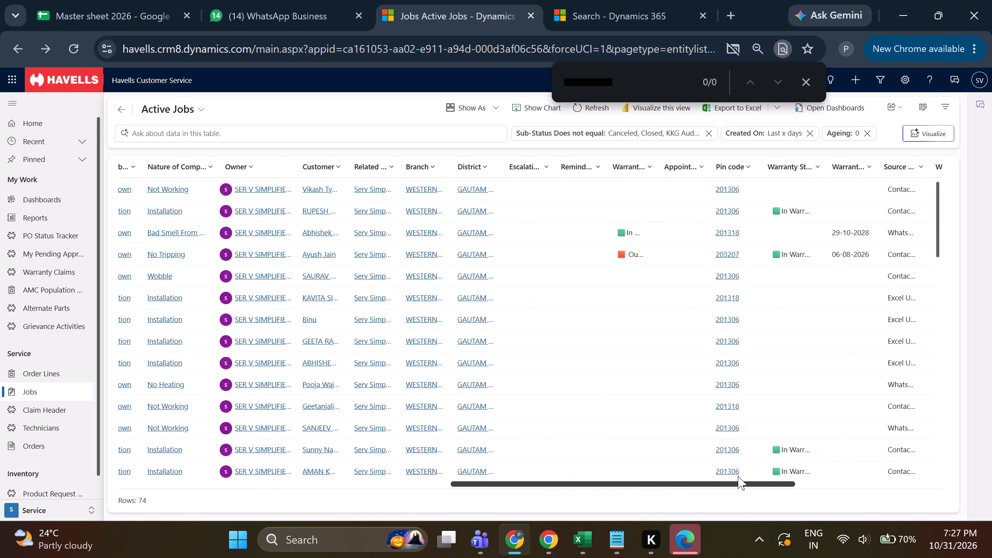
left_click_drag(738, 476, 776, 474)
scroll(794, 331, "down", 2)
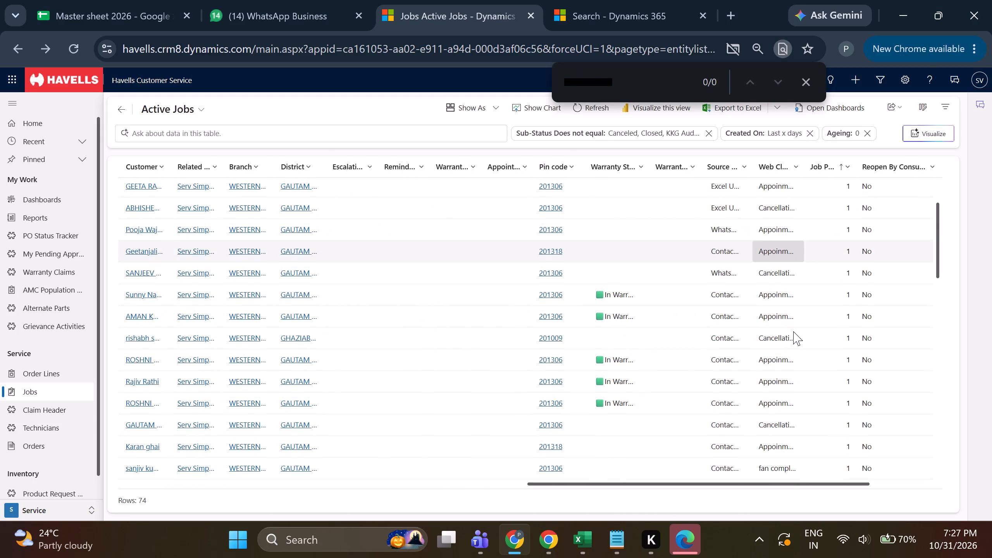
scroll(793, 331, "down", 1)
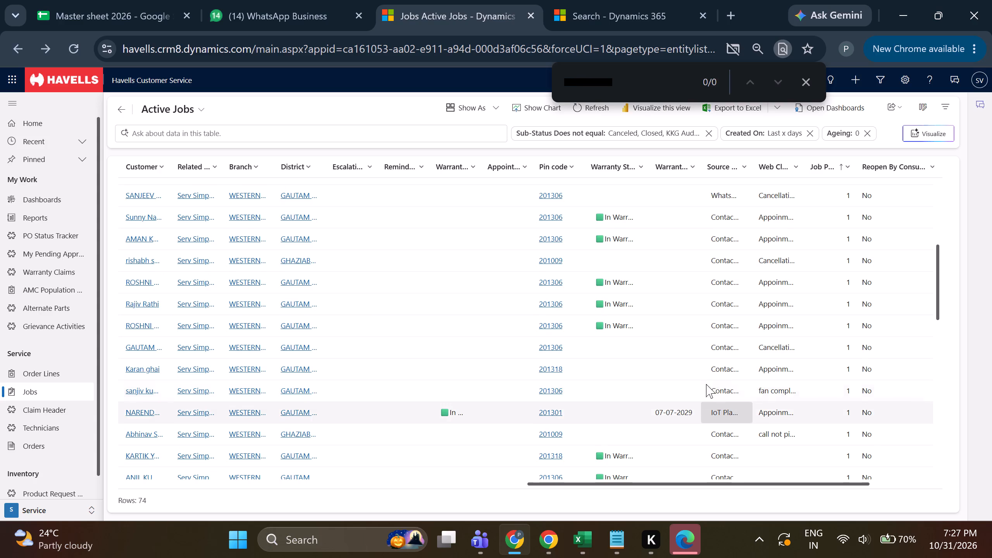
scroll(735, 400, "down", 1)
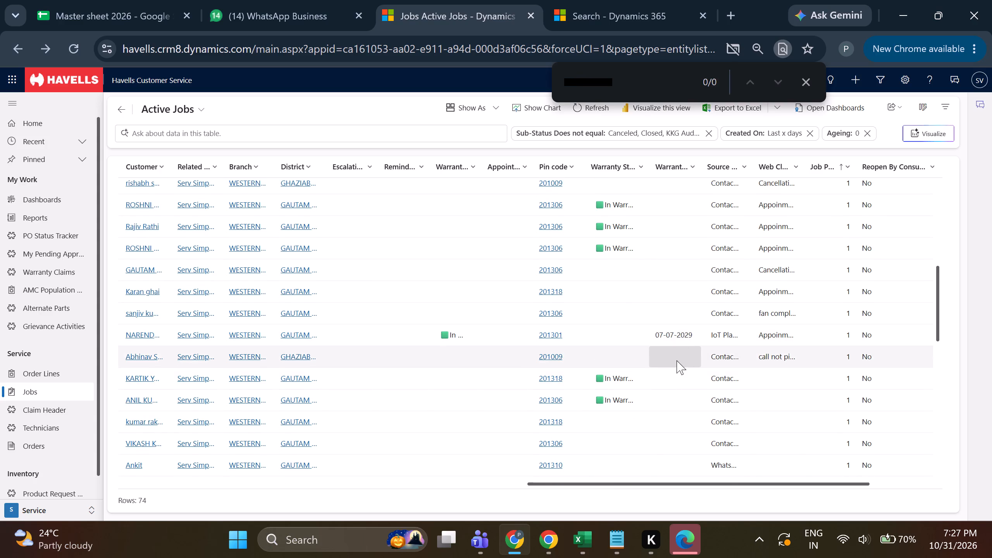
scroll(688, 365, "down", 7)
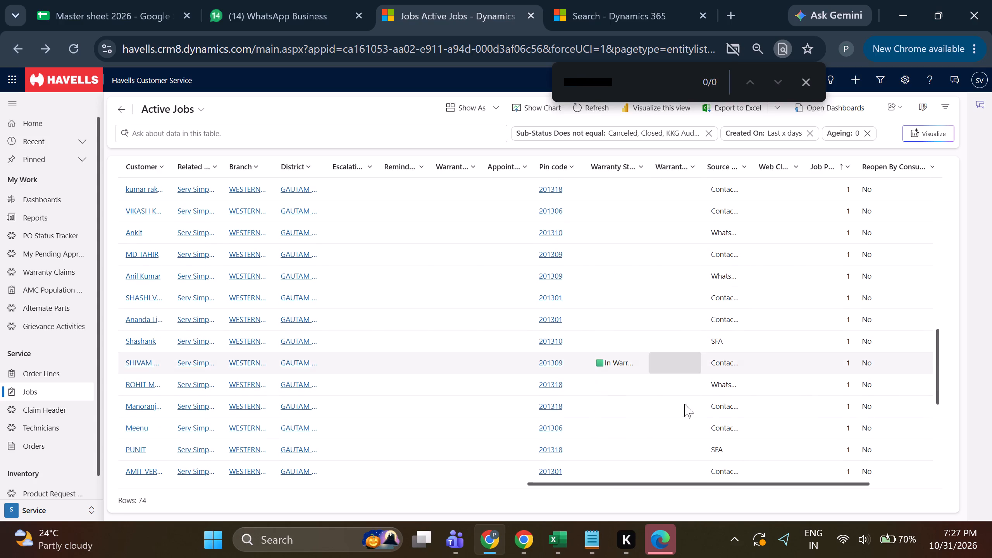
scroll(684, 404, "down", 5)
scroll(704, 437, "down", 2)
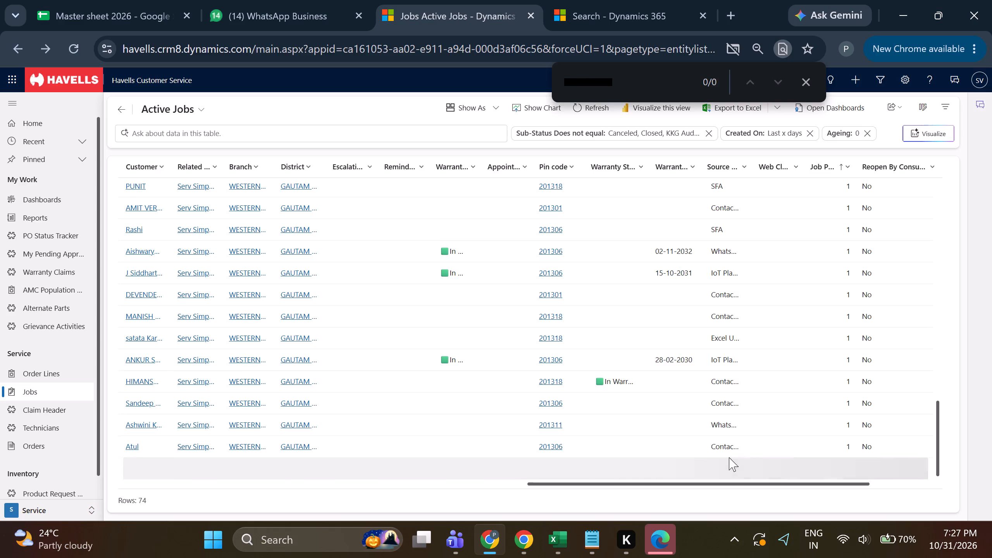
scroll(734, 448, "down", 1)
scroll(787, 411, "down", 2)
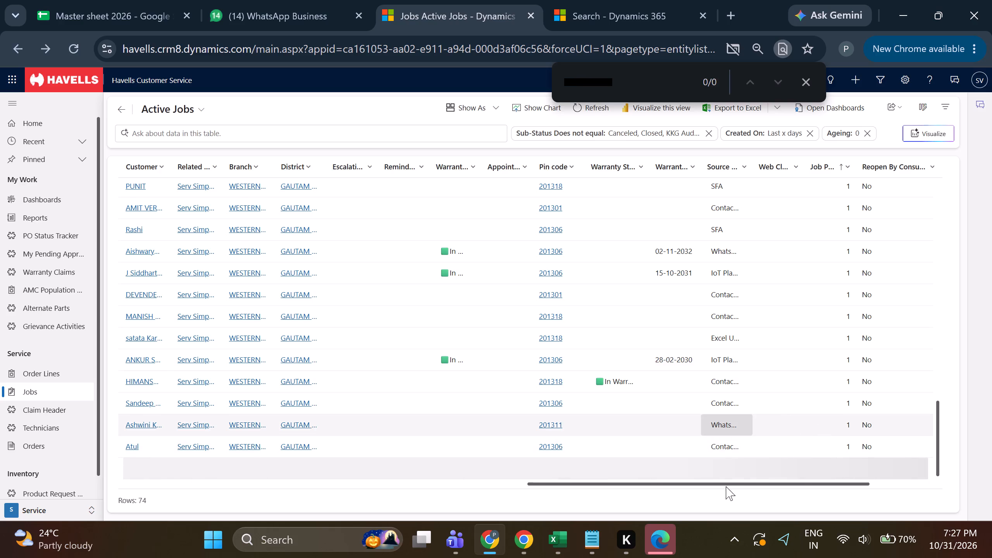
left_click_drag(717, 484, 816, 477)
left_click_drag(815, 485, 817, 486)
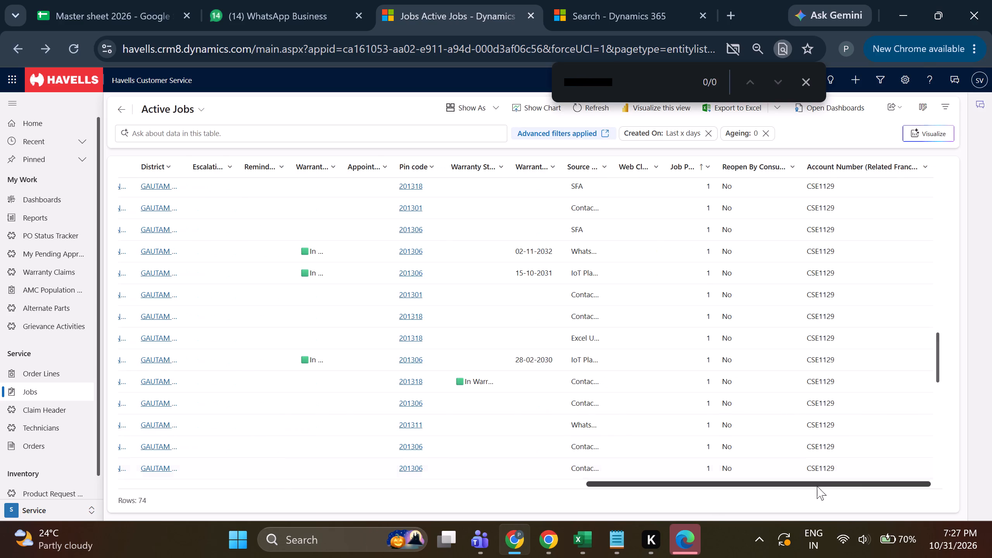
left_click_drag(817, 486, 856, 486)
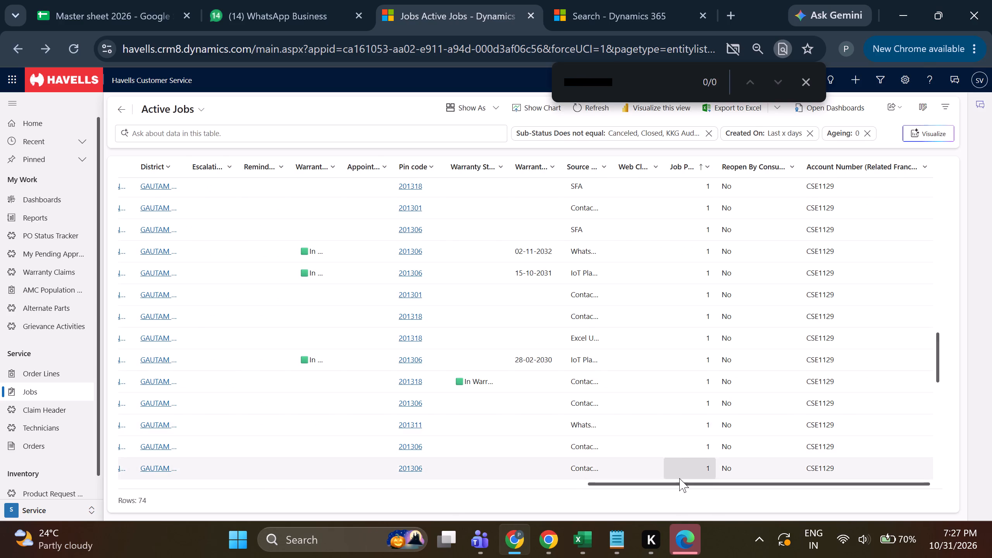
left_click_drag(682, 485, 722, 485)
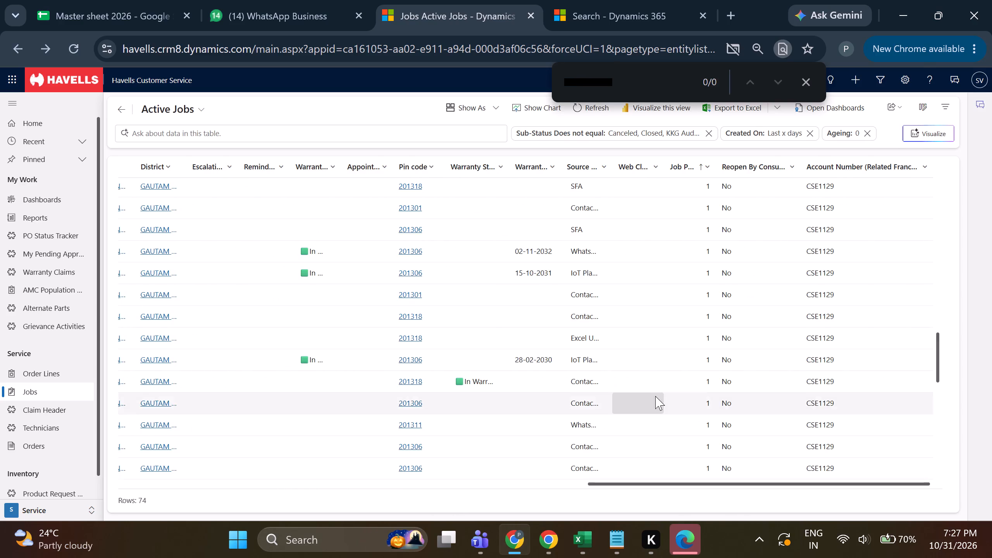
scroll(655, 396, "up", 15)
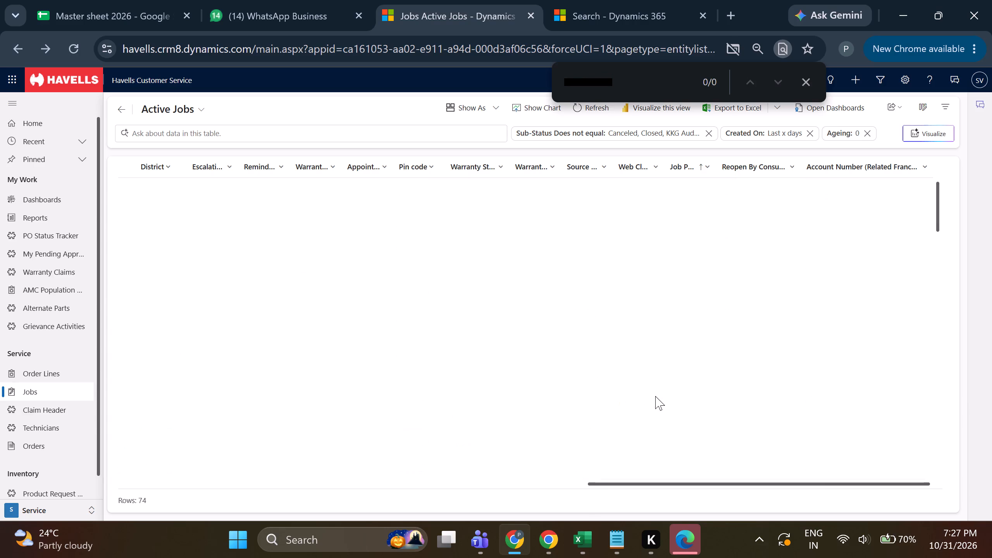
scroll(655, 396, "up", 2)
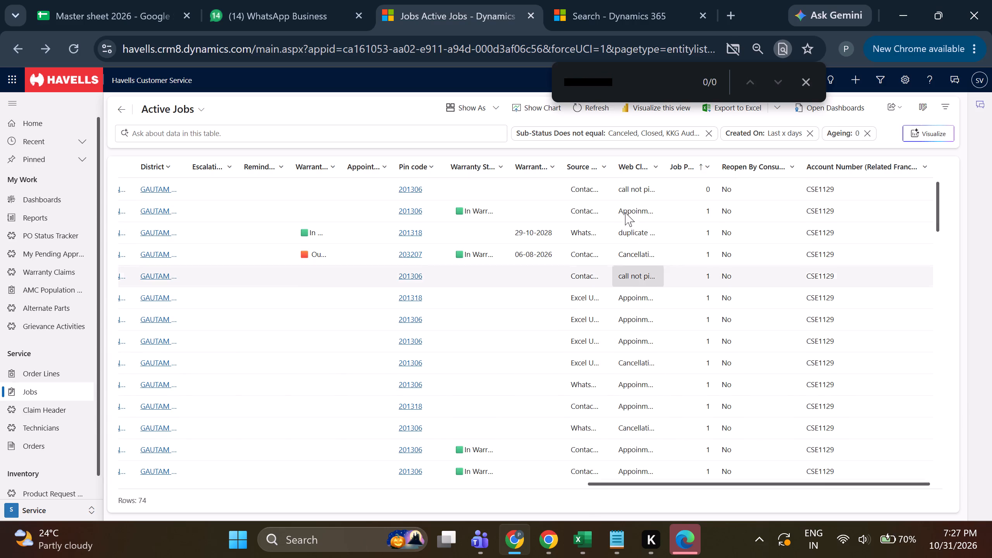
scroll(641, 355, "down", 1)
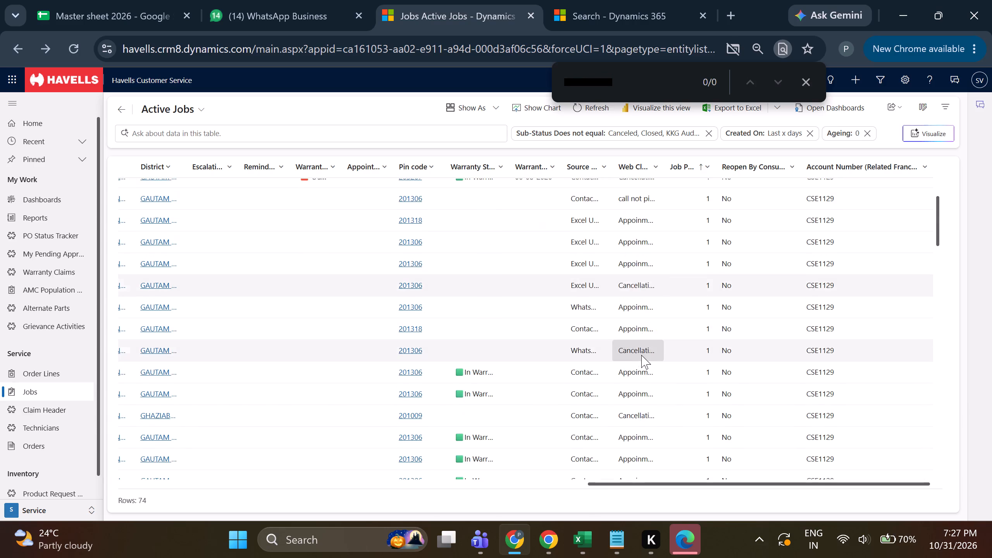
scroll(644, 356, "down", 1)
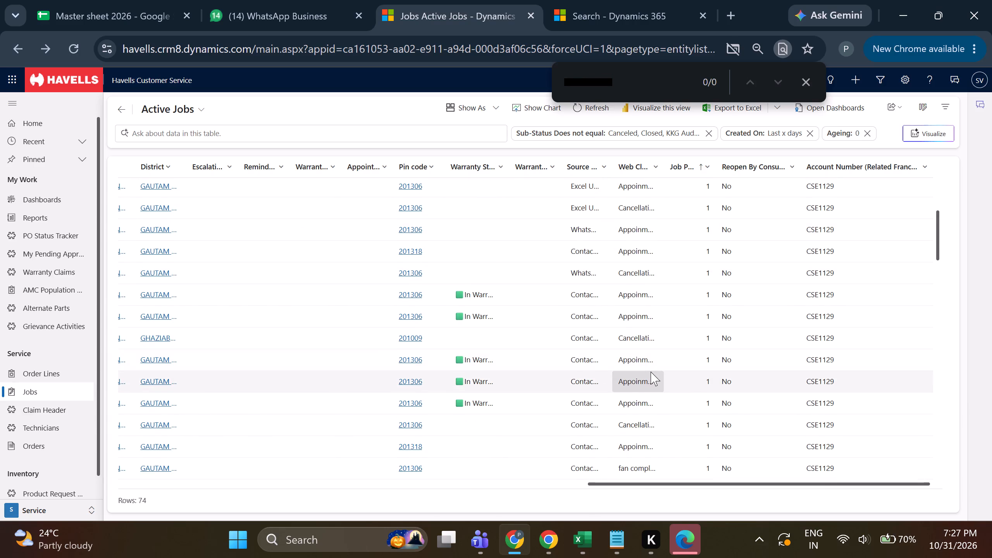
scroll(651, 372, "down", 2)
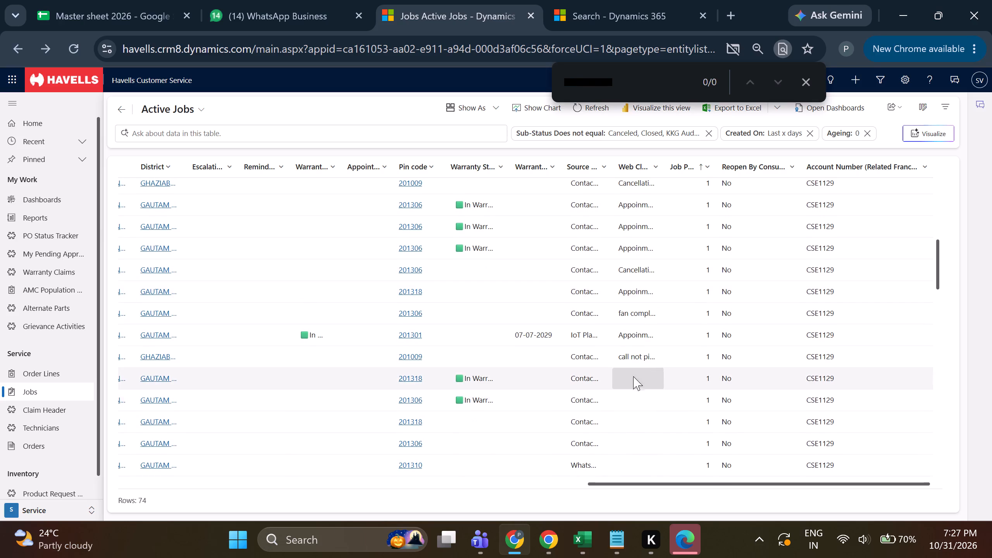
left_click_drag(628, 482, 517, 492)
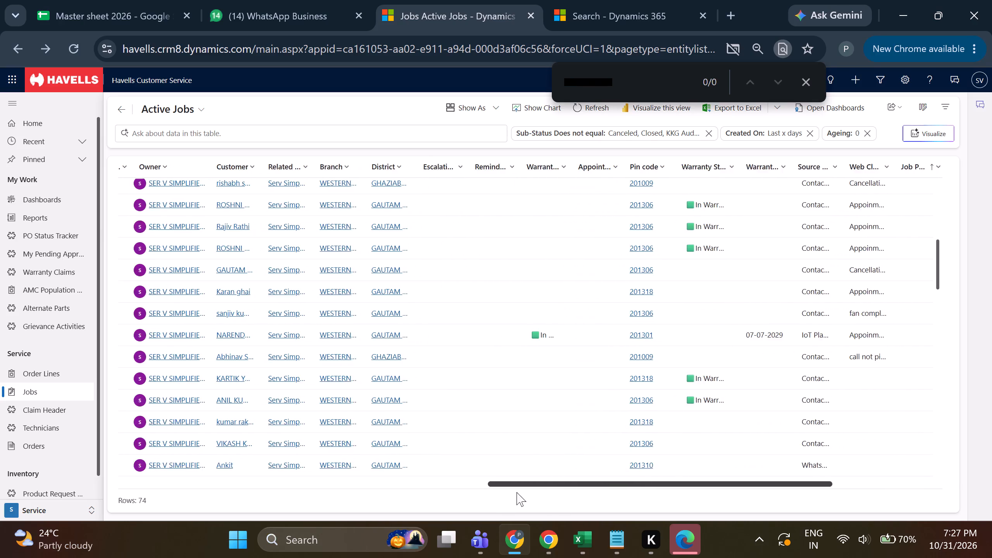
left_click_drag(517, 492, 384, 512)
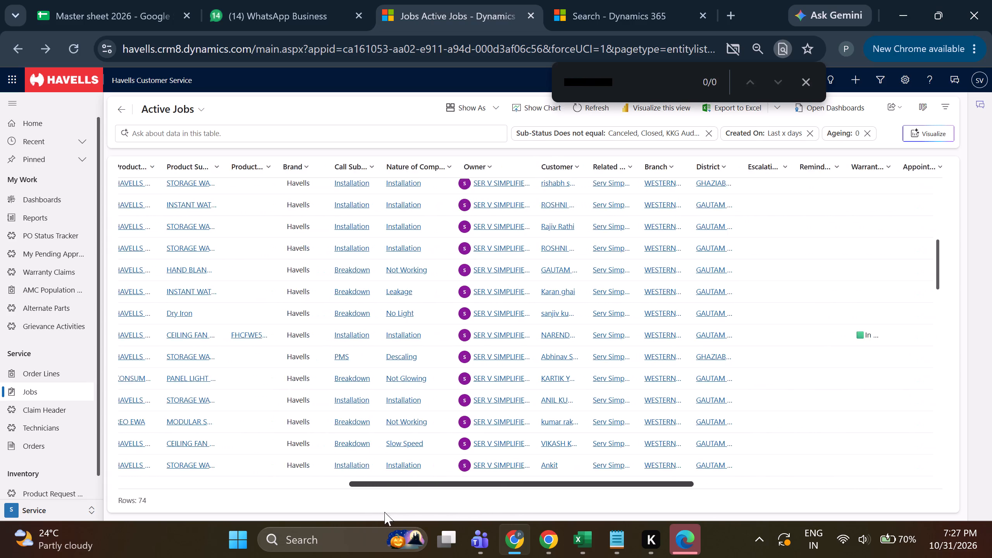
left_click_drag(384, 512, 378, 513)
left_click(378, 513)
left_click_drag(366, 512, 338, 515)
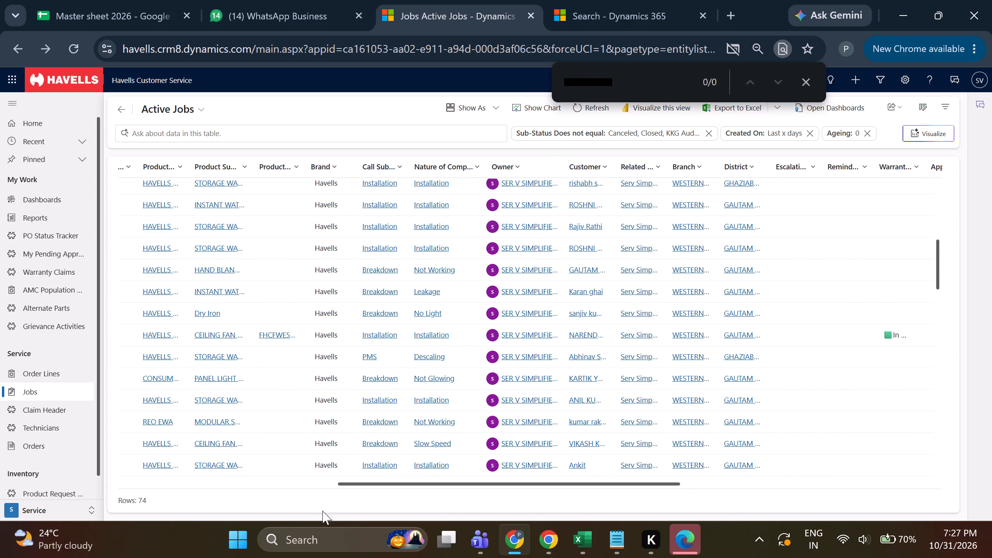
left_click_drag(362, 487, 317, 481)
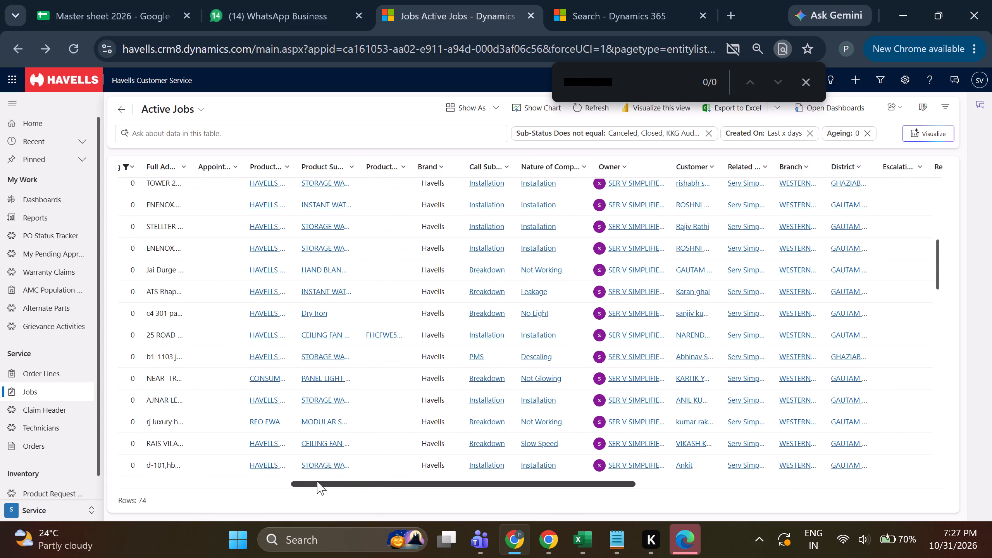
scroll(353, 327, "down", 1)
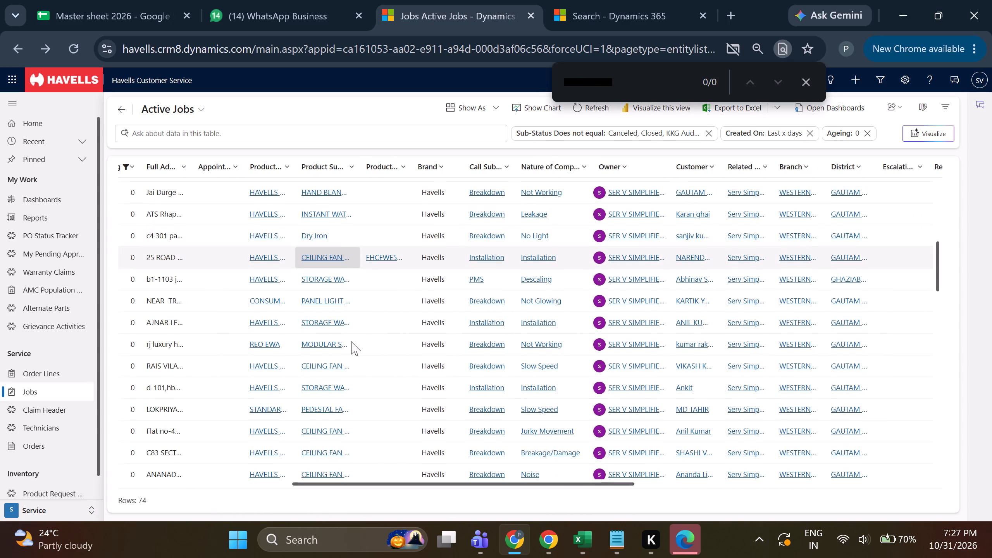
scroll(365, 369, "down", 1)
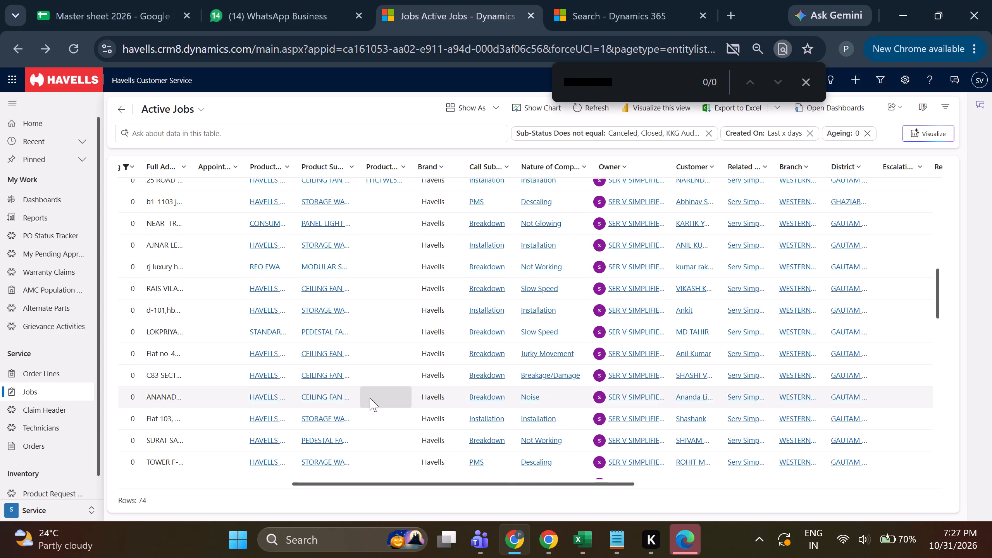
scroll(373, 396, "down", 3)
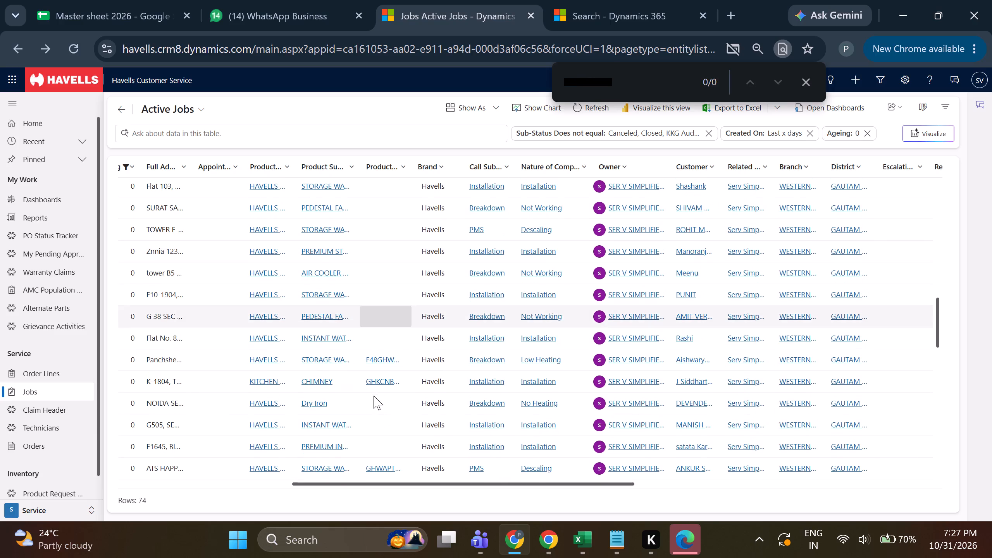
triple_click(353, 384)
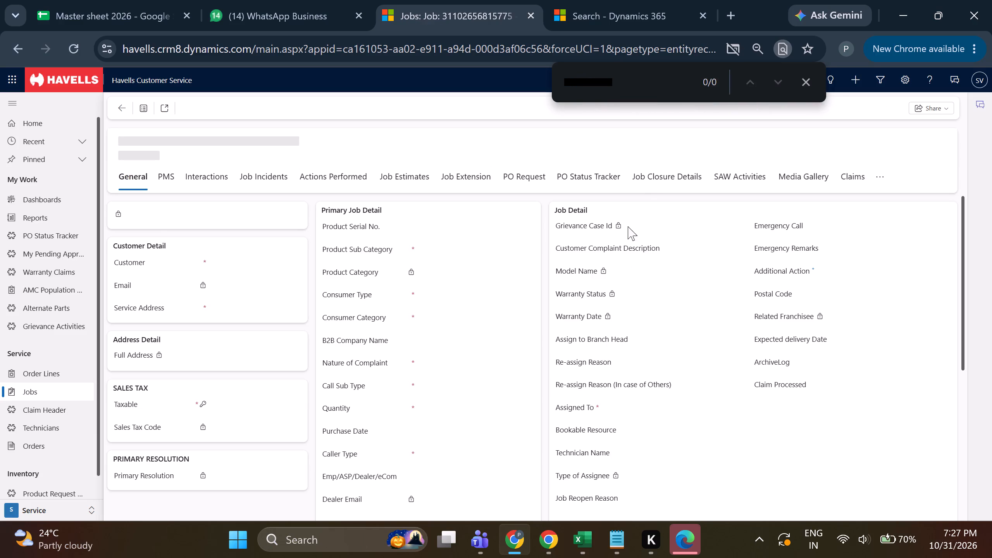
left_click(639, 189)
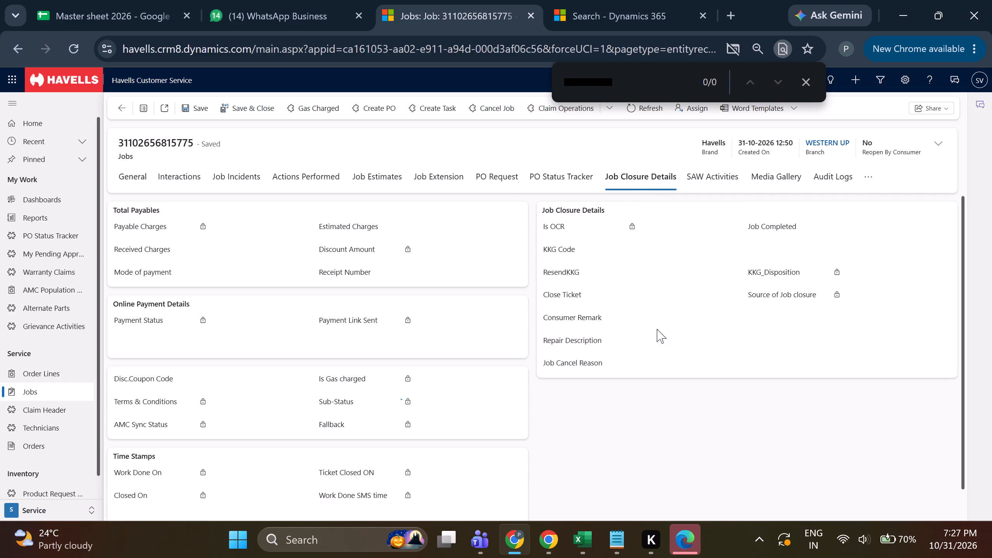
left_click(141, 186)
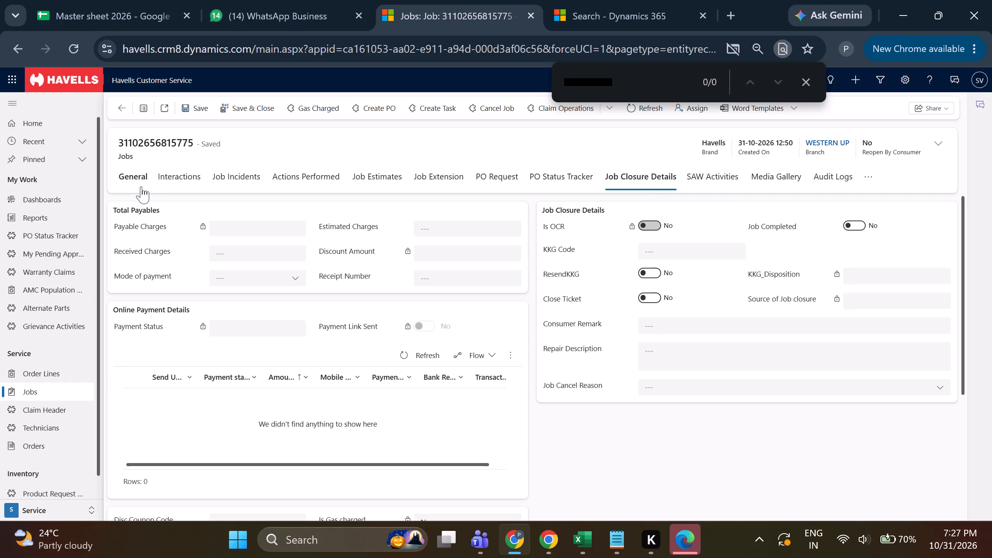
left_click(165, 179)
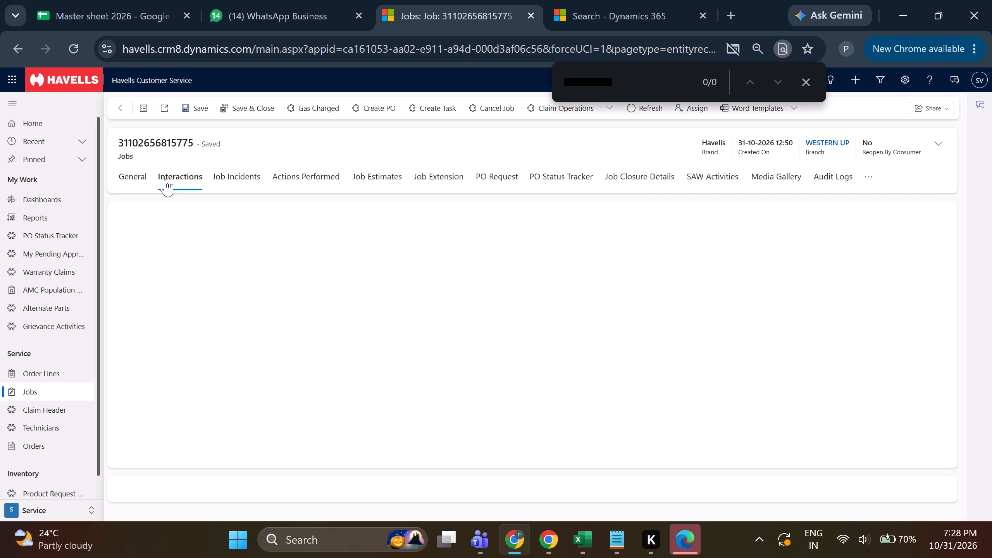
left_click(134, 182)
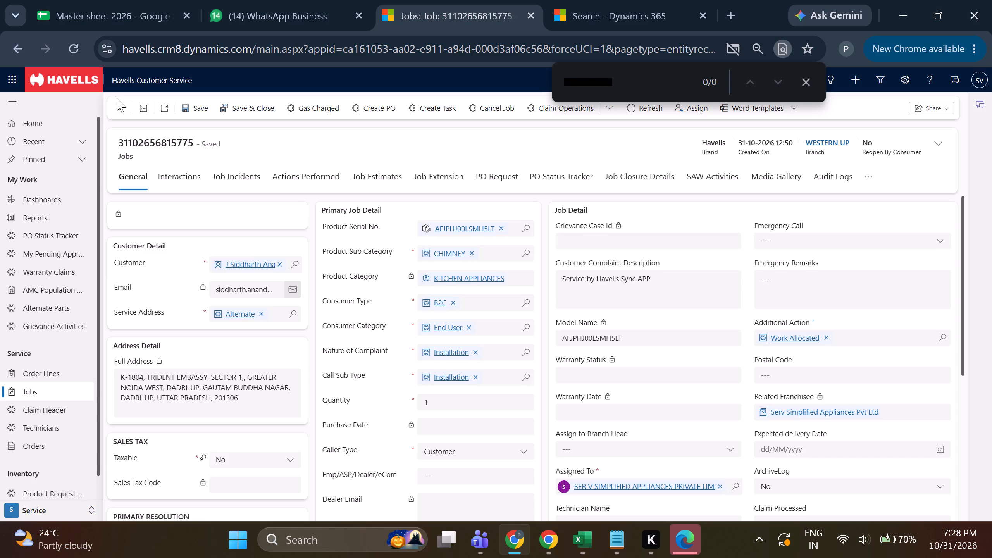
left_click(122, 109)
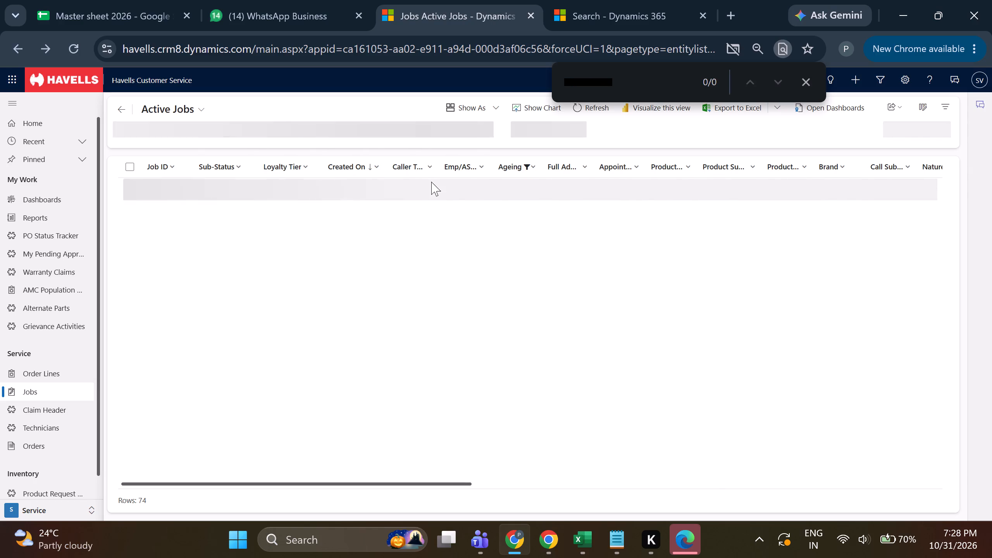
Examine the web closure remarks across the whole active jobs list to find jobs still without a remark.
left_click(340, 480)
left_click_drag(340, 480, 409, 478)
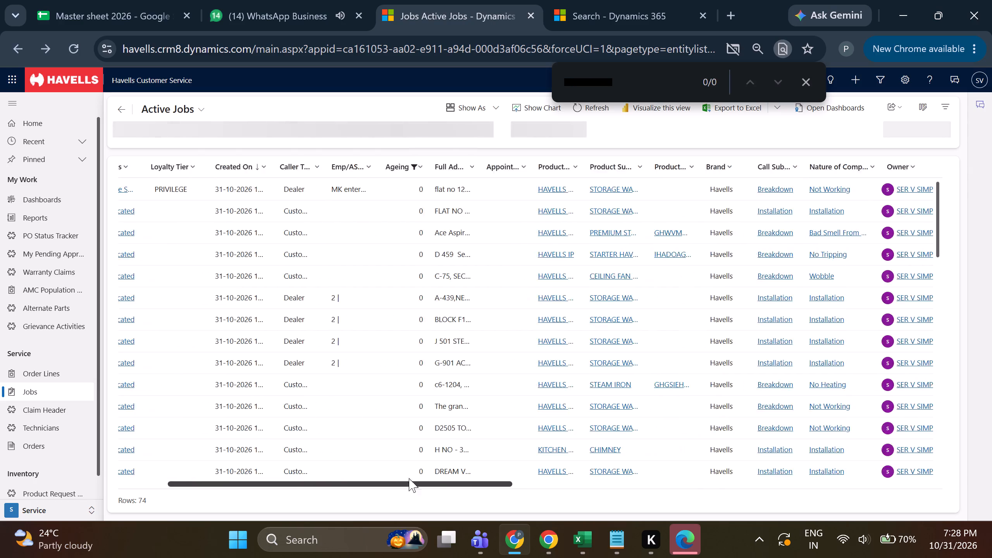
left_click_drag(409, 478, 790, 486)
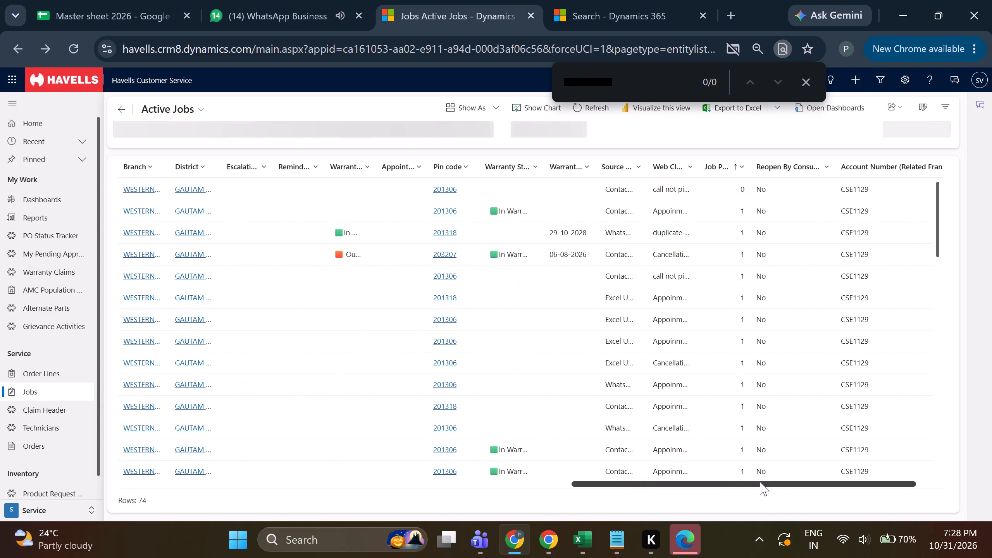
scroll(708, 313, "up", 3)
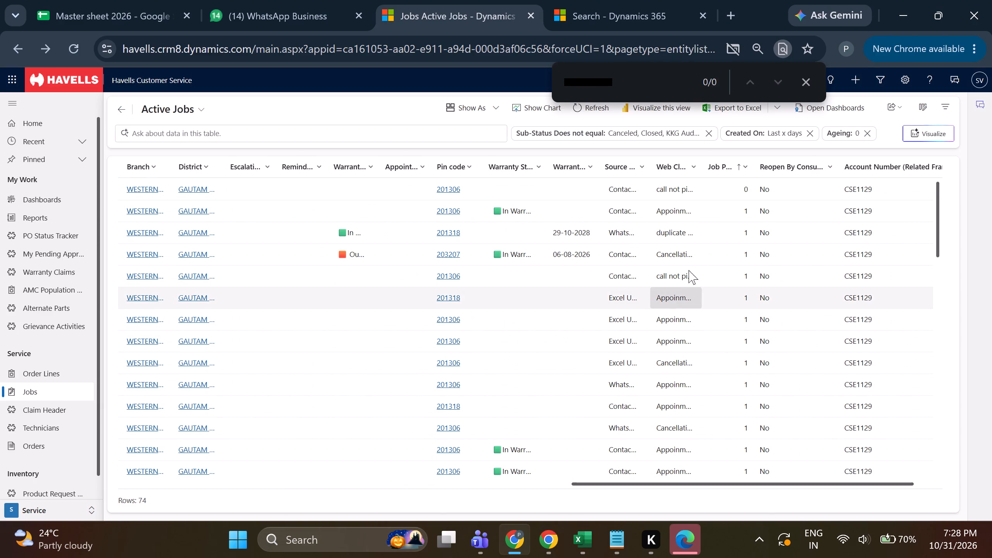
scroll(689, 233, "down", 3)
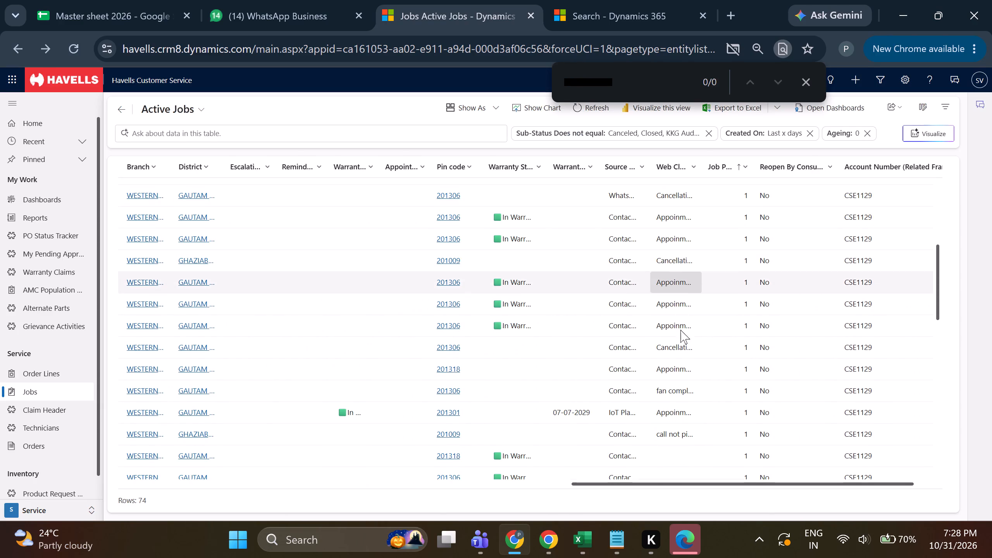
scroll(682, 338, "down", 14)
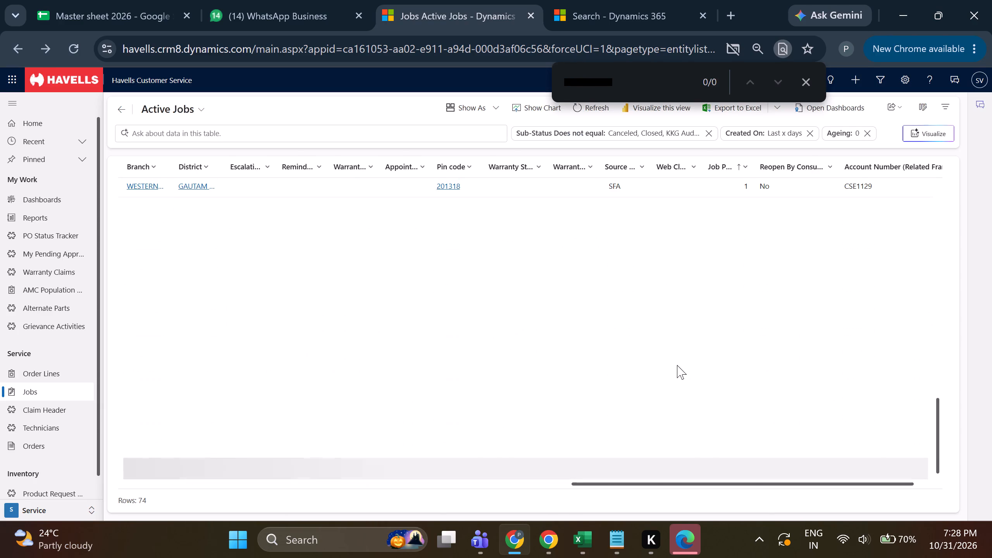
scroll(684, 396, "down", 3)
scroll(685, 381, "up", 2)
scroll(682, 376, "down", 3)
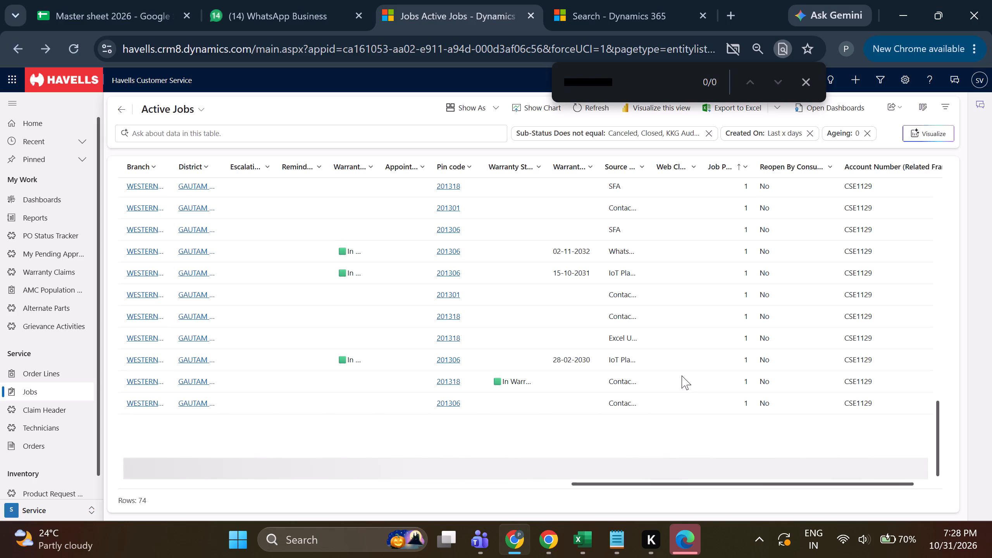
scroll(682, 375, "down", 3)
scroll(686, 372, "up", 4)
scroll(686, 372, "down", 5)
scroll(688, 404, "down", 3)
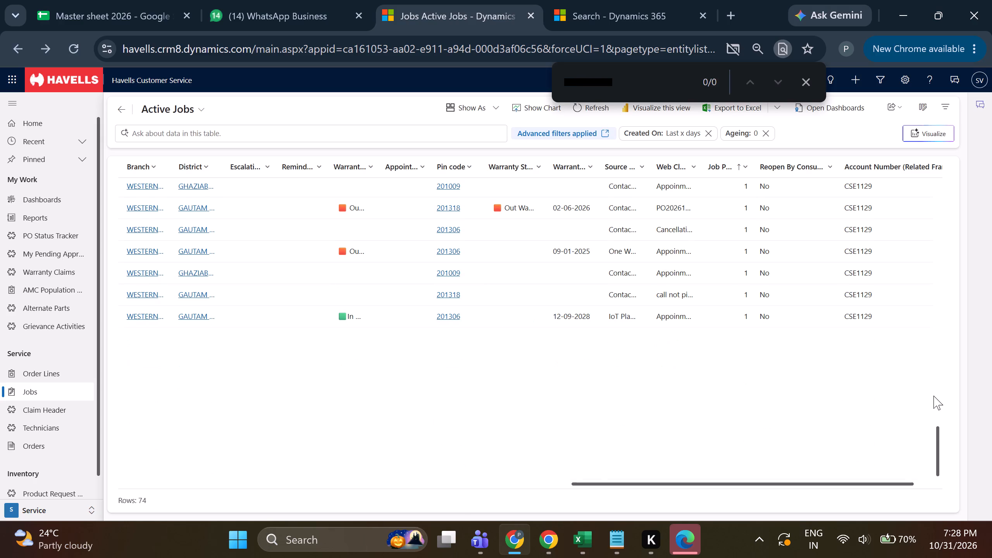
left_click_drag(937, 446, 951, 479)
scroll(622, 369, "down", 3)
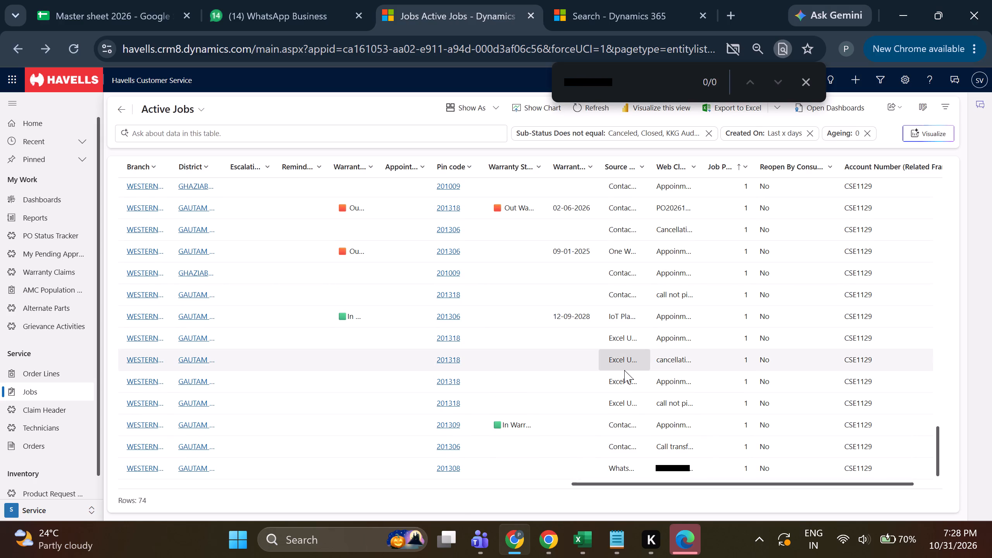
scroll(642, 407, "down", 1)
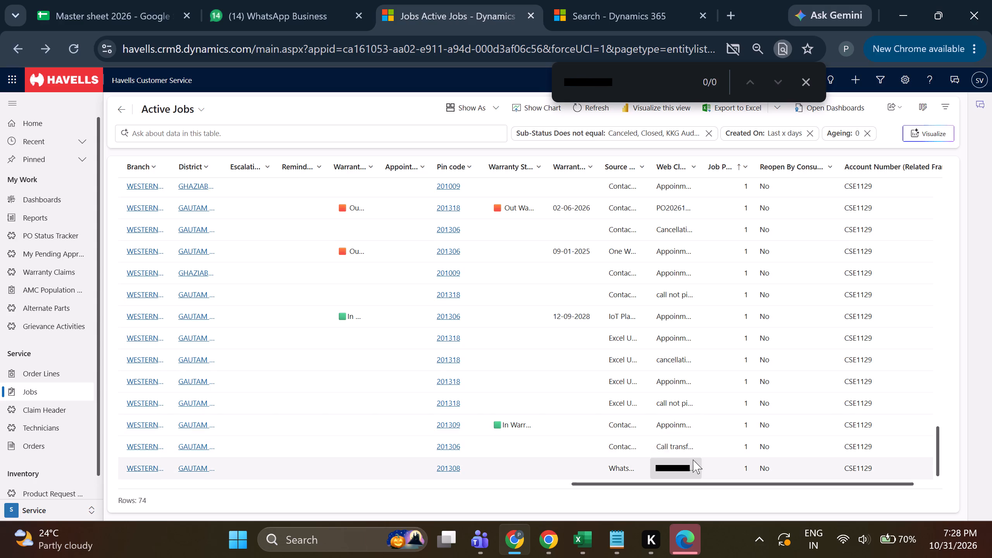
scroll(697, 434, "up", 3)
scroll(698, 434, "down", 4)
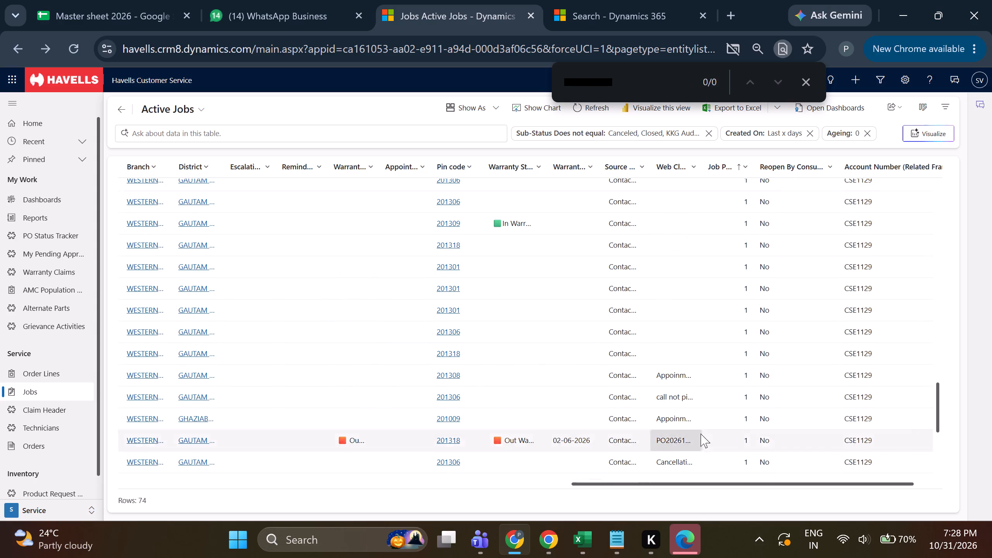
scroll(701, 434, "down", 4)
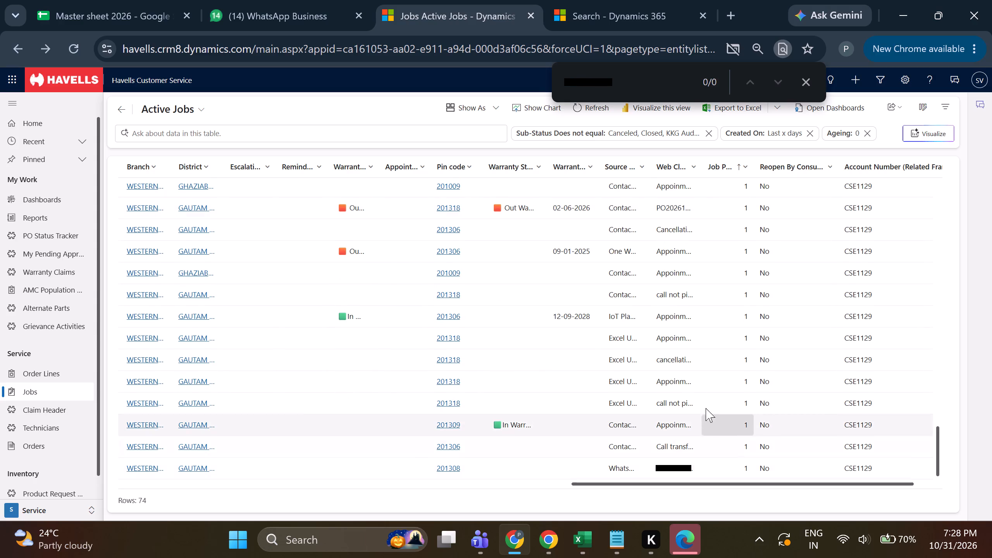
scroll(678, 312, "up", 6)
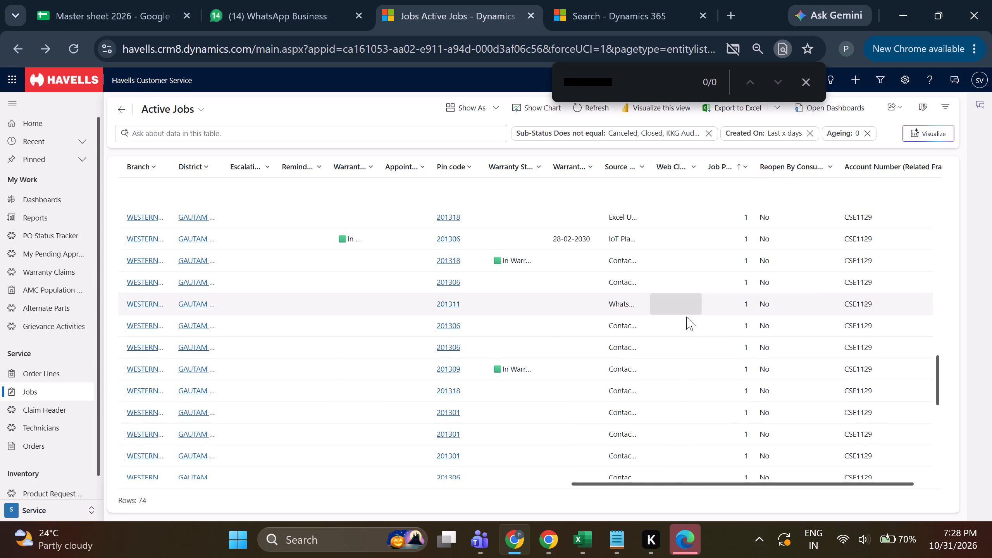
scroll(686, 317, "up", 14)
scroll(686, 317, "up", 7)
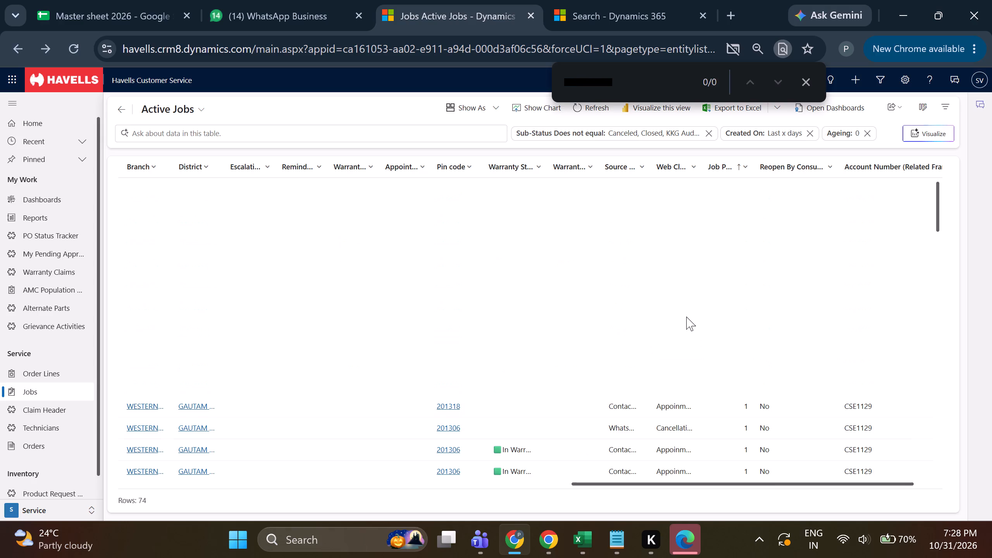
scroll(686, 317, "up", 4)
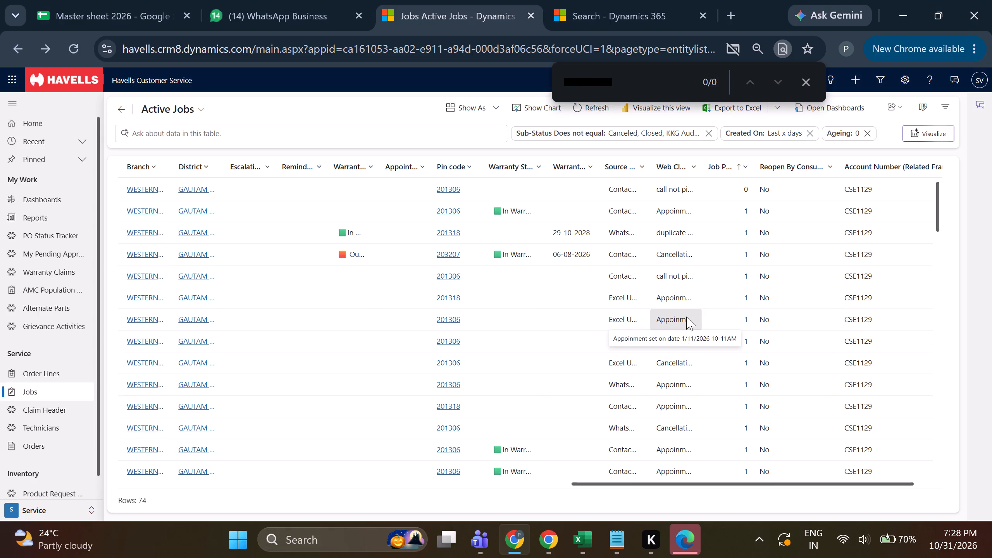
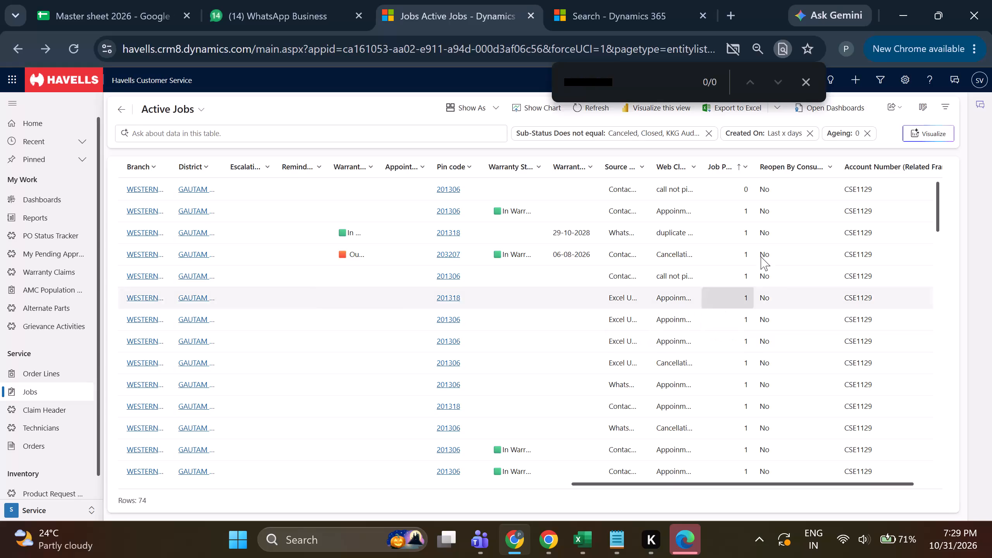
scroll(688, 353, "down", 3)
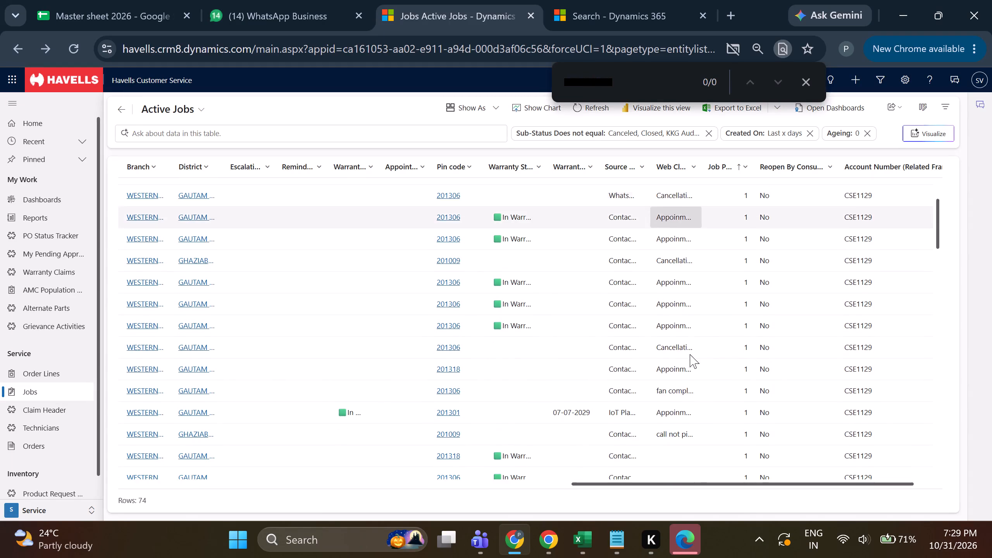
scroll(692, 369, "down", 2)
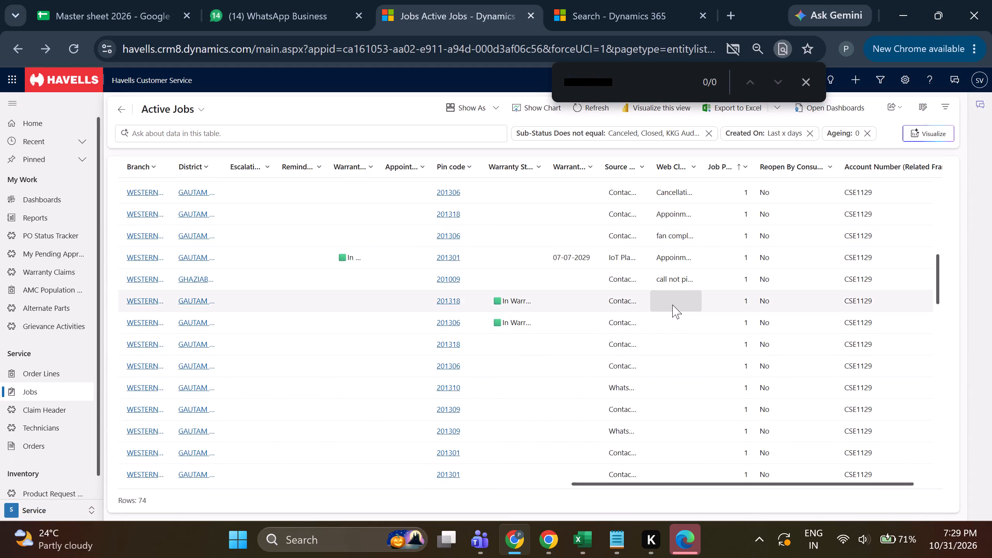
double_click(672, 305)
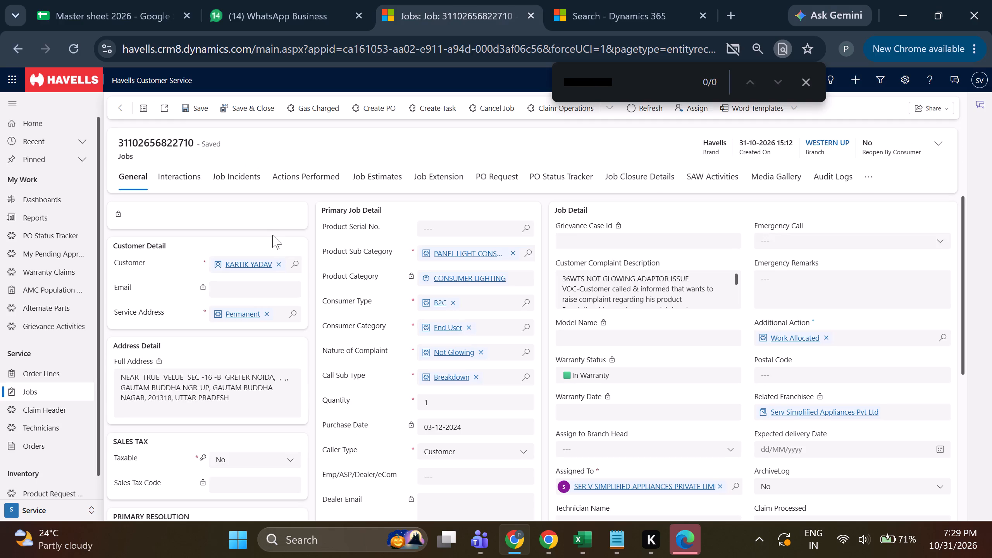
left_click(123, 110)
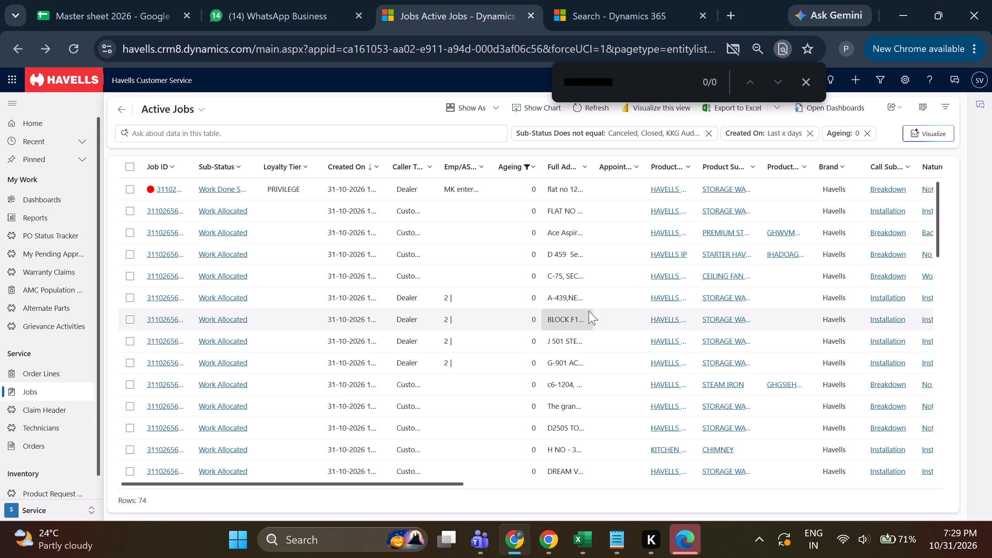
left_click_drag(413, 485, 599, 500)
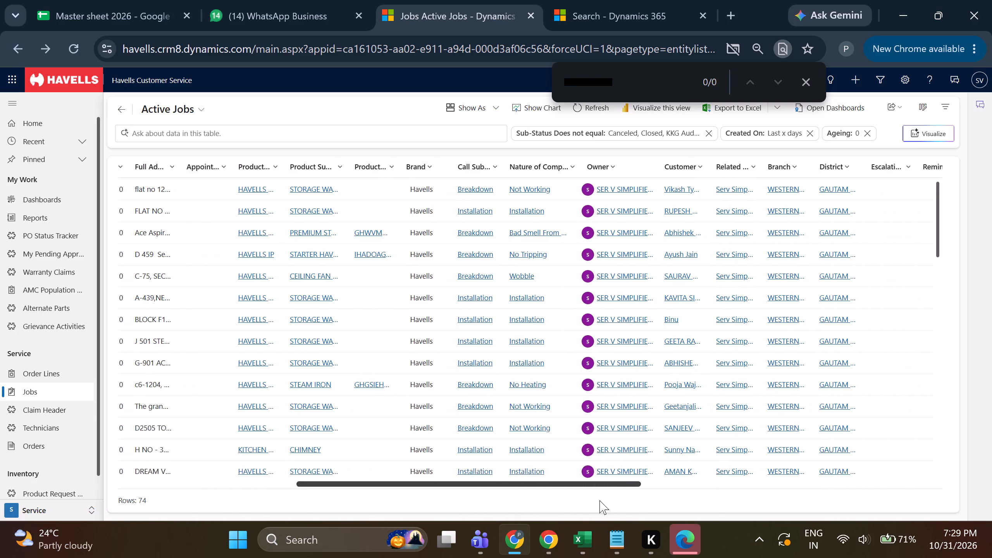
left_click_drag(599, 500, 820, 484)
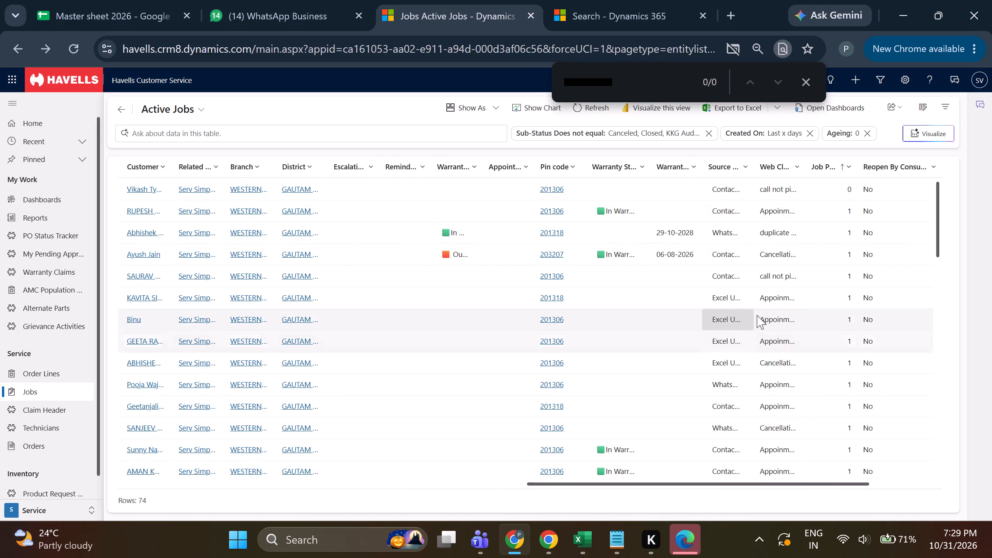
scroll(759, 315, "down", 4)
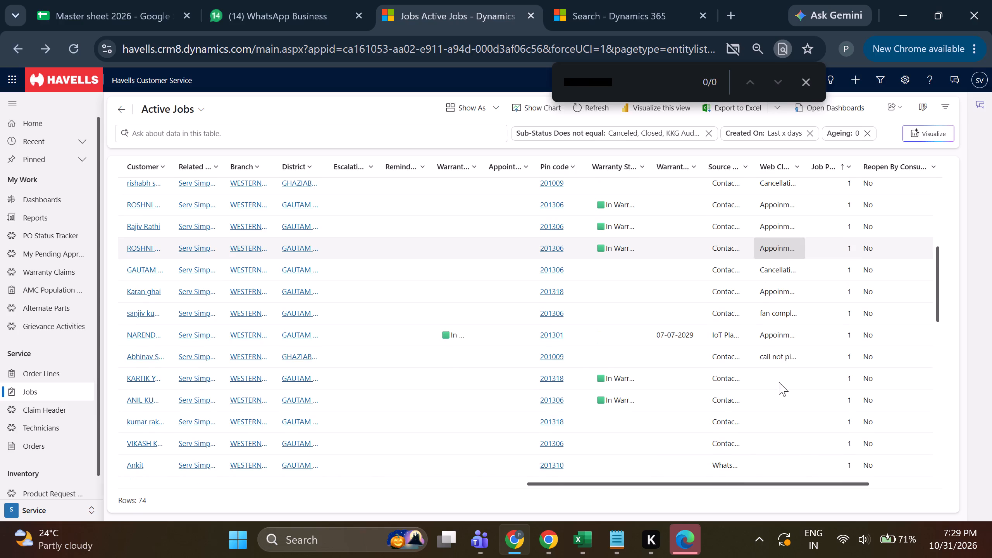
triple_click(779, 399)
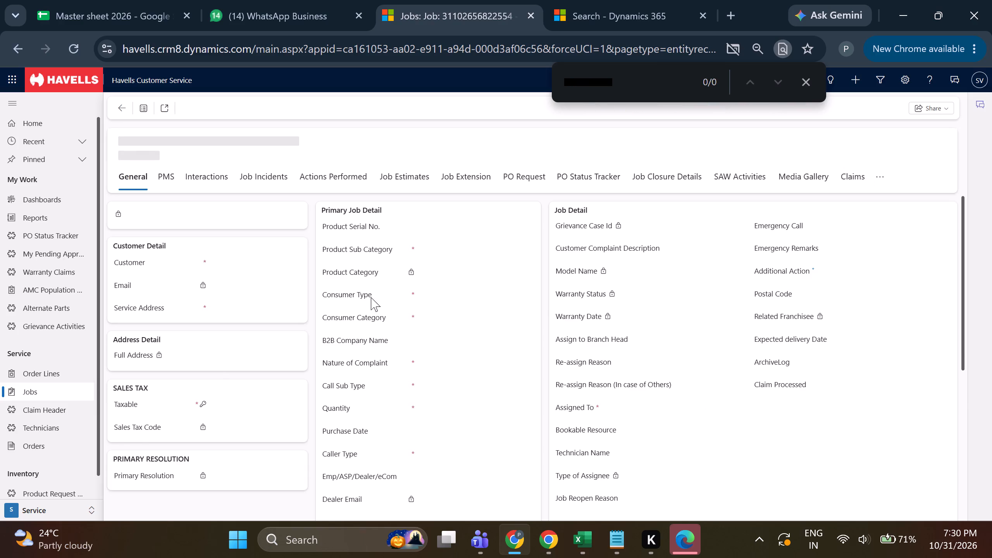
left_click(188, 184)
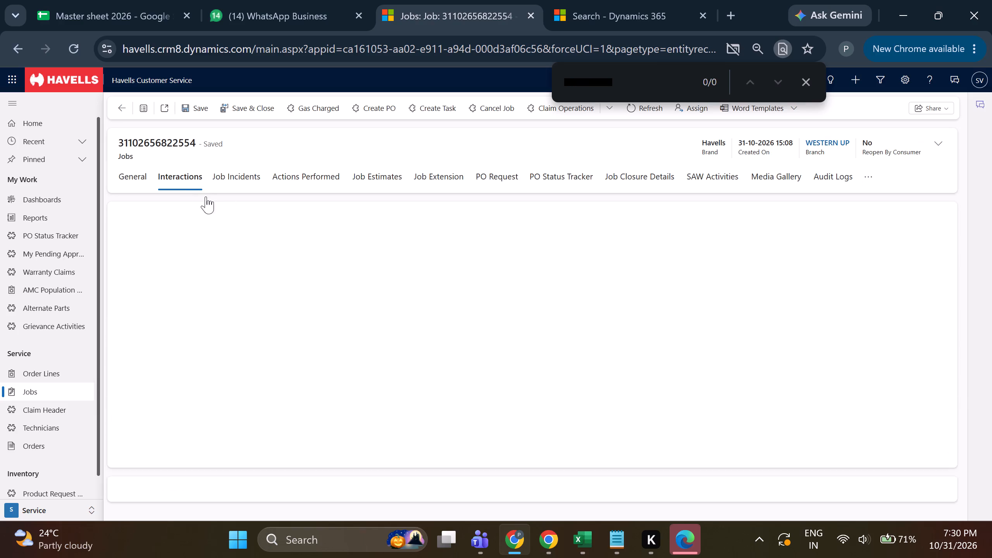
left_click(680, 217)
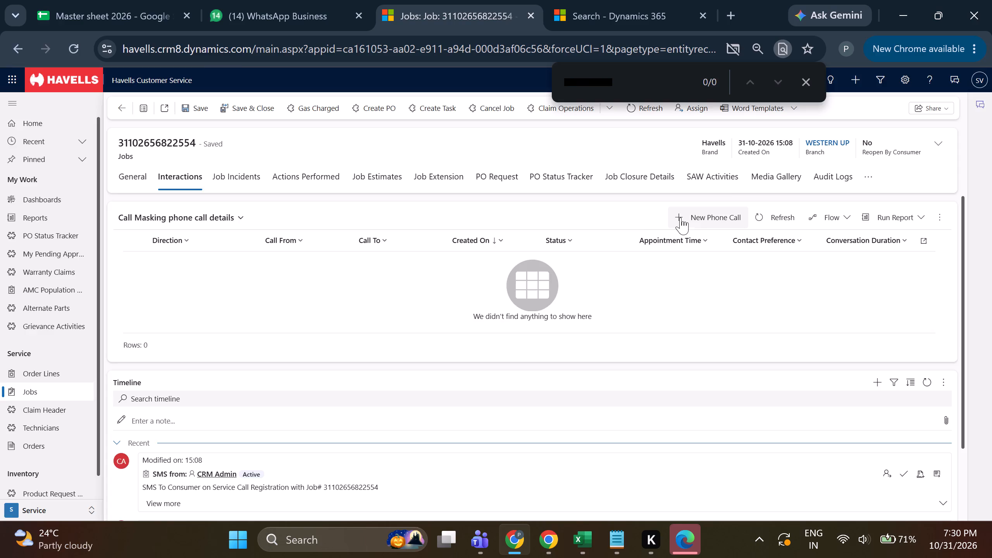
left_click(858, 147)
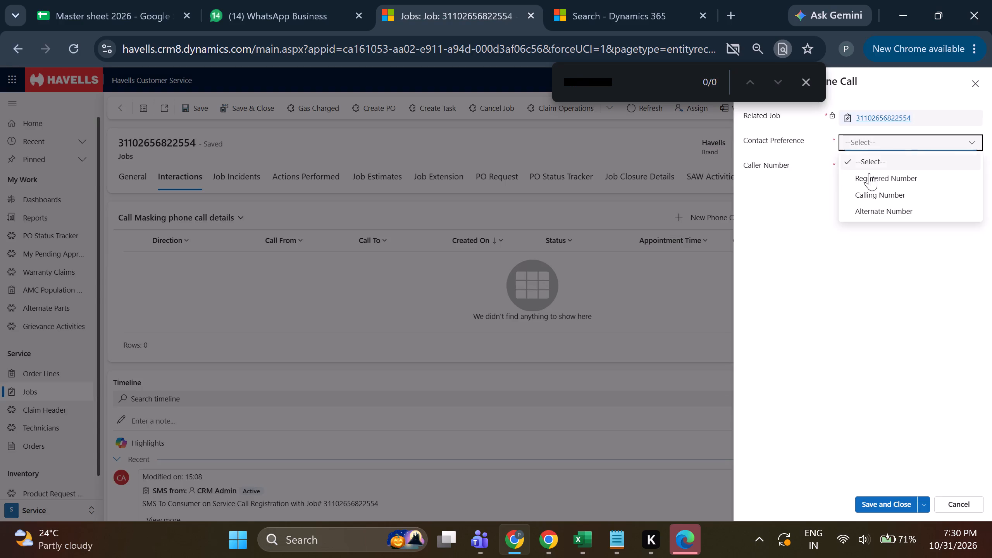
left_click(869, 173)
left_click(871, 169)
double_click(641, 83)
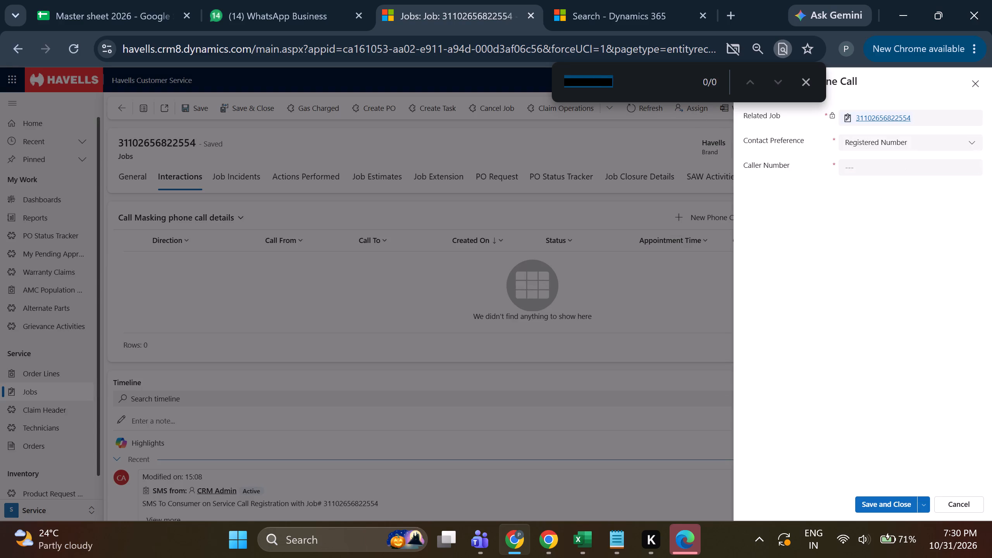
key("ctrl+c")
left_click(865, 173)
key("ctrl+v")
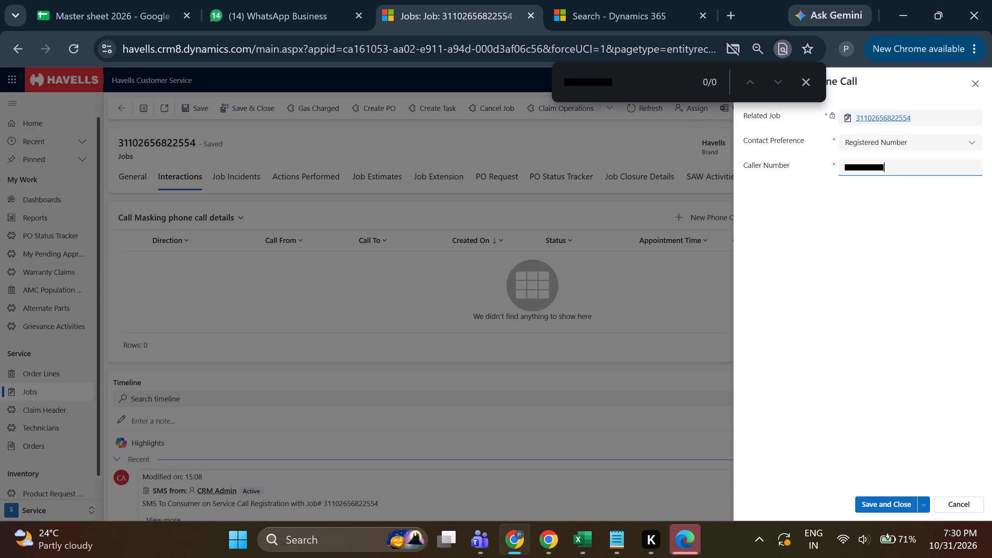
key("ctrl+s")
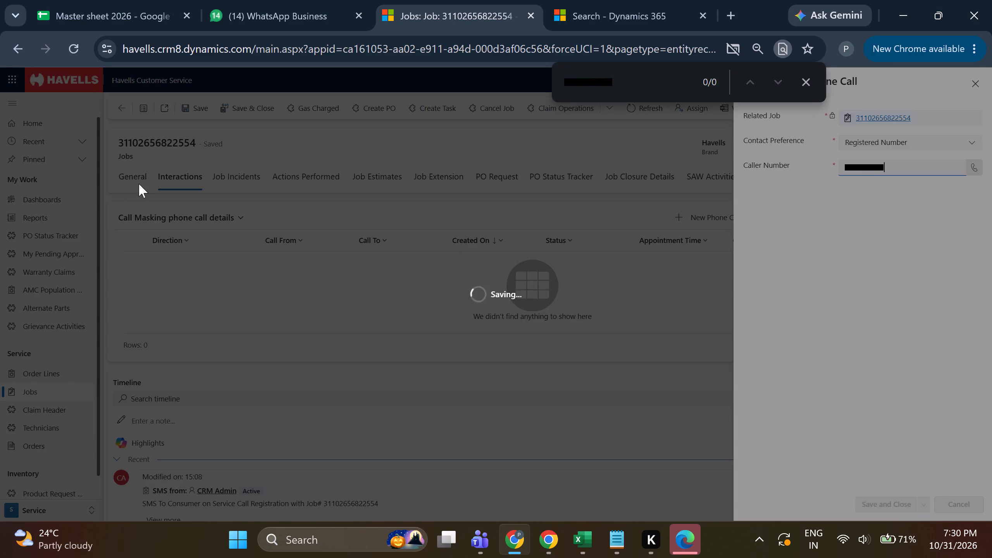
left_click(139, 184)
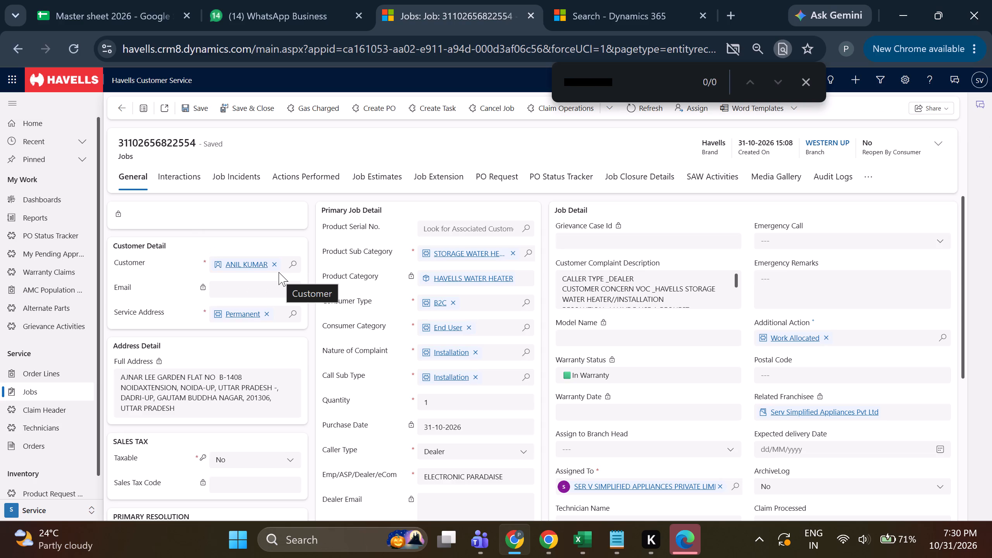
Set the job's Consumer Remark and Repair Description to "Appoinment set on date 1/11/2026", and save and close the job.
left_click(649, 184)
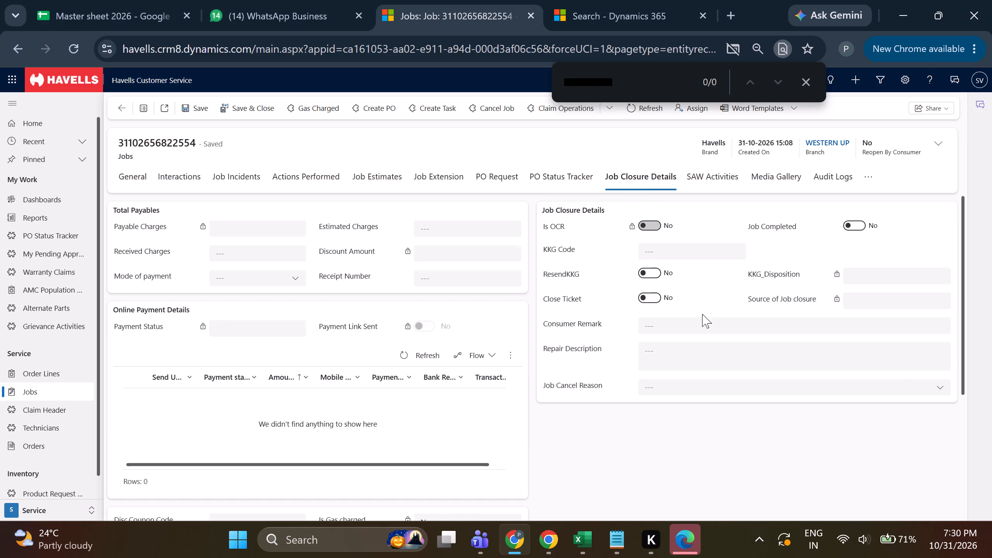
left_click(702, 318)
left_click(758, 415)
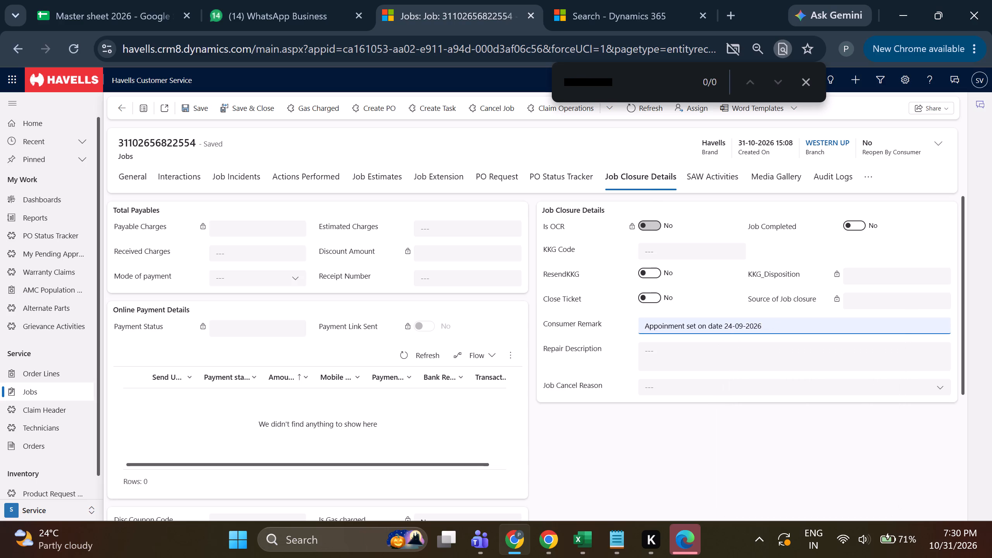
left_click_drag(727, 320, 777, 323)
key("BackSpace")
key("BackSpace")
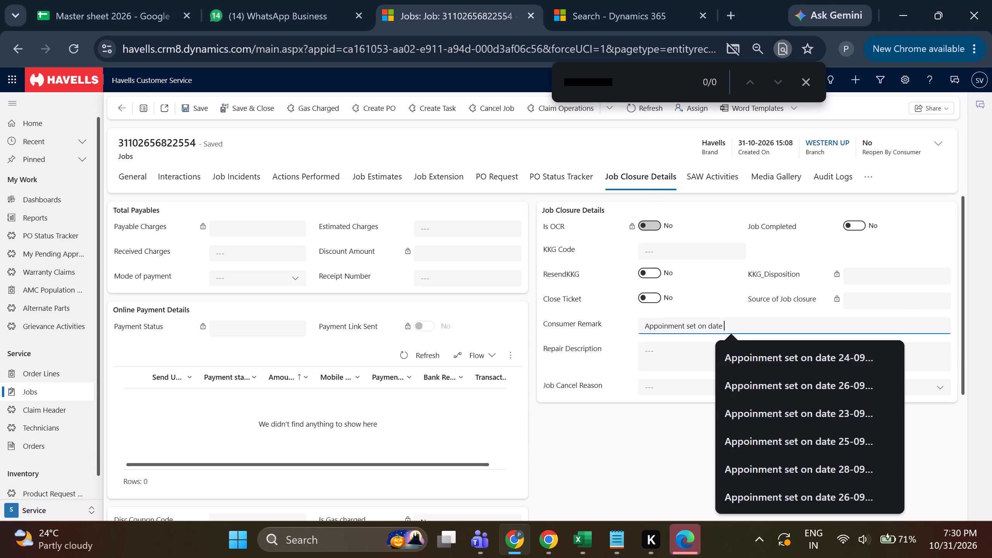
key("1")
left_click(805, 350)
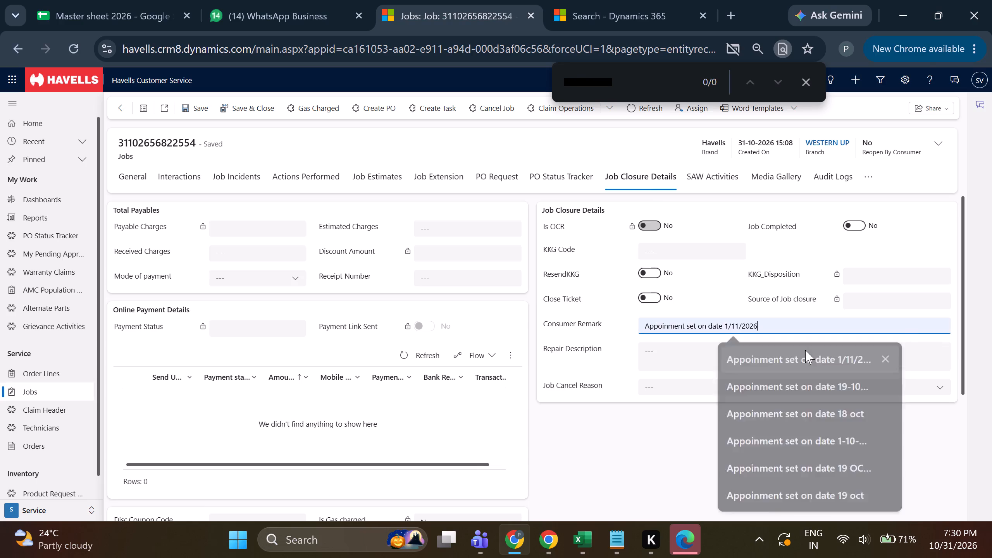
triple_click(797, 319)
key("ctrl+c")
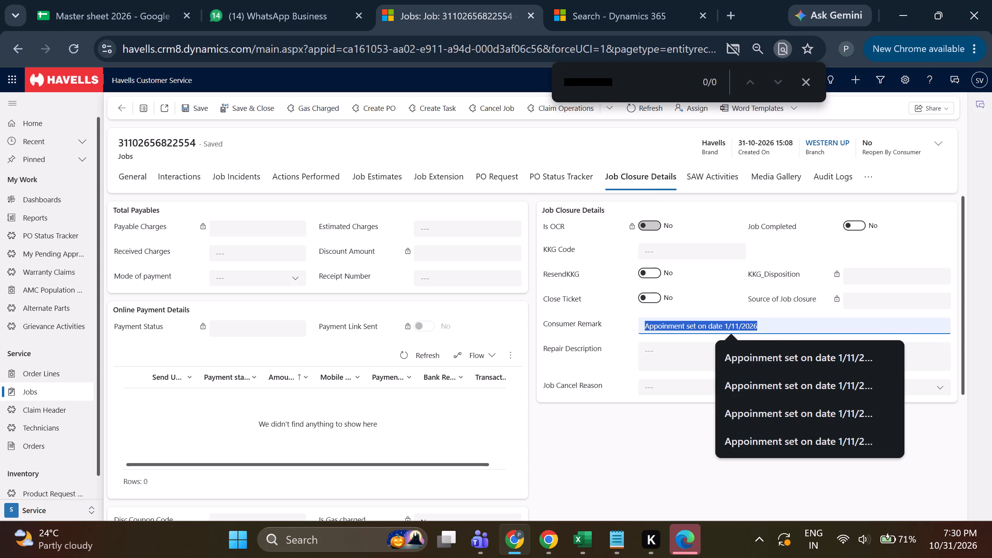
left_click(689, 362)
key("ctrl+v")
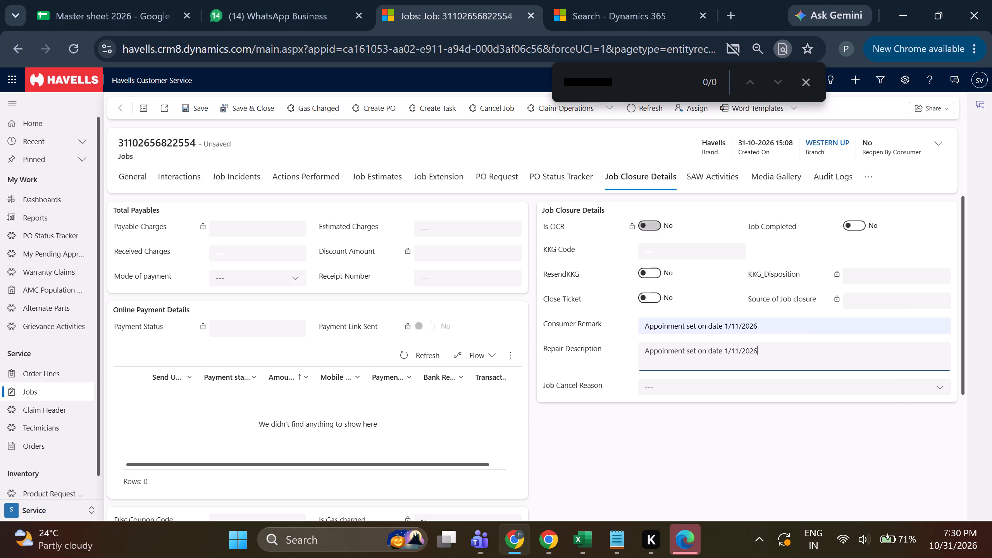
left_click(247, 105)
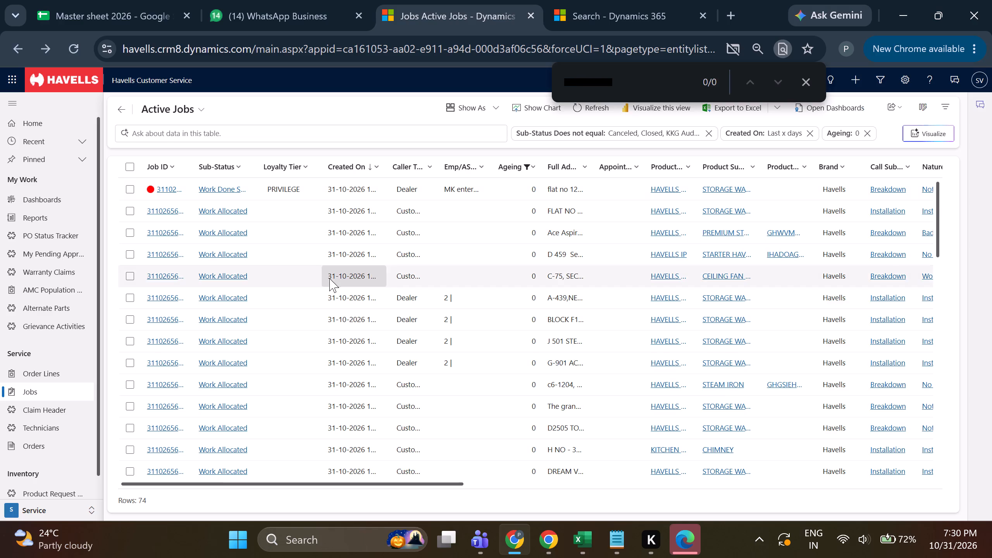
Examine the web closure remarks down to the end of the active jobs list to locate jobs still without a remark.
left_click_drag(374, 482, 637, 509)
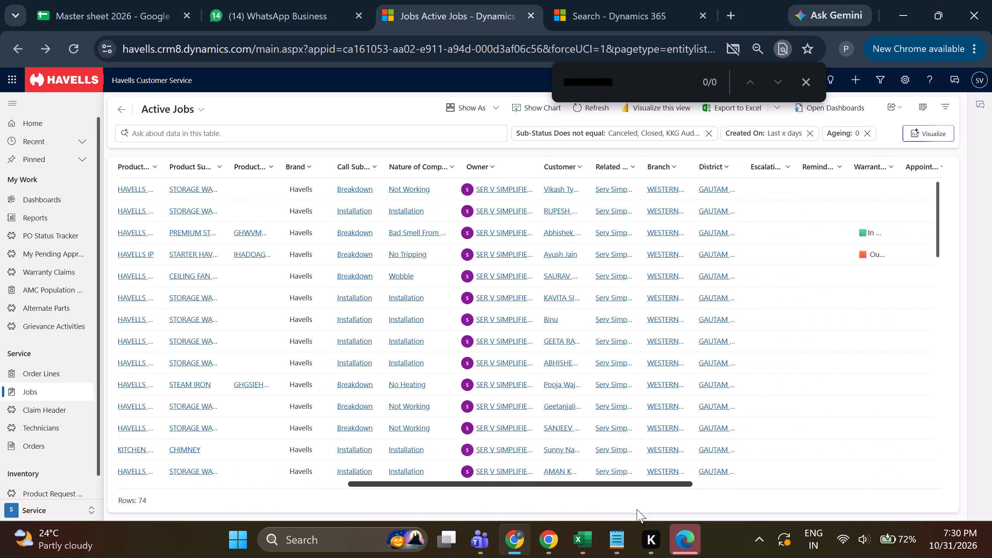
left_click_drag(637, 509, 811, 510)
scroll(716, 326, "down", 2)
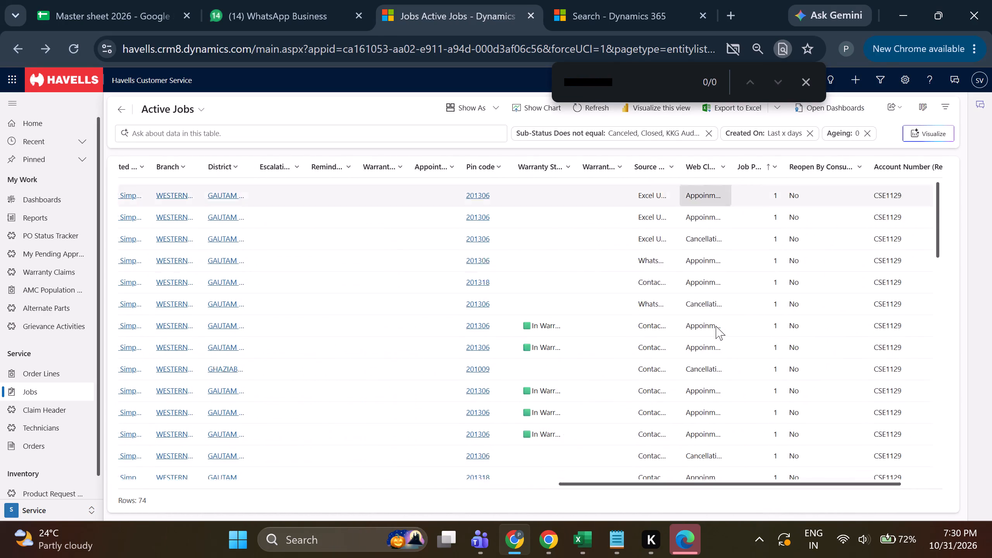
scroll(716, 331, "down", 2)
scroll(712, 367, "down", 2)
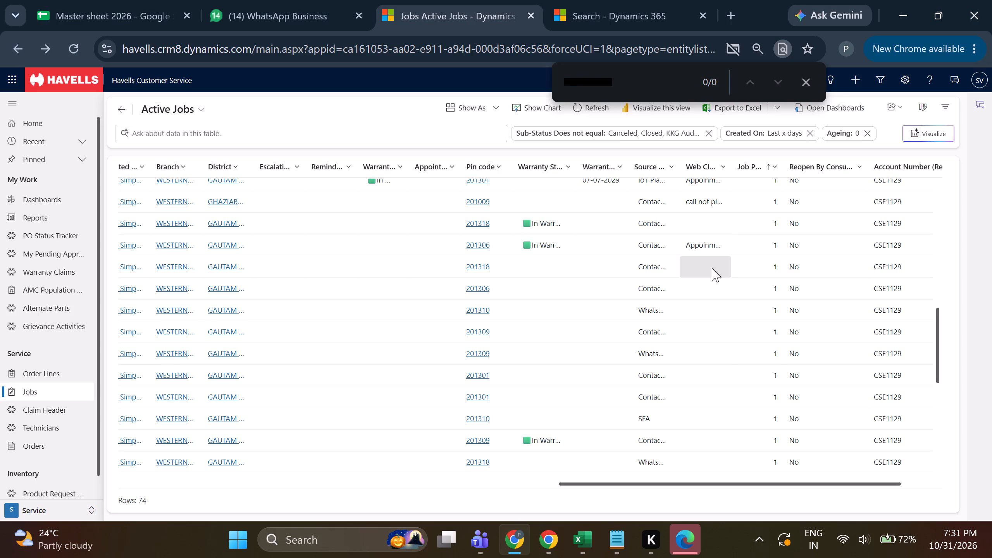
scroll(710, 292, "down", 9)
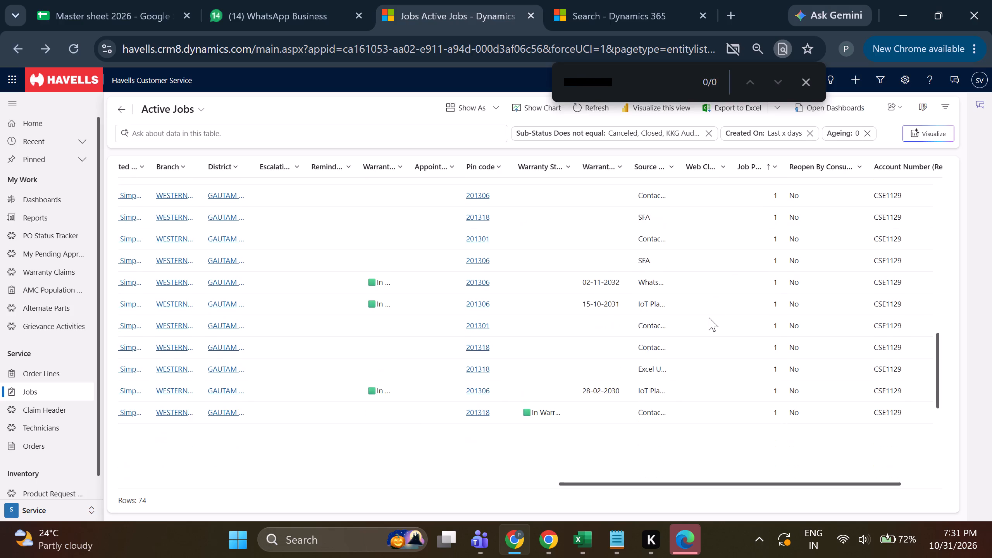
scroll(719, 339, "down", 4)
scroll(741, 412, "down", 2)
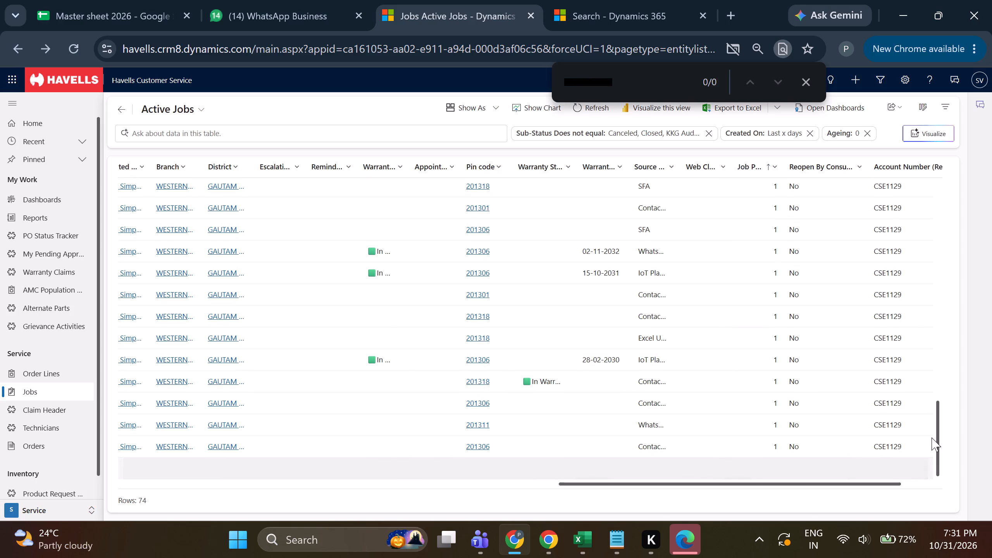
left_click_drag(939, 425, 947, 446)
left_click_drag(939, 362, 949, 425)
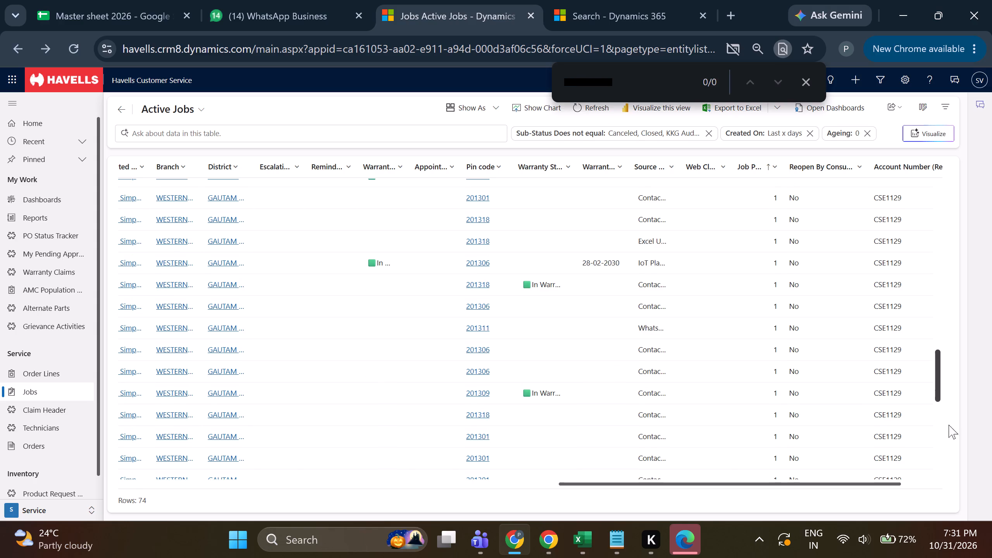
left_click_drag(949, 425, 952, 468)
scroll(735, 426, "down", 3)
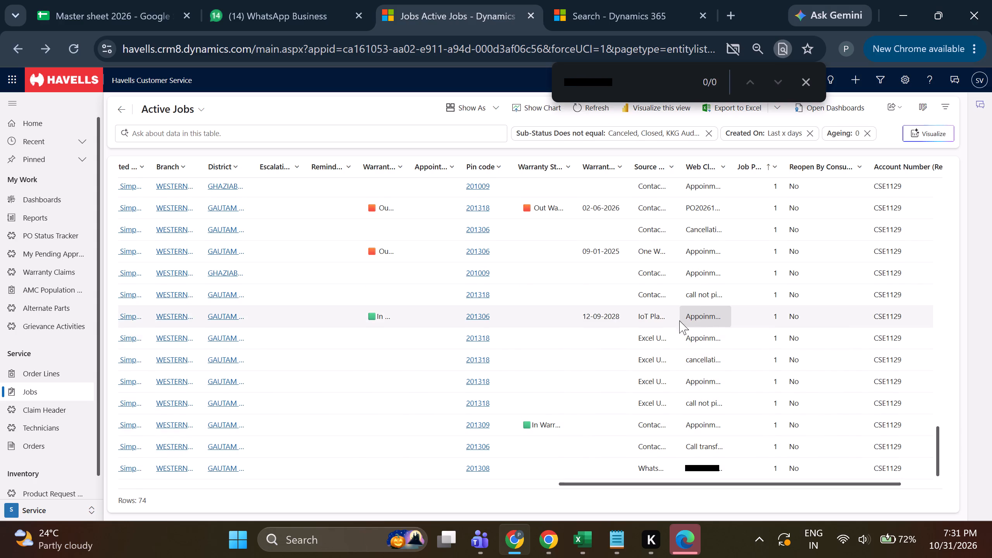
Examine the web closure remarks from the end of the active jobs list back up to its beginning.
left_click(676, 193)
key("Up")
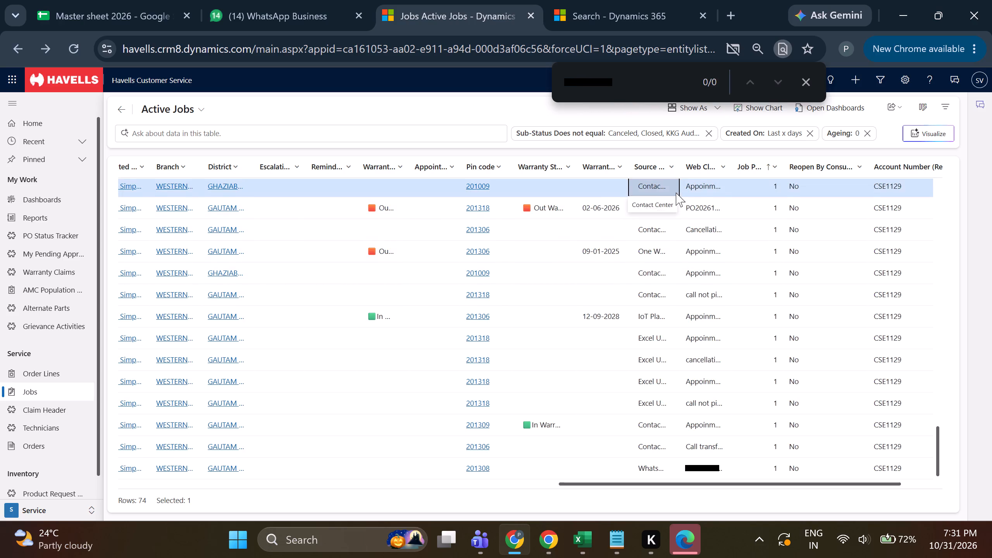
key("Up")
key("Up")
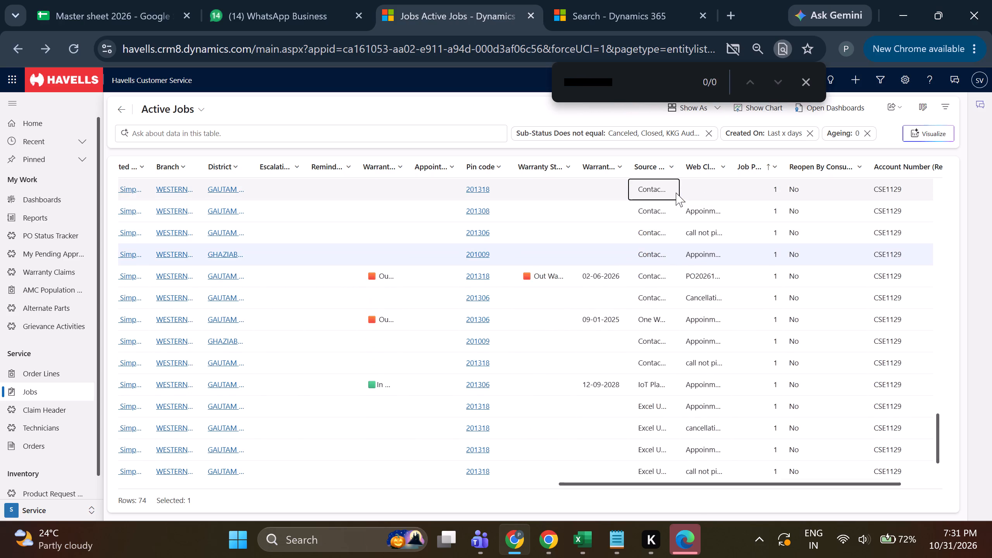
key("Up")
key("Up")
key("Up")
key("Up")
key("Up")
key("Up")
key("Up")
key("Up")
key("Up")
key("Up")
key("Up")
key("Up")
key("Up")
key("Up")
key("Up")
key("Up")
key("Up")
key("Up")
key("Up")
key("Up")
key("Up")
key("Up")
key("Up")
key("Up")
key("Up")
key("Up")
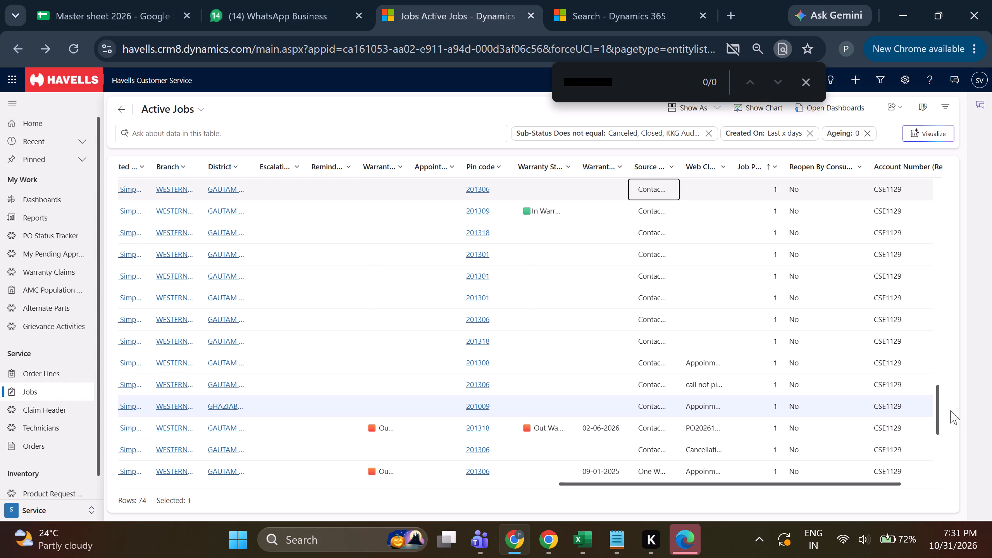
left_click_drag(938, 411, 917, 252)
scroll(782, 319, "up", 7)
scroll(782, 323, "down", 7)
scroll(774, 344, "up", 7)
scroll(765, 432, "down", 4)
scroll(723, 398, "up", 6)
scroll(717, 386, "down", 5)
scroll(716, 389, "up", 1)
scroll(716, 389, "down", 3)
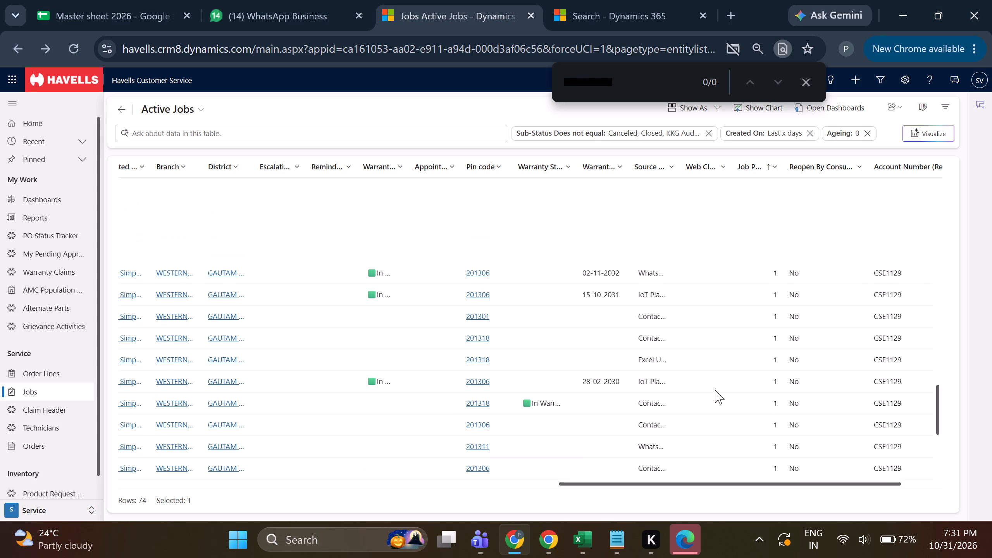
scroll(754, 408, "up", 3)
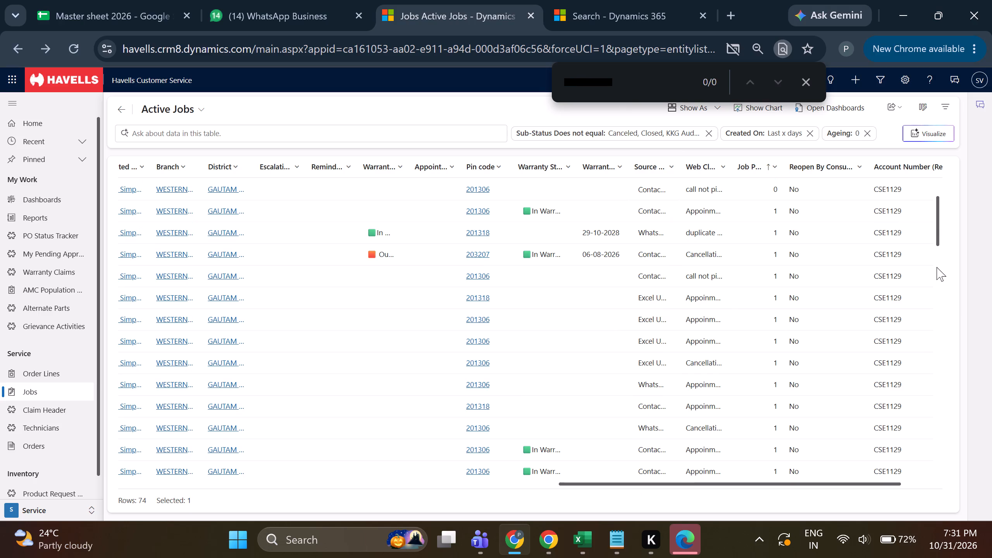
scroll(707, 341, "up", 5)
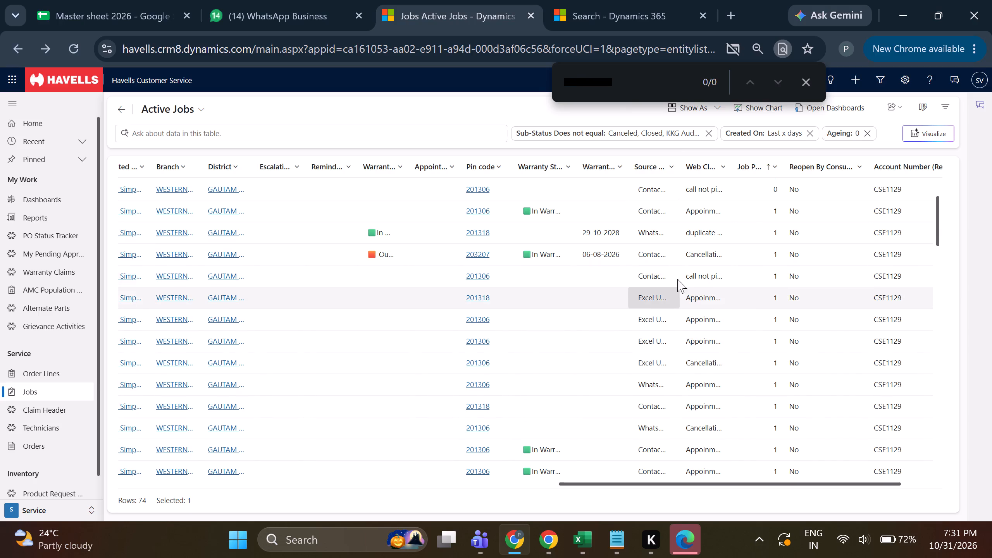
Examine the web closure remarks row by row from the start of the active jobs list to locate jobs lacking one.
left_click(677, 217)
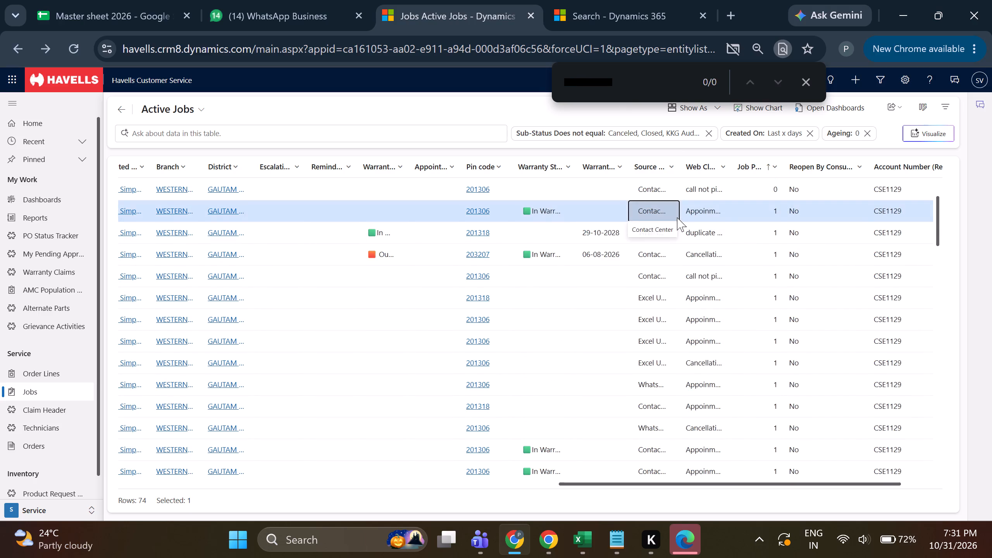
key("Down")
key("Down")
key("Down")
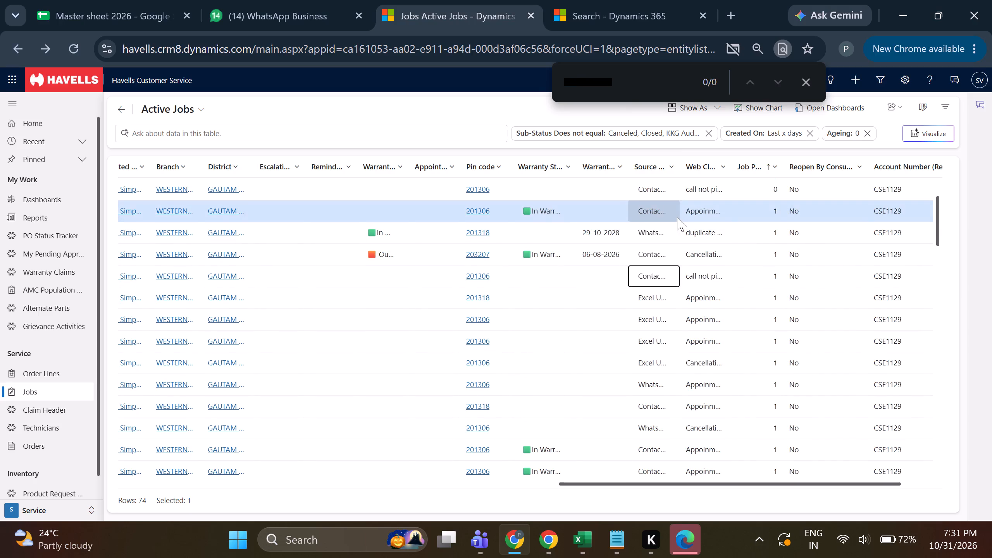
key("Down")
key("Down")
key("Down")
key("Down")
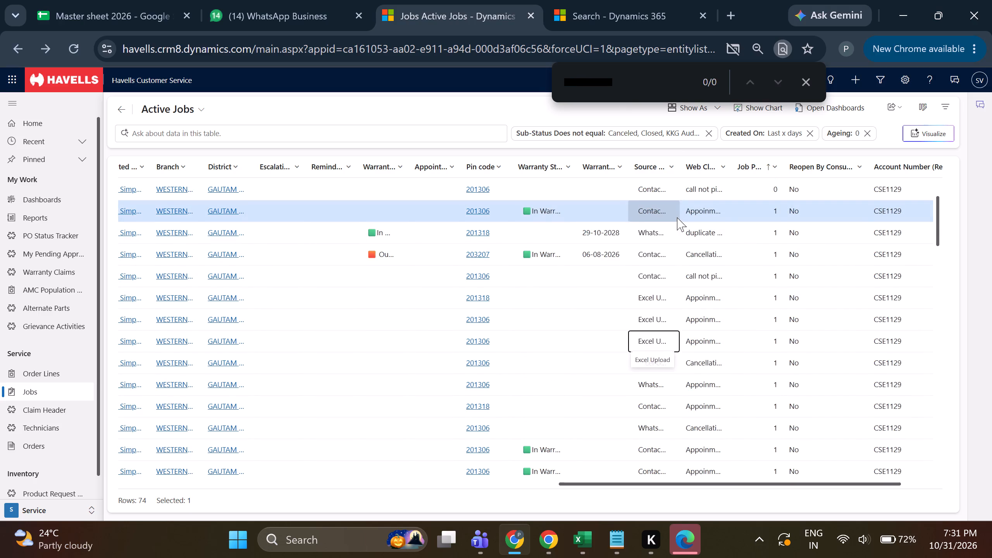
key("Down")
key("Down")
key("Down")
key("Down")
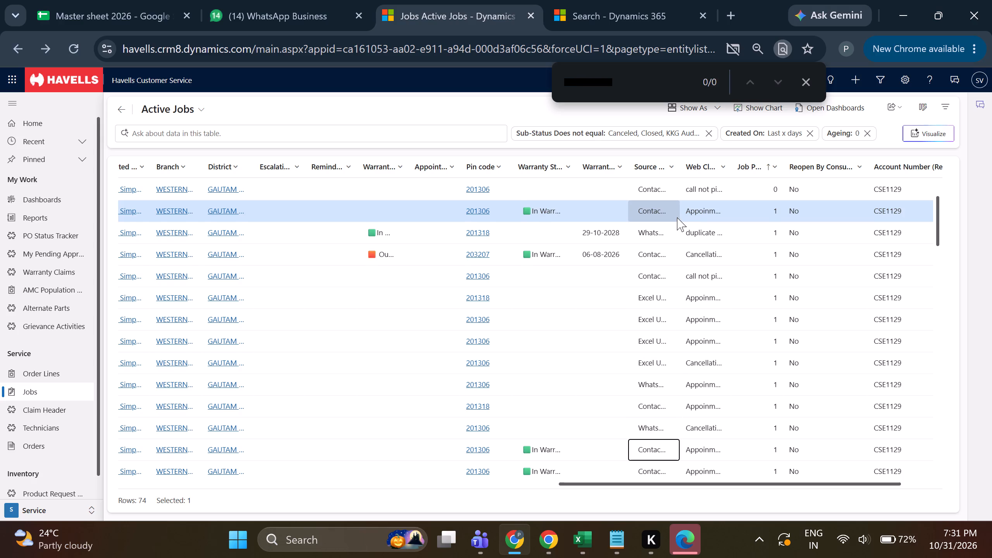
key("Down")
key("Down")
key("Down")
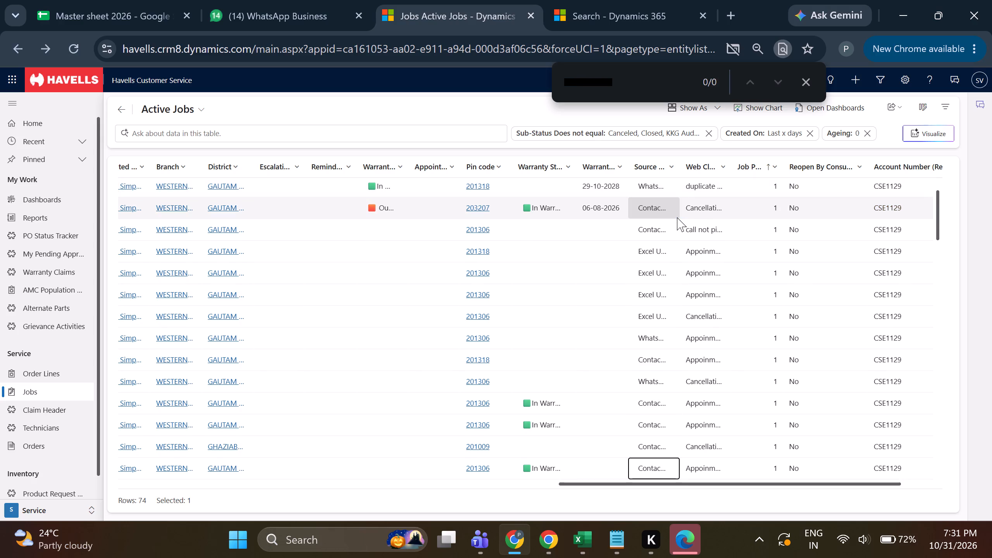
key("Down")
key("Down")
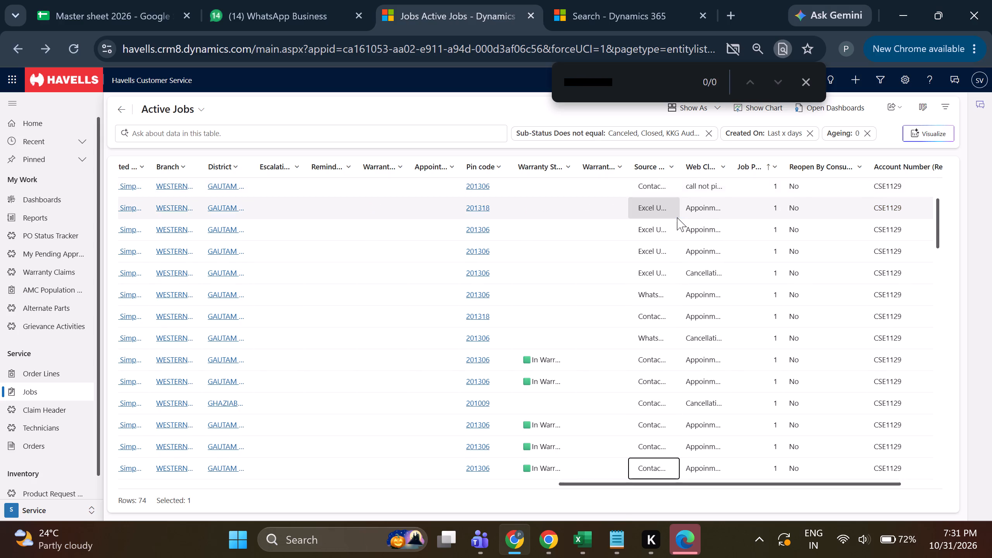
key("Down")
key("Down")
key("Down")
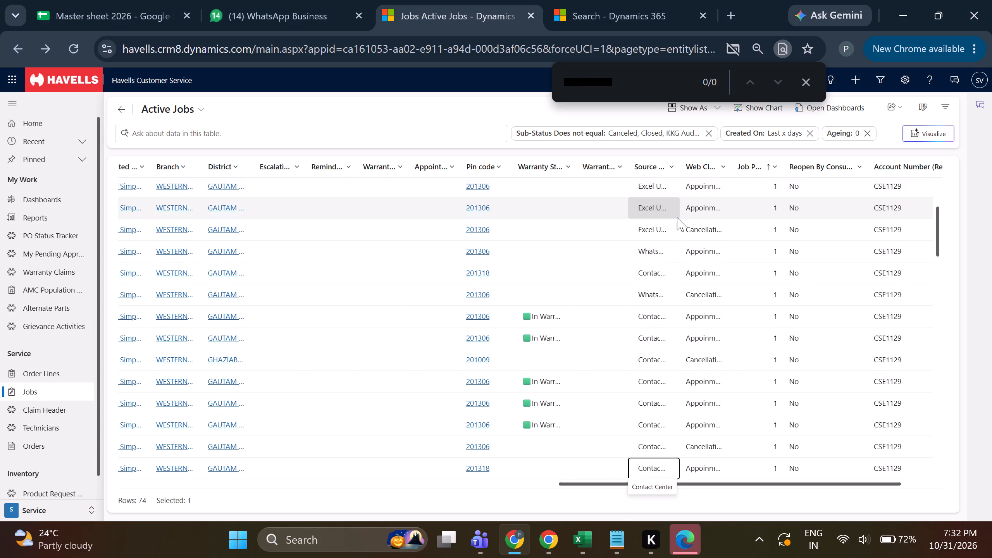
key("Down")
key("Down")
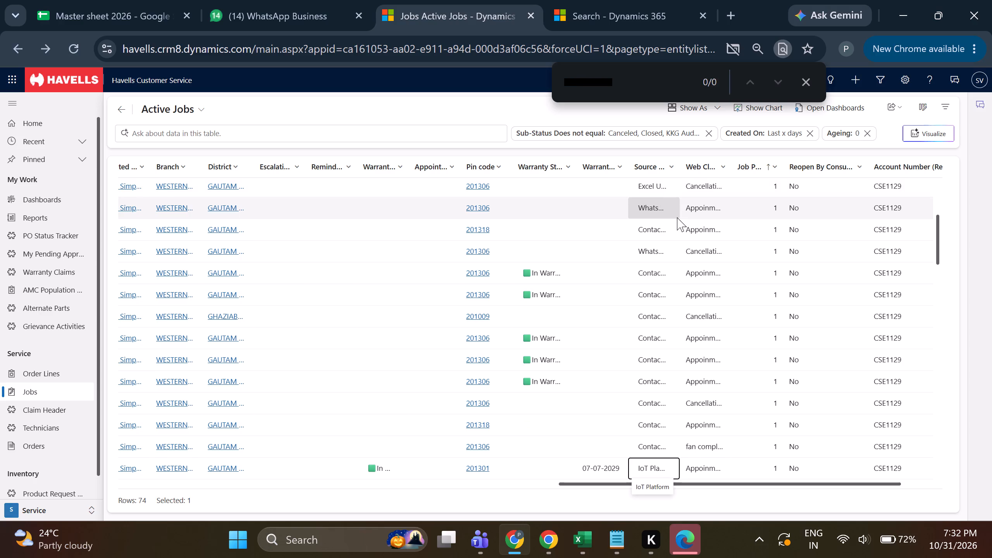
key("Down")
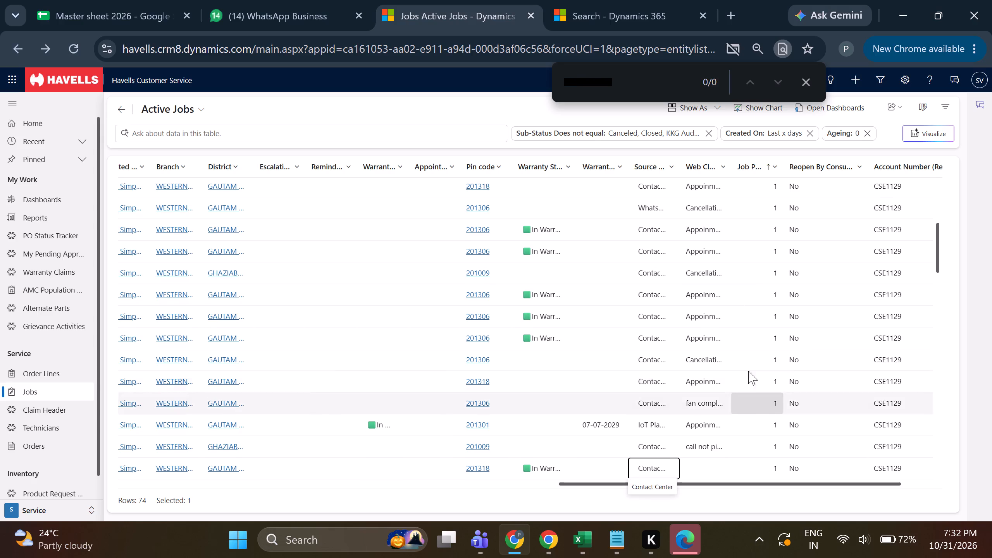
scroll(748, 371, "down", 2)
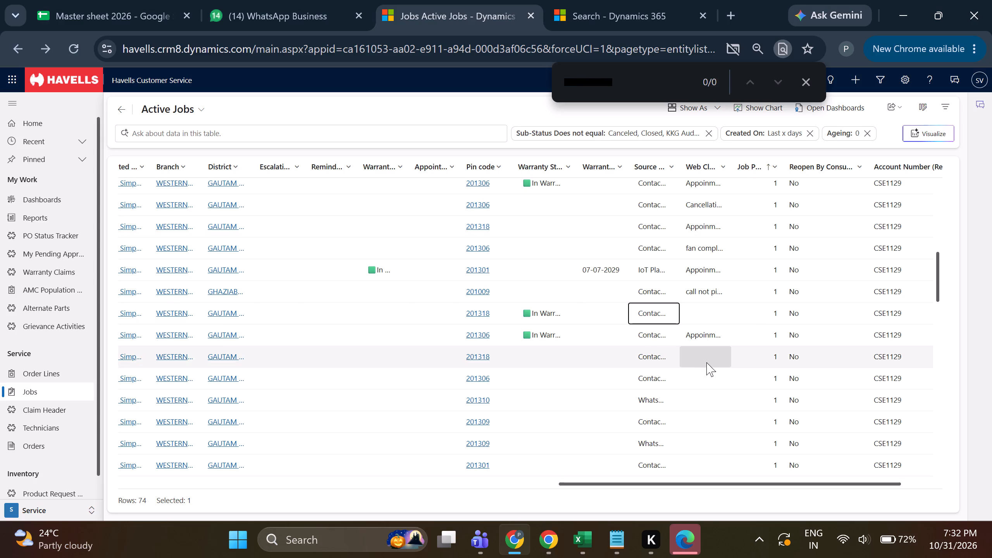
Examine the active jobs without a web closure remark through the rest of the list, including their product, complaint and customer columns.
left_click_drag(654, 484, 683, 485)
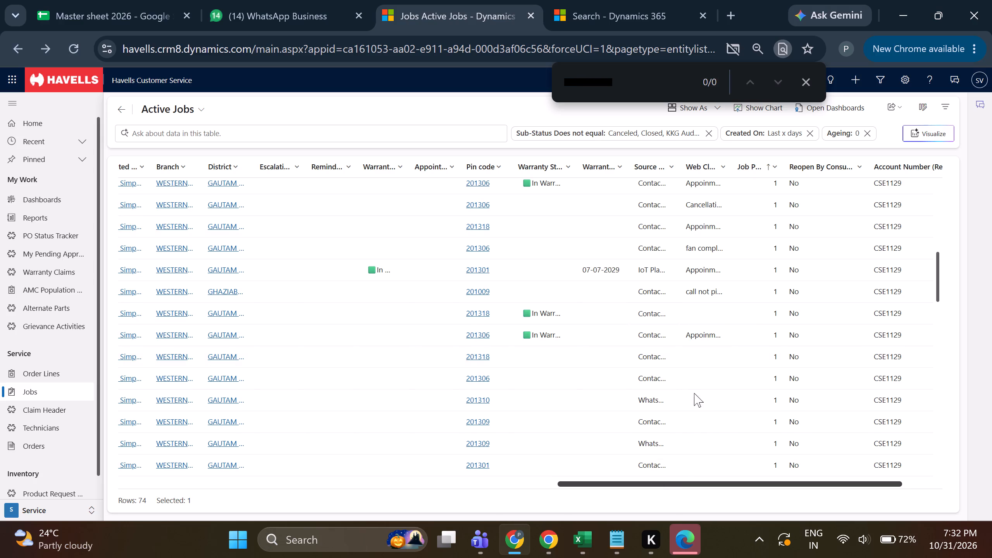
left_click_drag(622, 483, 638, 482)
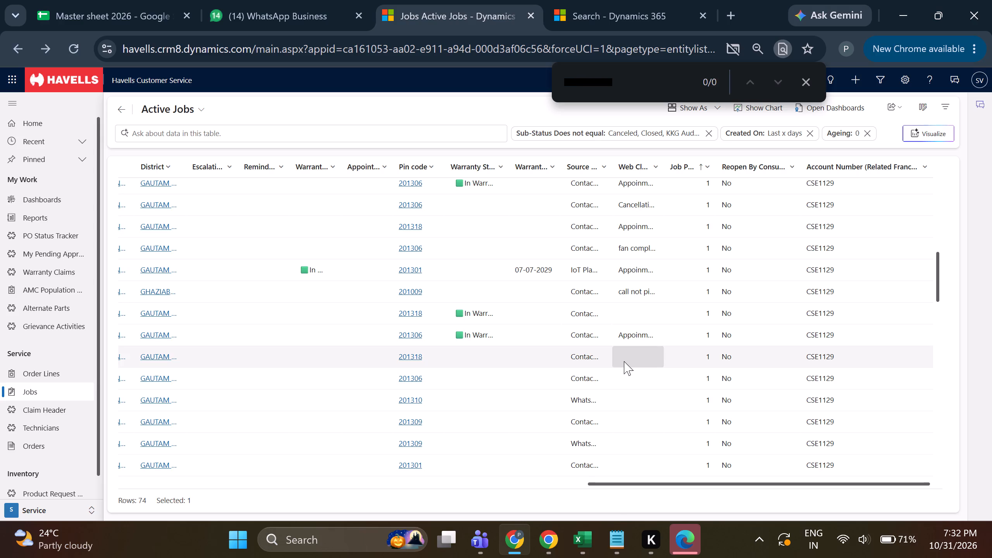
left_click_drag(621, 483, 428, 486)
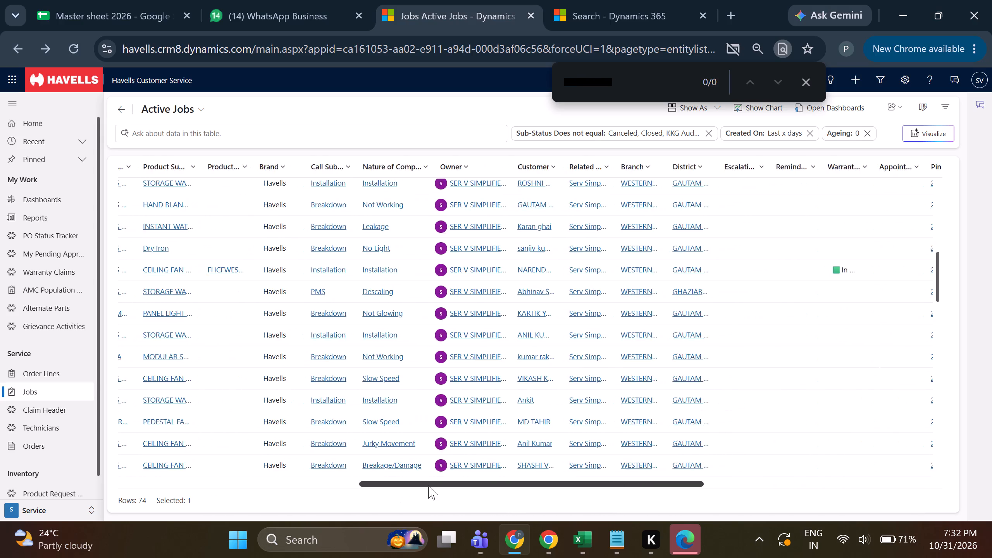
left_click_drag(428, 486, 645, 474)
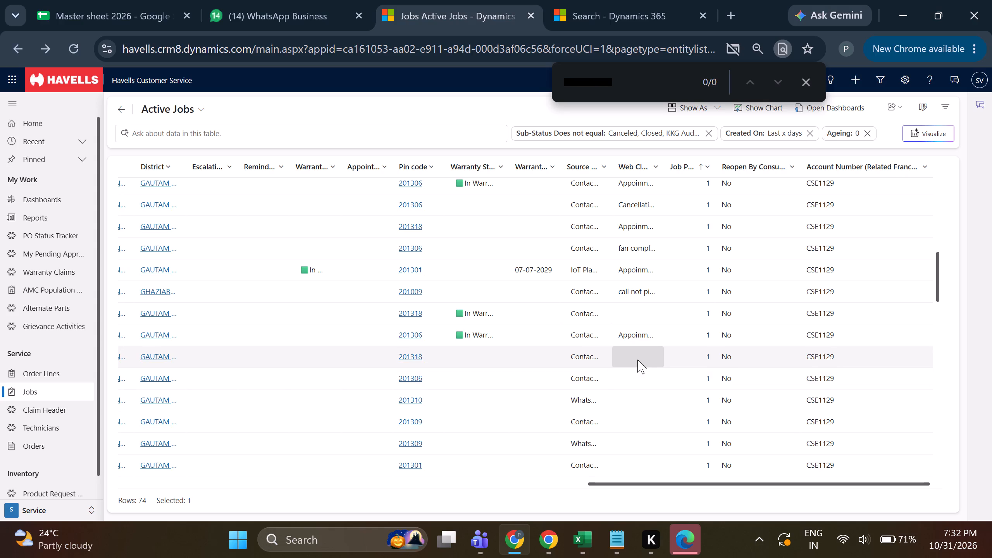
scroll(632, 377, "up", 7)
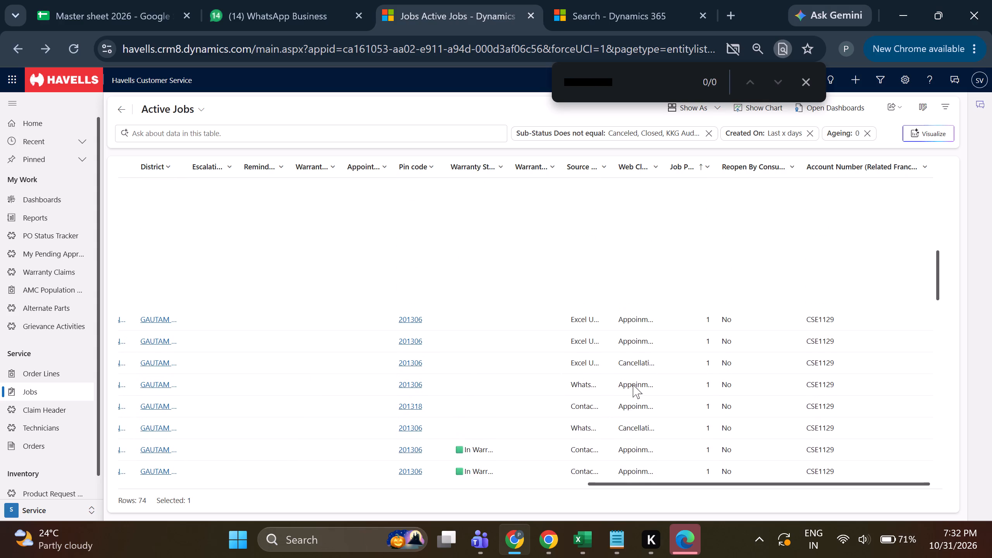
scroll(635, 341, "down", 5)
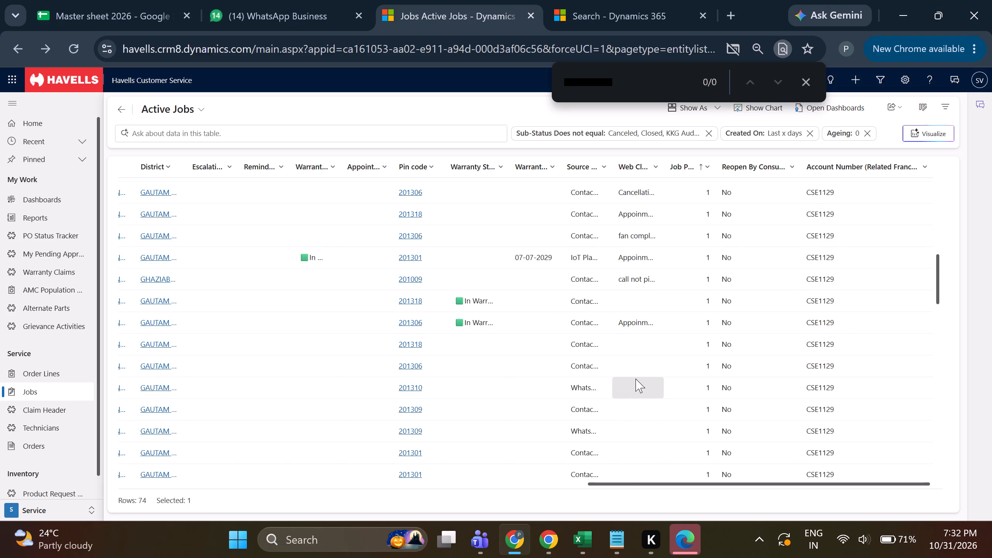
scroll(635, 379, "down", 2)
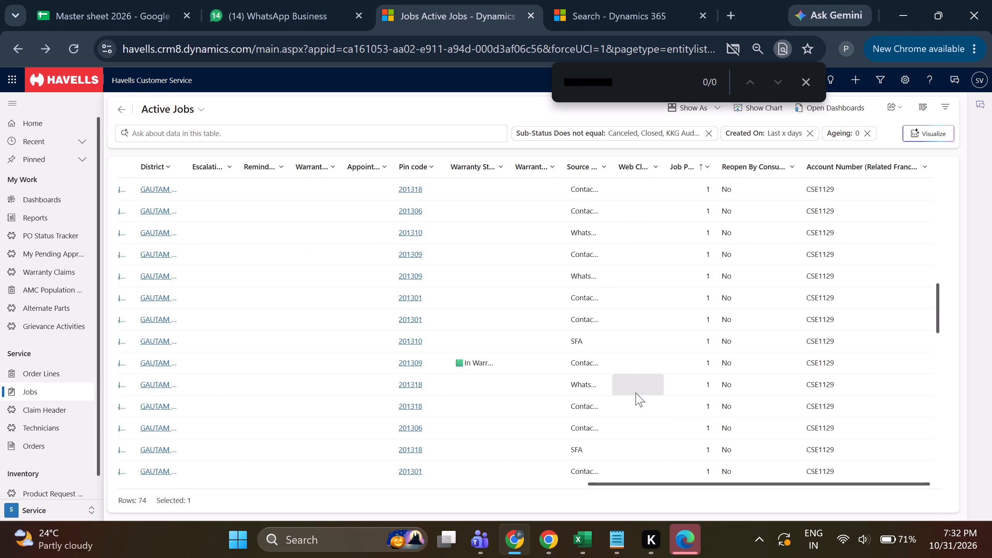
scroll(635, 393, "down", 9)
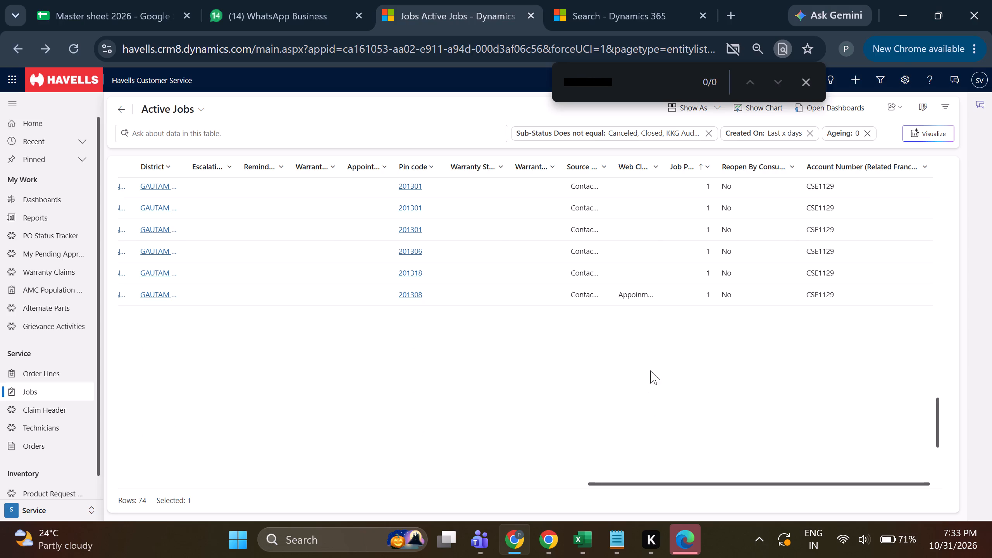
left_click_drag(645, 484, 603, 486)
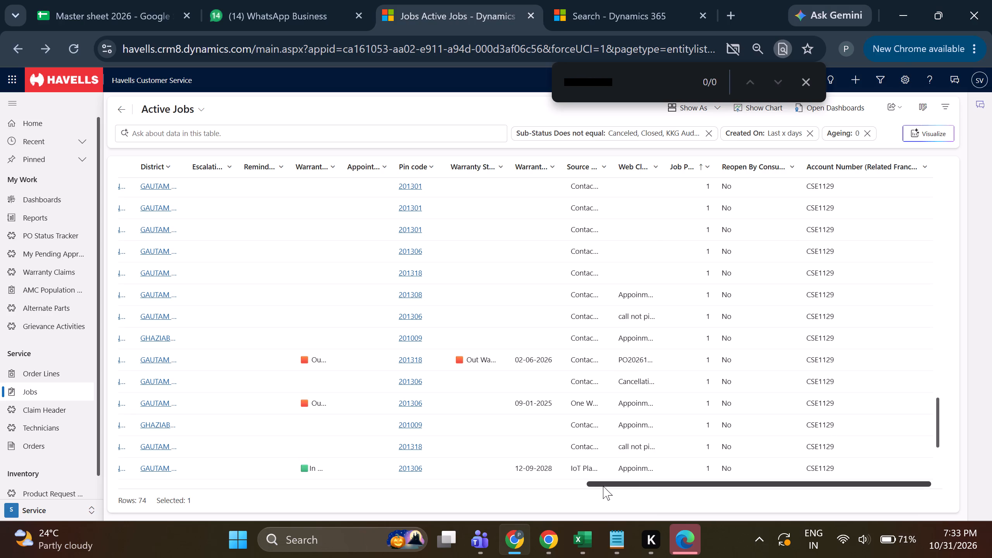
left_click_drag(603, 486, 133, 476)
left_click_drag(360, 484, 801, 484)
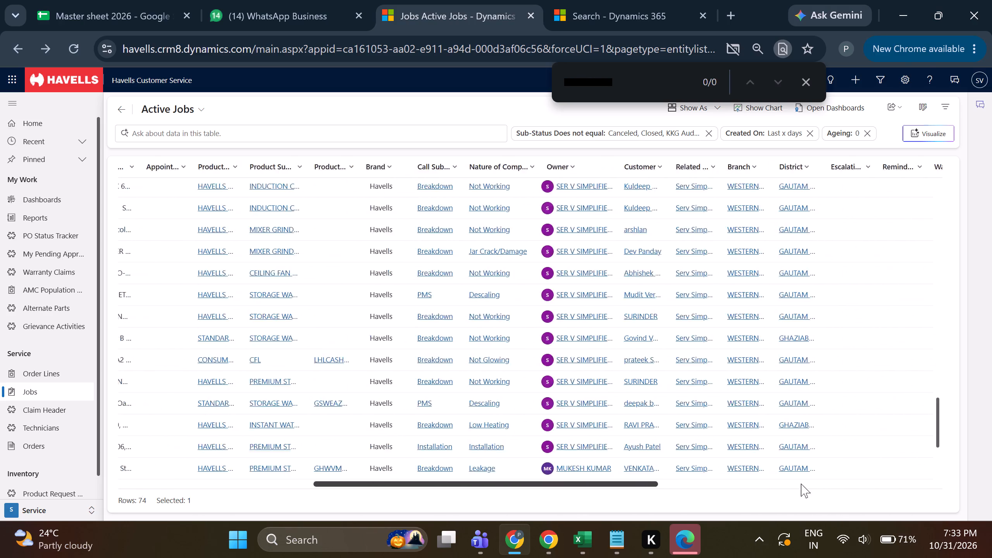
left_click_drag(801, 484, 991, 455)
scroll(905, 240, "up", 2)
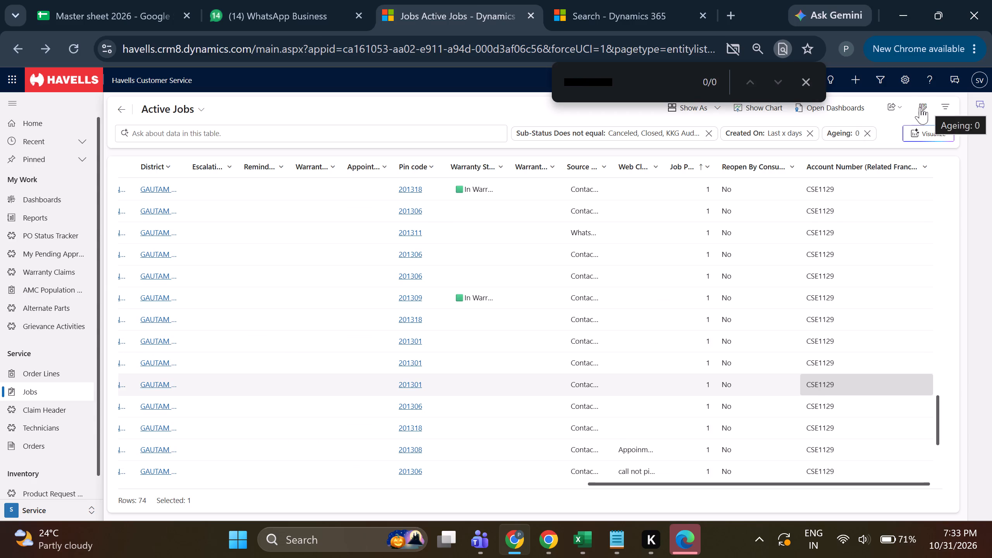
Add the Mobile Number column from the Jobs table to the Active Jobs view.
left_click(918, 108)
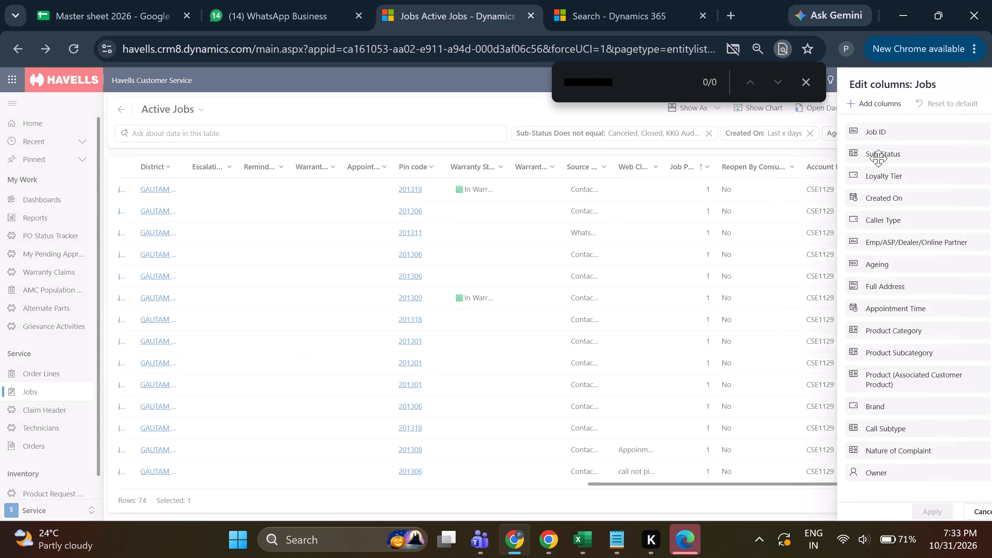
left_click(862, 105)
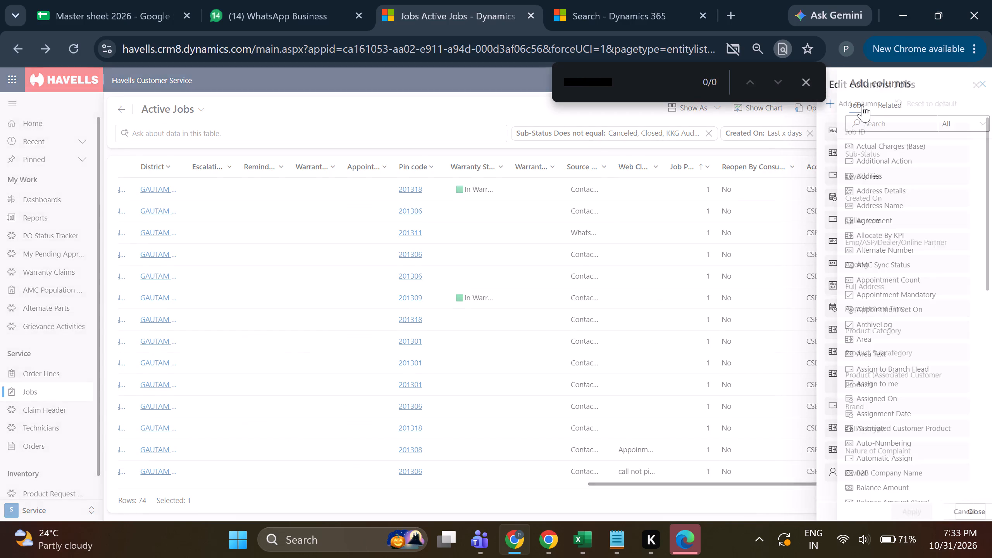
left_click(886, 125)
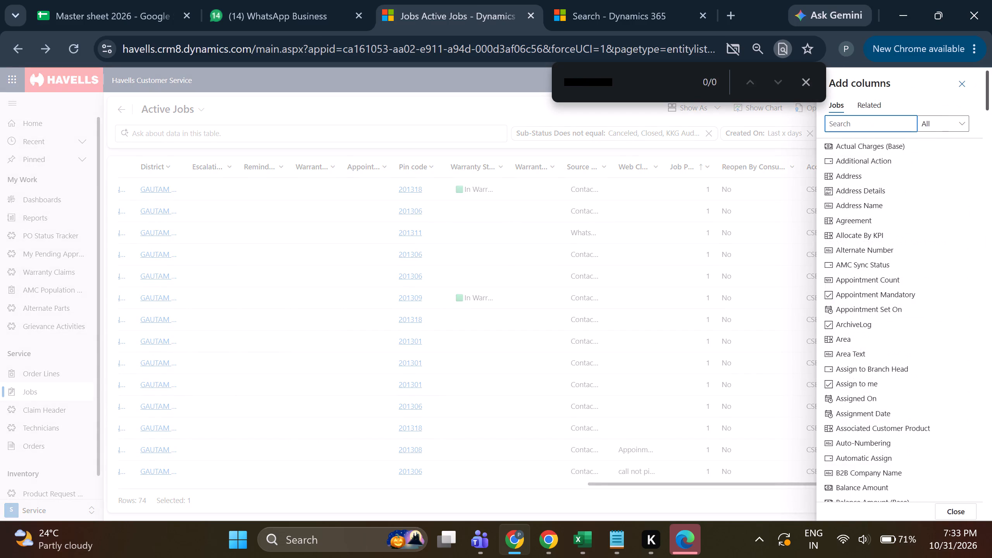
left_click(873, 122)
type("mo")
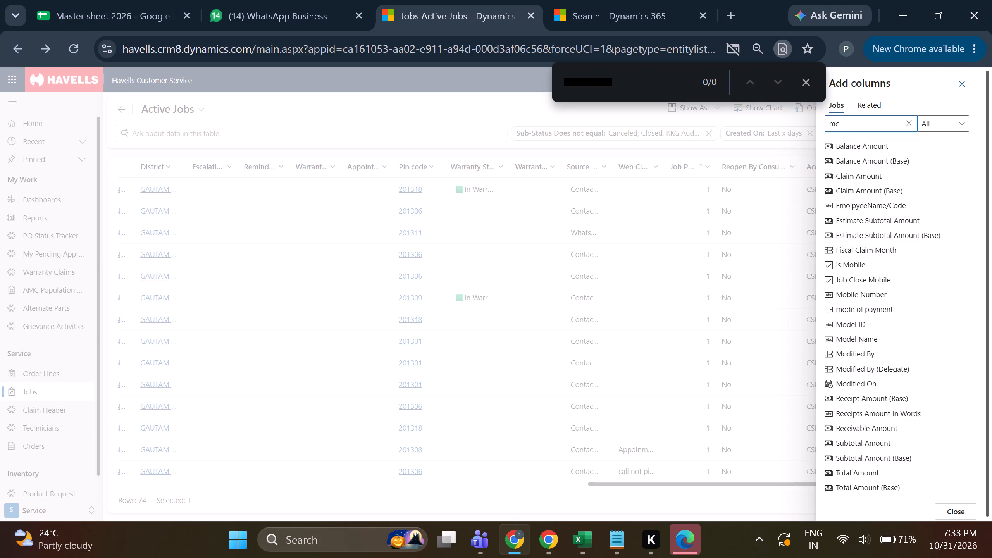
left_click(866, 128)
key("b")
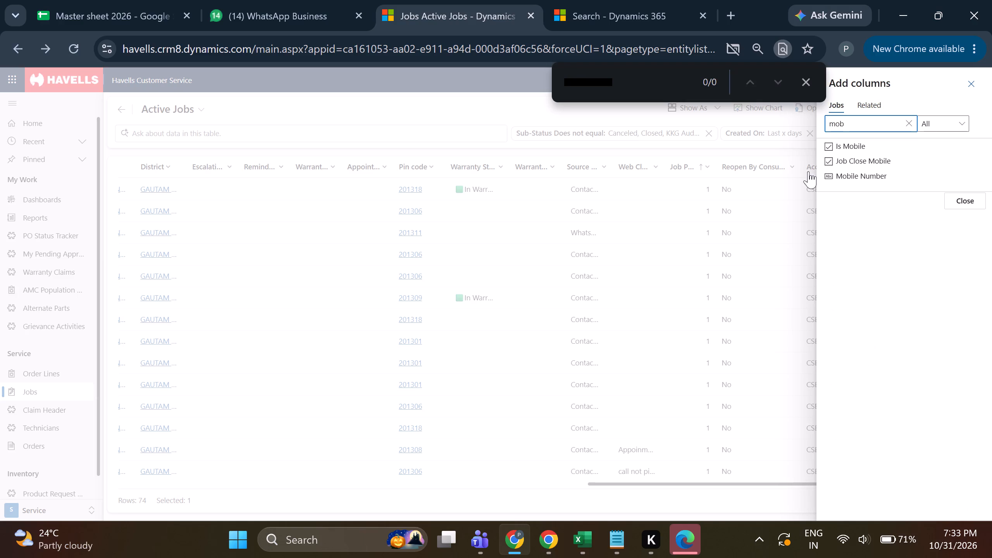
left_click(848, 169)
left_click(952, 186)
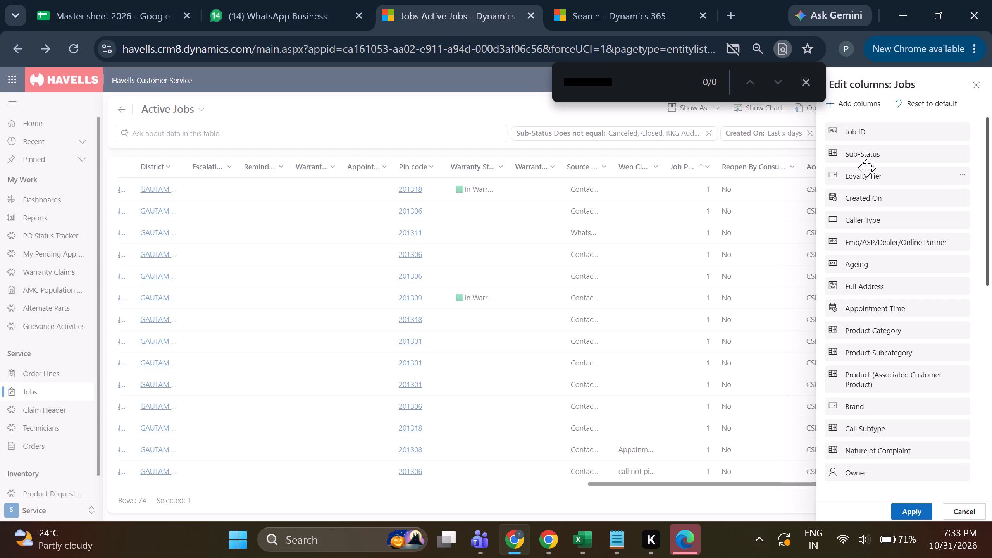
Move the Mobile Number column directly after Job ID and apply the new column layout to the active jobs list.
scroll(881, 222, "down", 13)
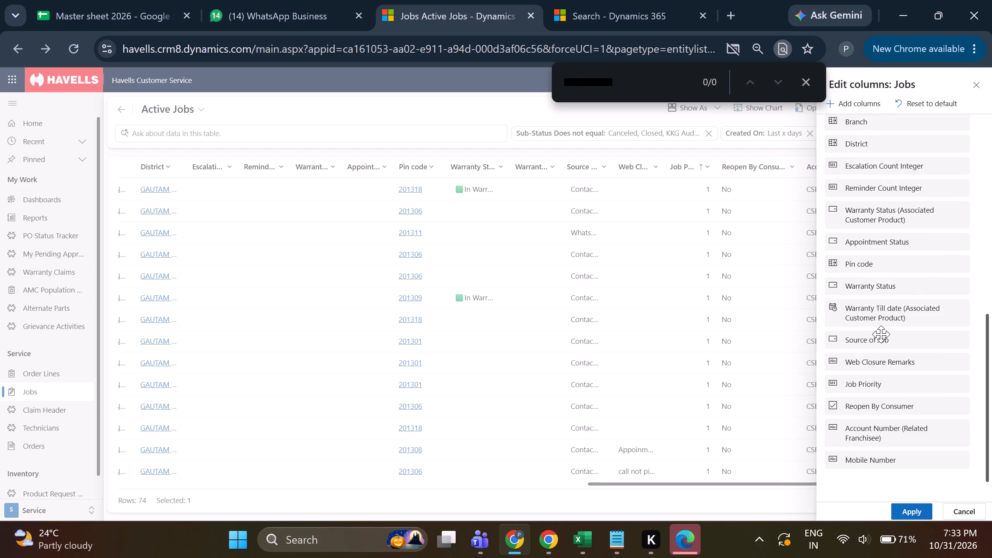
left_click_drag(869, 456, 864, 108)
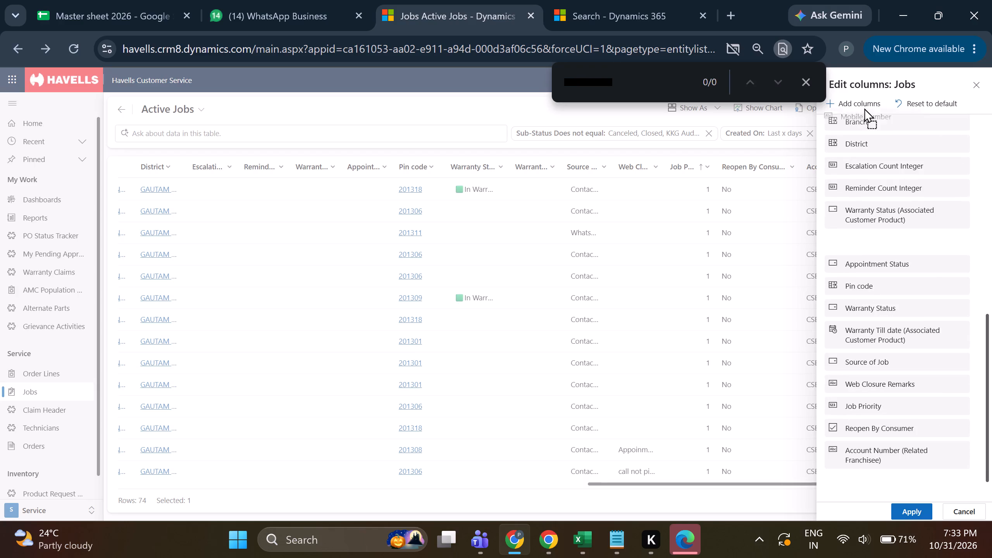
left_click_drag(864, 108, 872, 126)
scroll(886, 166, "up", 2)
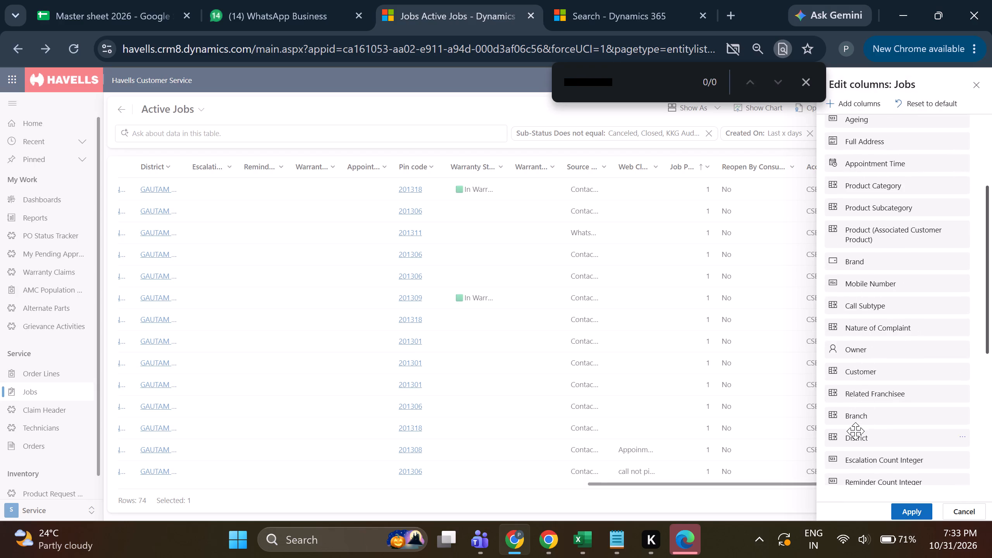
scroll(868, 382, "down", 1)
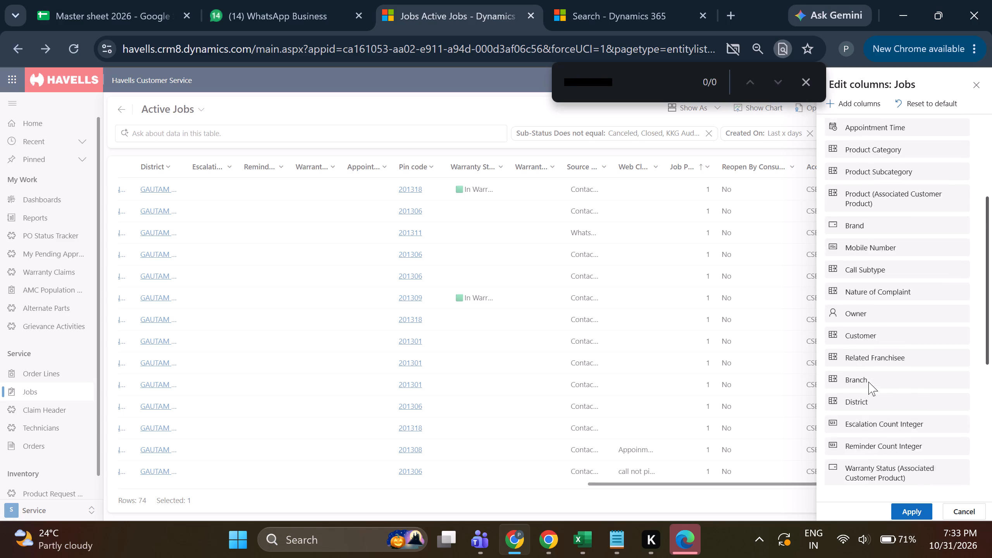
scroll(868, 382, "up", 1)
scroll(850, 344, "up", 2)
left_click_drag(872, 430, 868, 275)
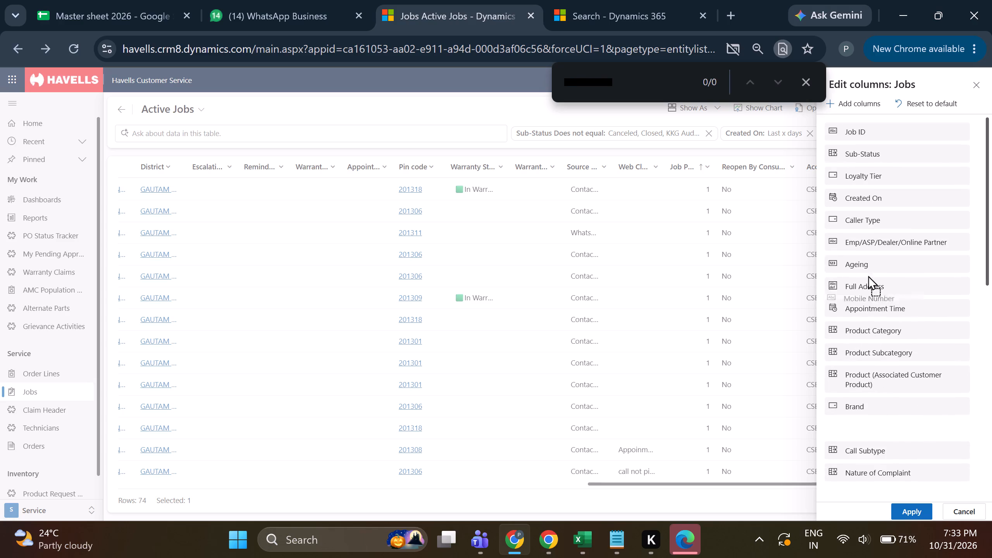
left_click_drag(868, 275, 872, 147)
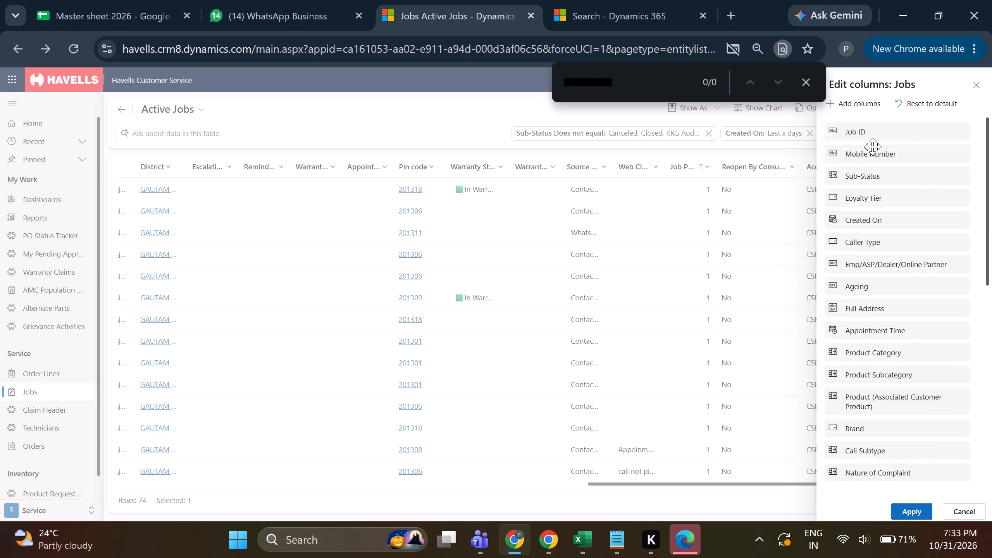
scroll(887, 312, "down", 3)
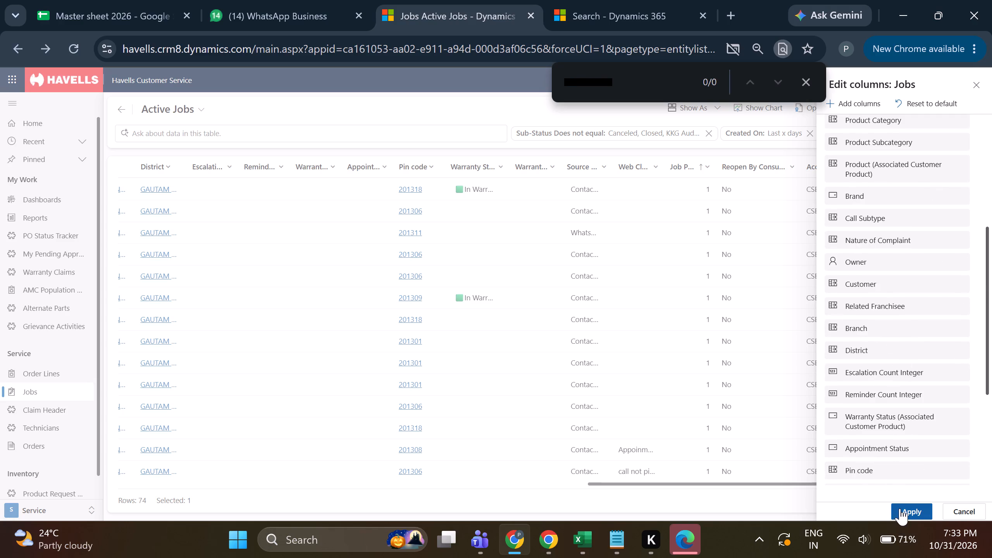
left_click(901, 508)
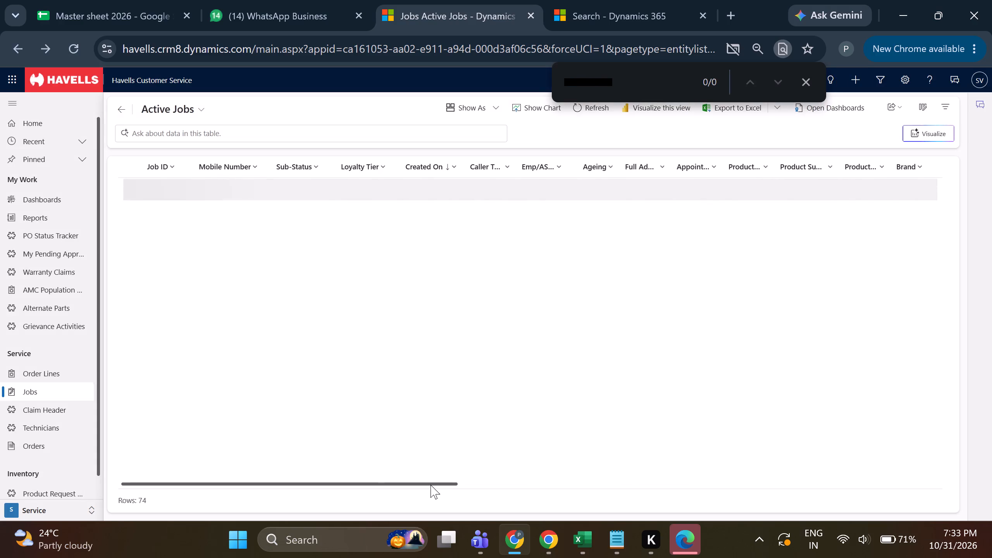
Switch to the Dynamics 365 search page and select the mobile number in its search box.
left_click_drag(427, 484, 491, 482)
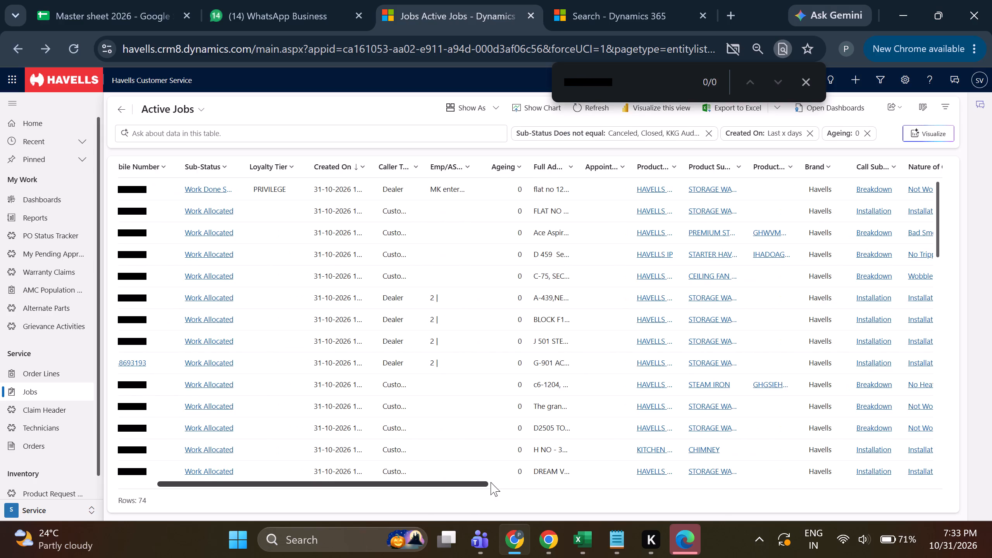
left_click_drag(491, 482, 374, 473)
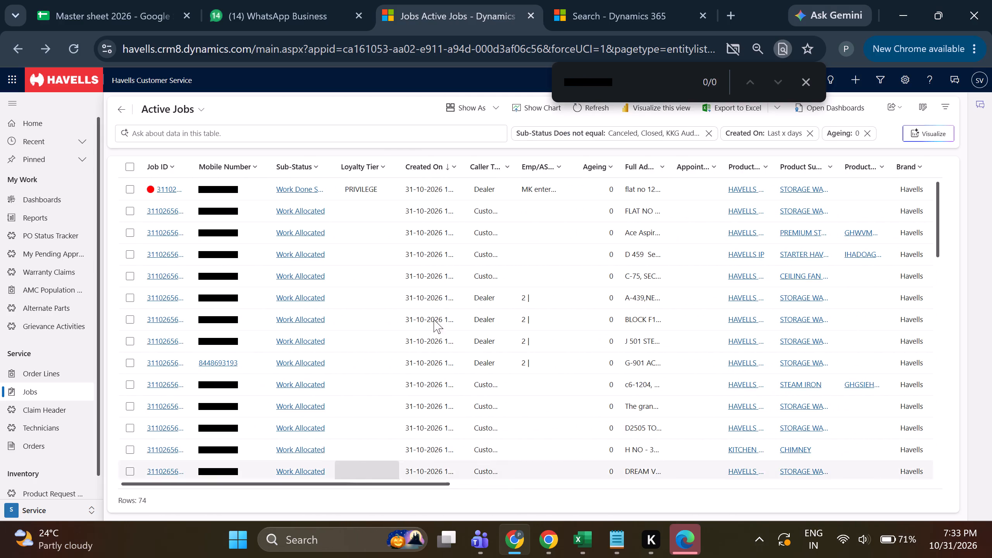
left_click(635, 0)
double_click(374, 113)
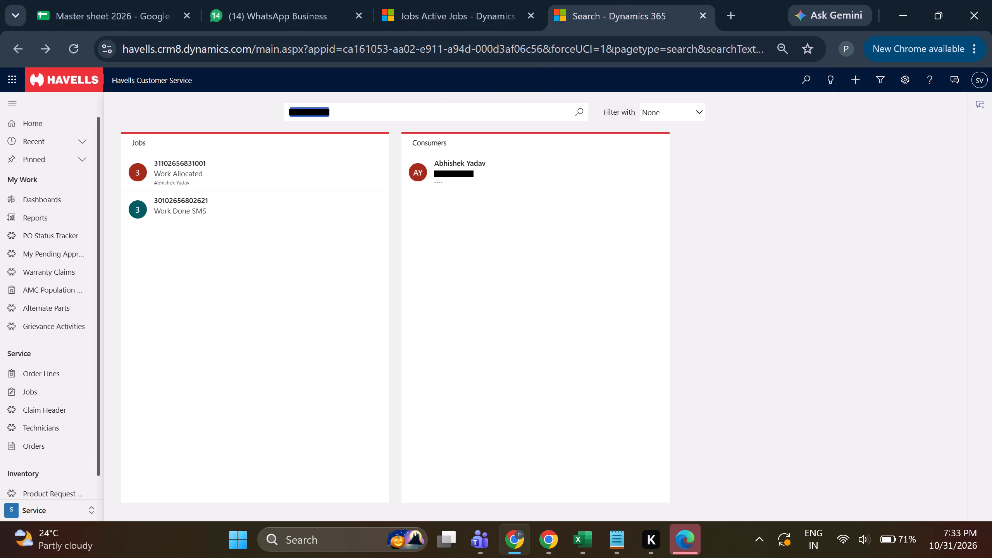
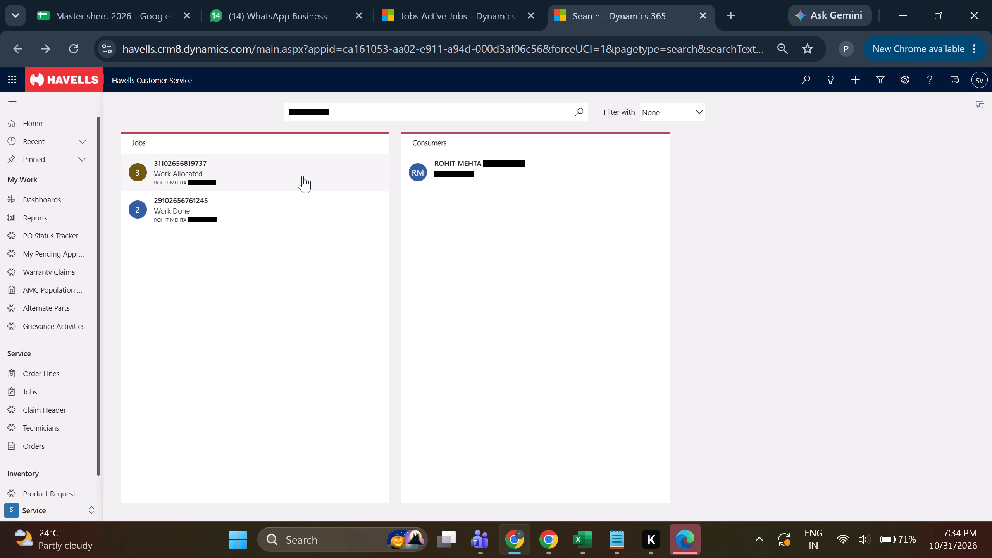
left_click(303, 176)
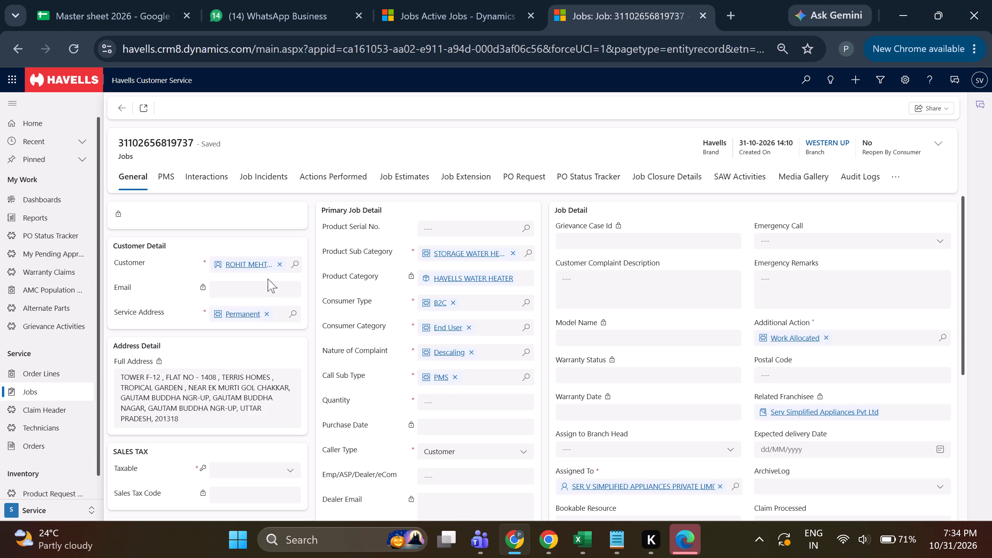
left_click(124, 107)
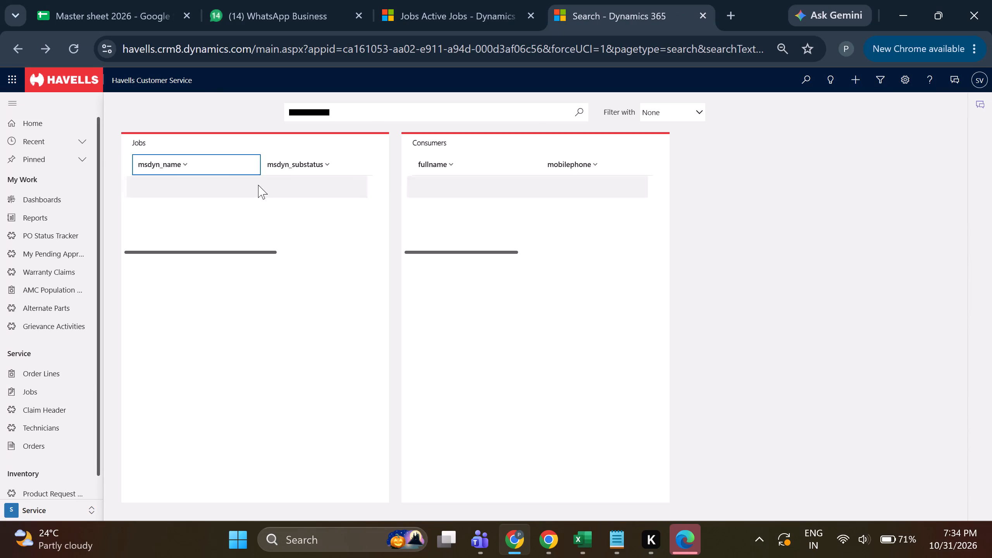
left_click(272, 175)
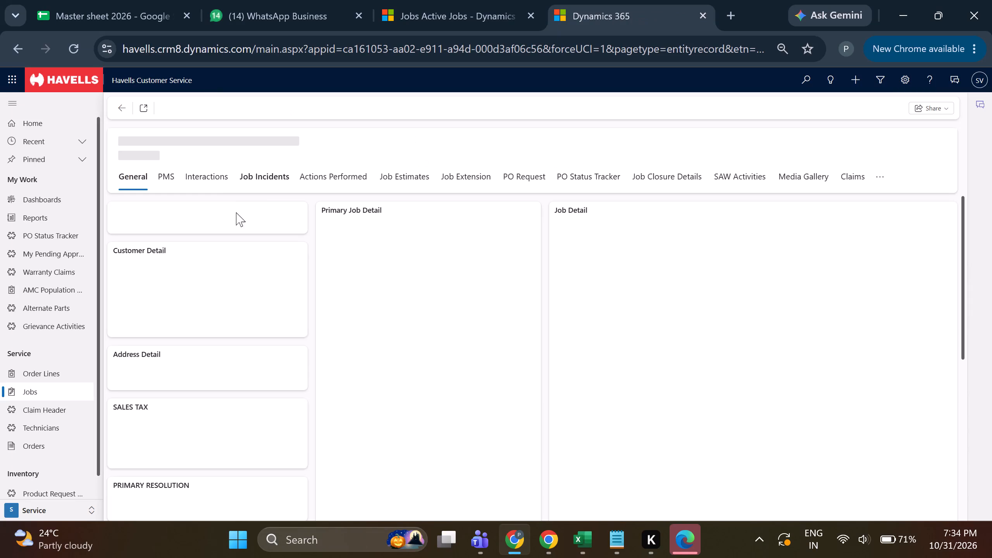
left_click(188, 183)
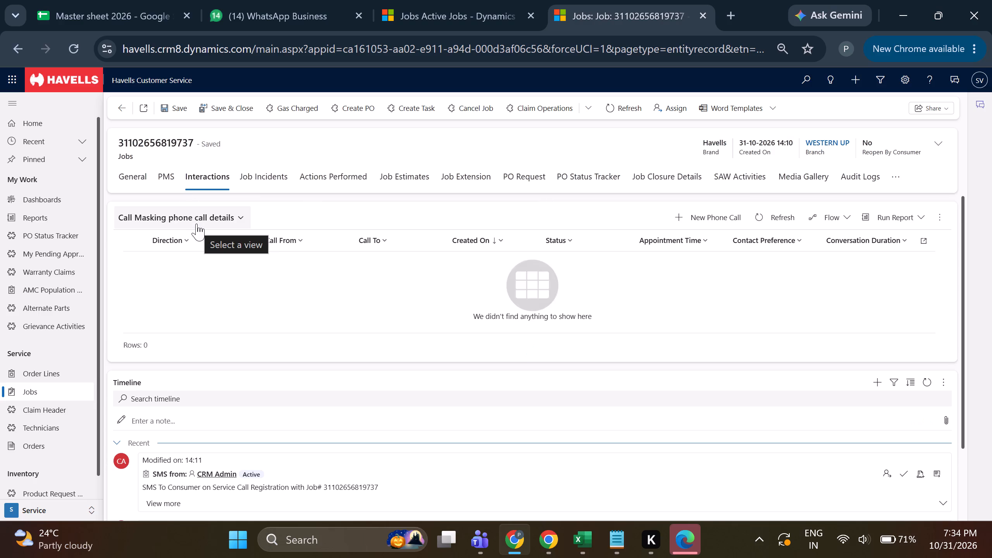
left_click(127, 106)
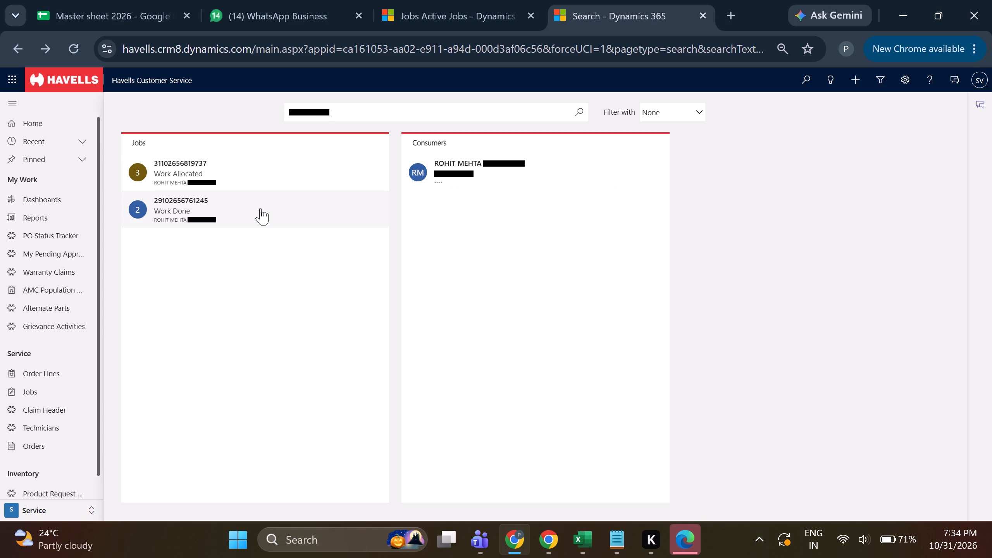
left_click(291, 214)
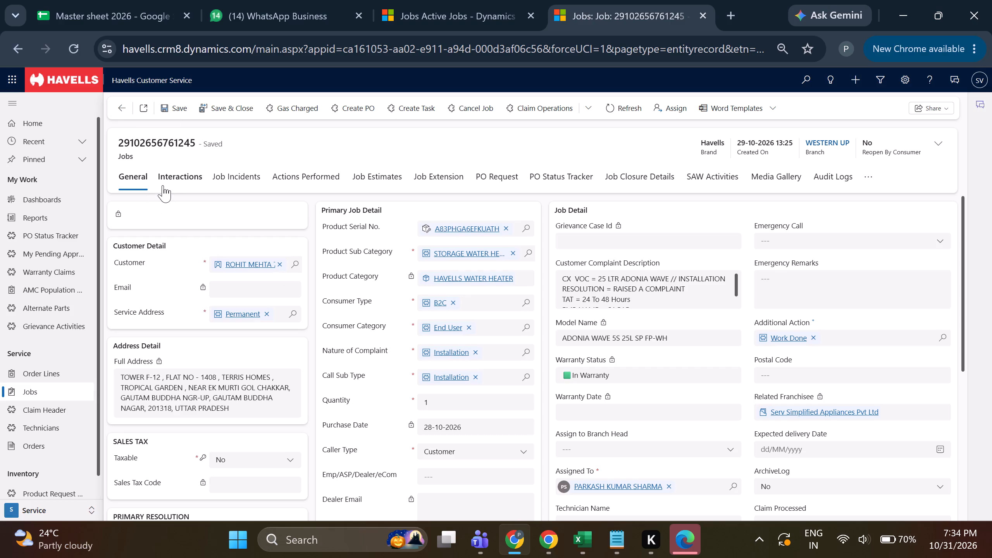
left_click(127, 108)
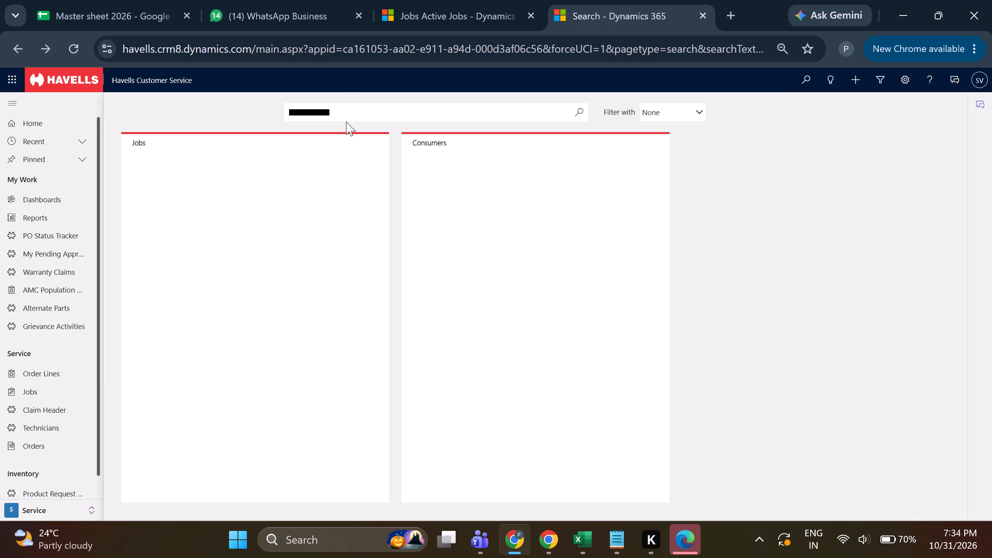
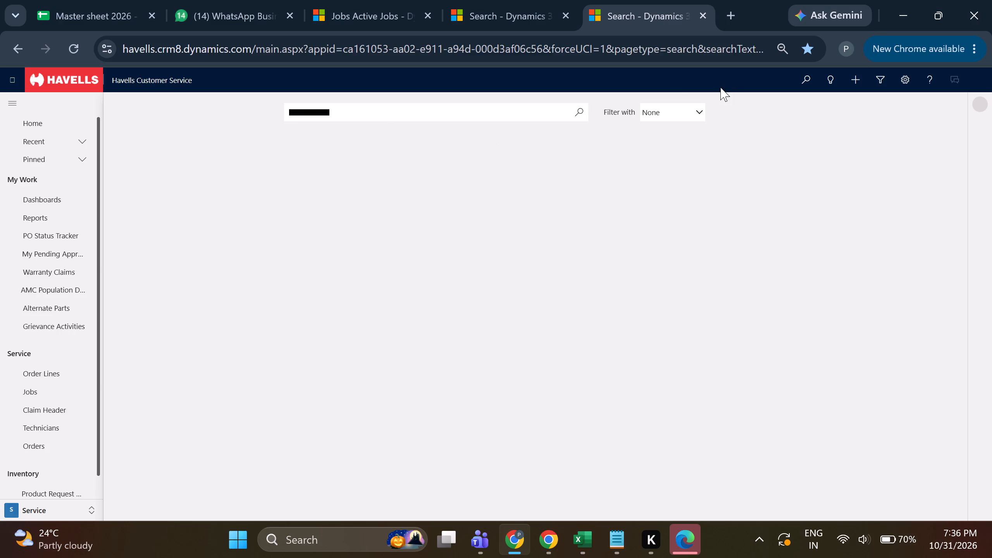
Replace the search text with the copied customer mobile number and search for that customer's jobs and consumer record.
left_click(480, 109)
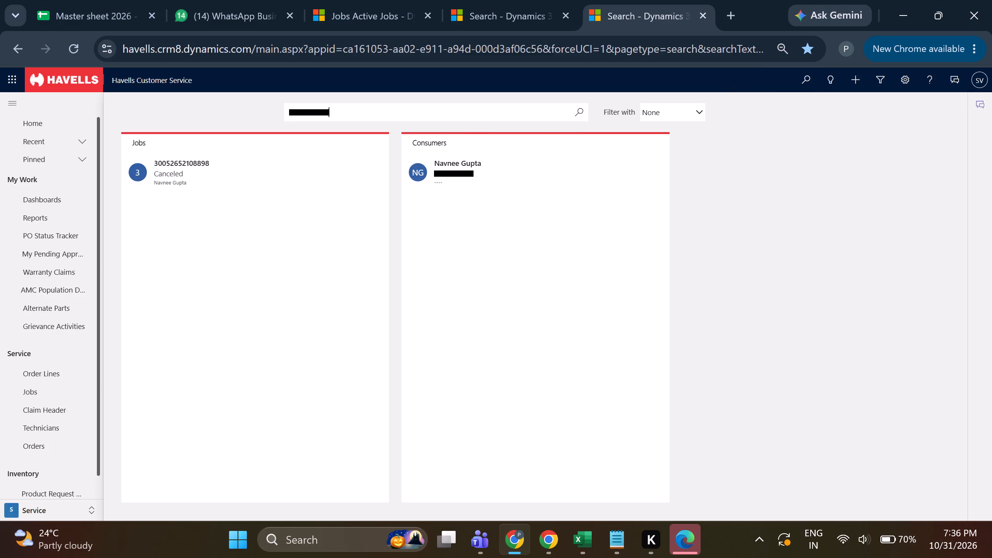
double_click(480, 109)
key("ctrl+v")
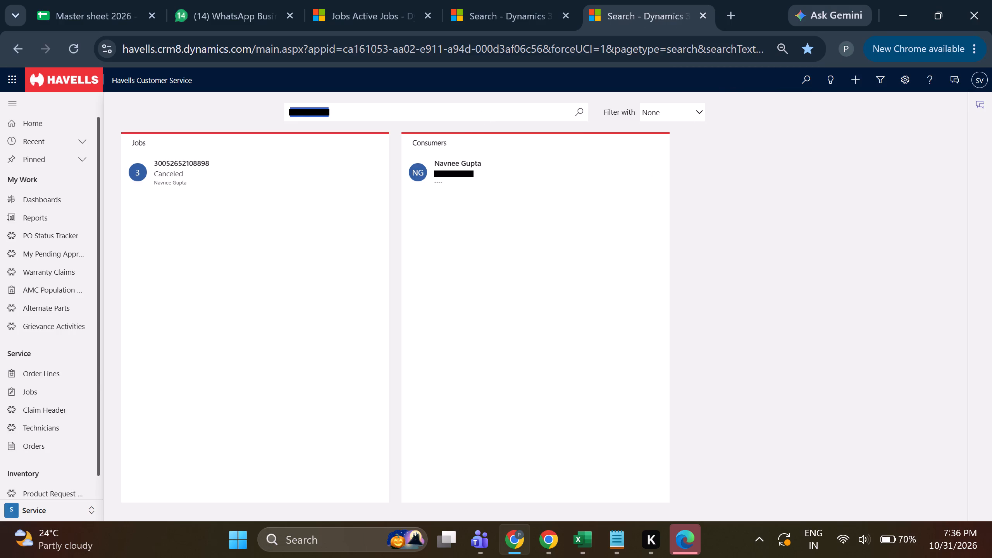
key("Return")
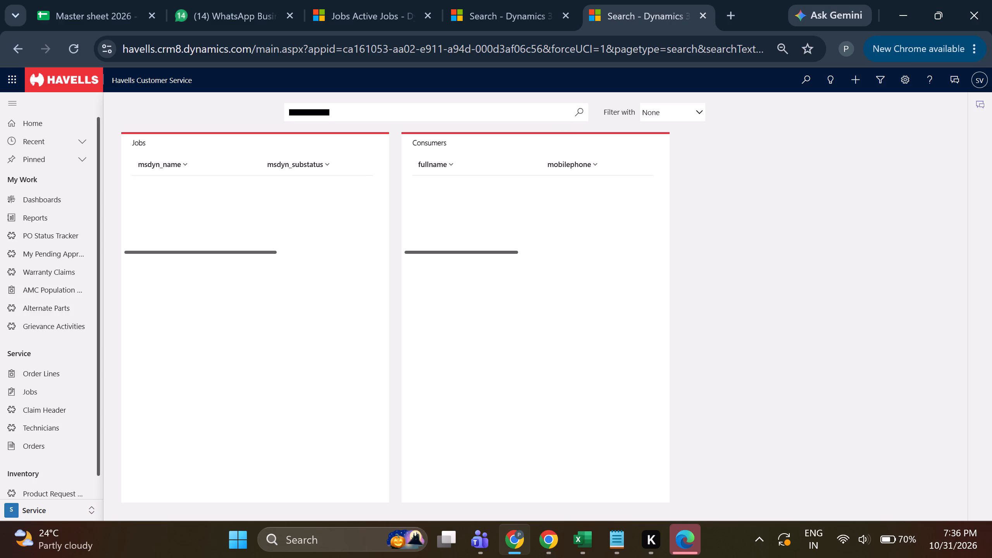
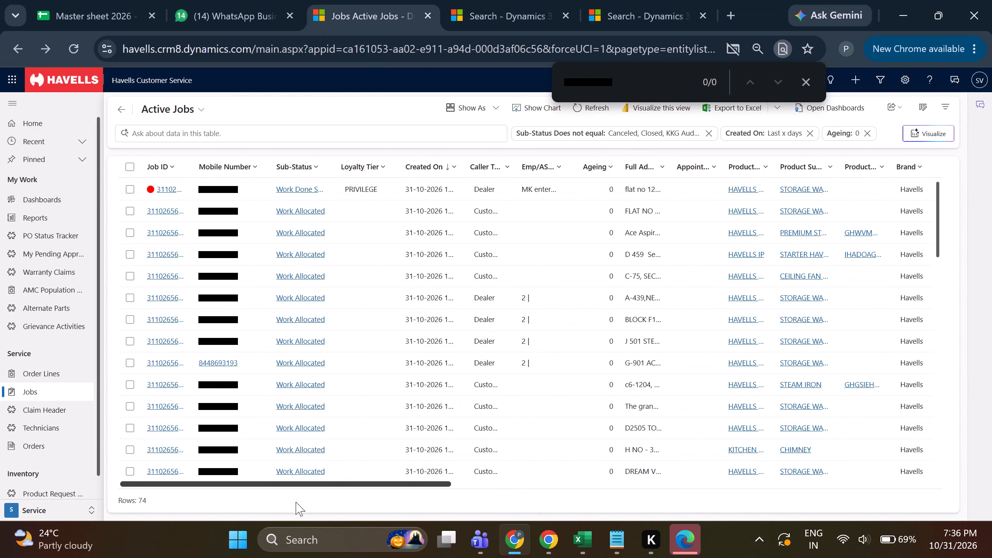
Close the find-in-page search and export the Active Jobs list to Excel.
left_click_drag(296, 502, 284, 500)
left_click_drag(331, 482, 676, 492)
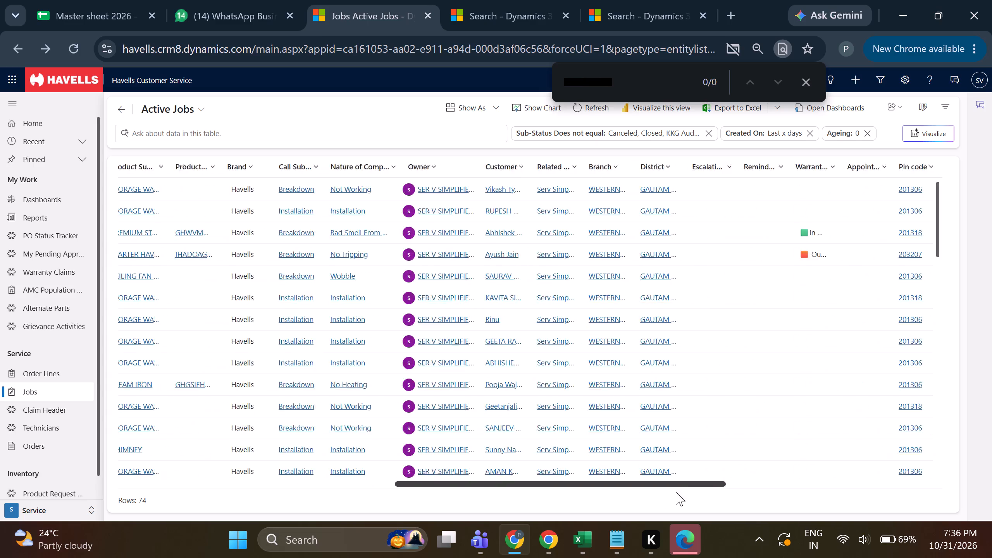
left_click_drag(676, 492, 223, 491)
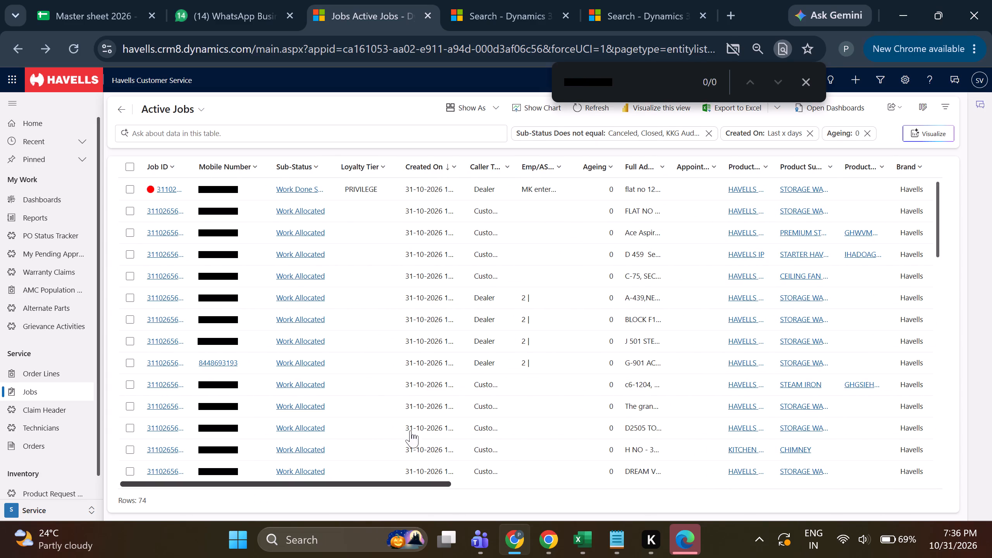
left_click(800, 80)
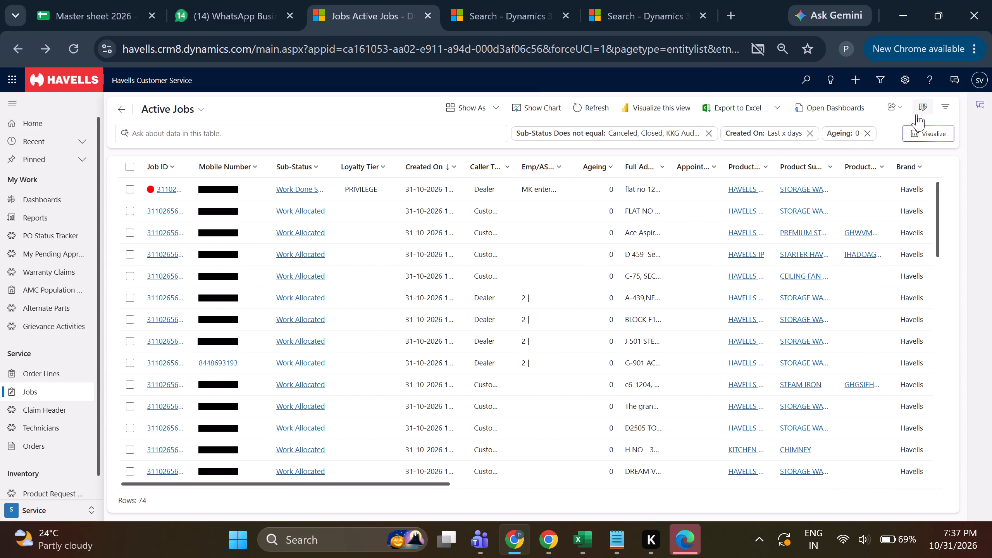
left_click(710, 110)
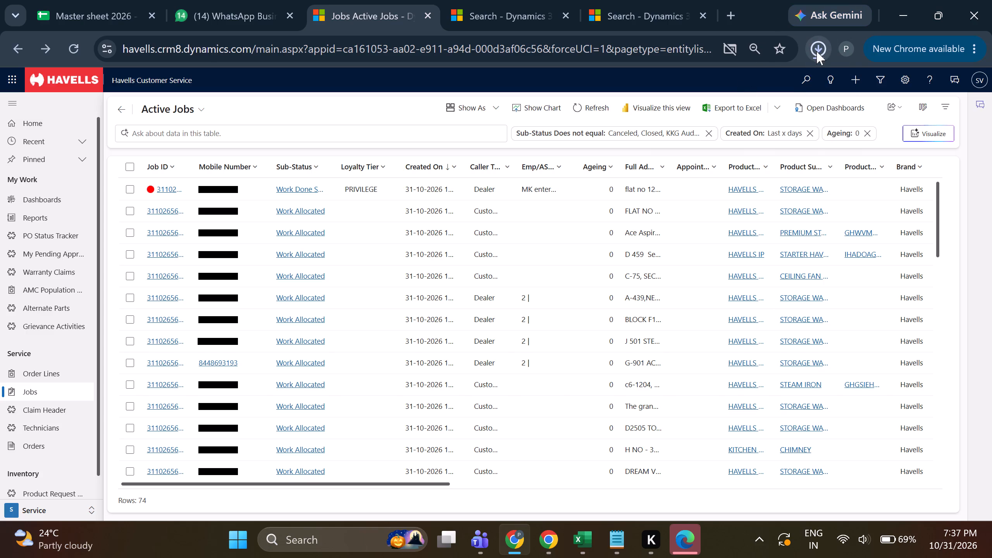
Open the newly downloaded Active Jobs workbook in Excel, enable editing and look through its job rows.
left_click(816, 51)
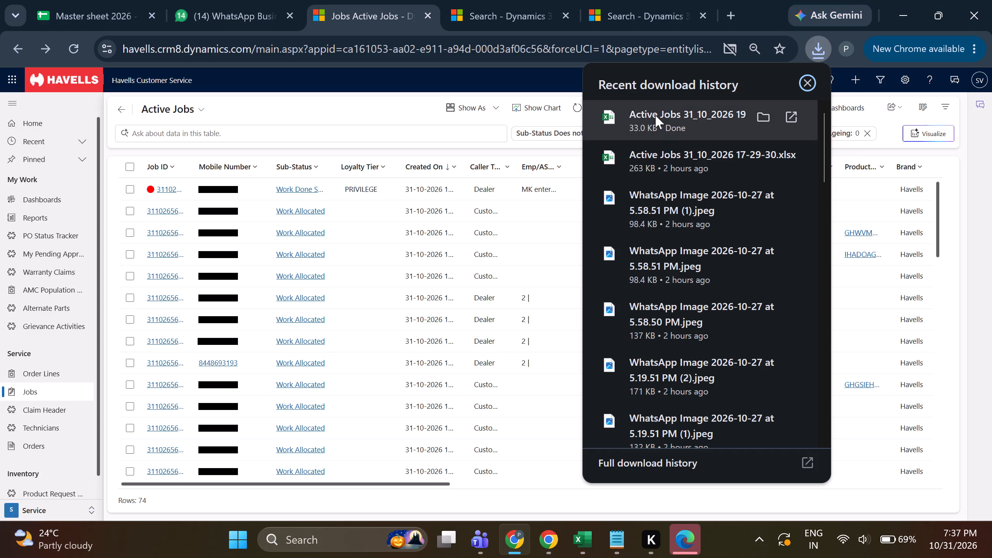
triple_click(655, 115)
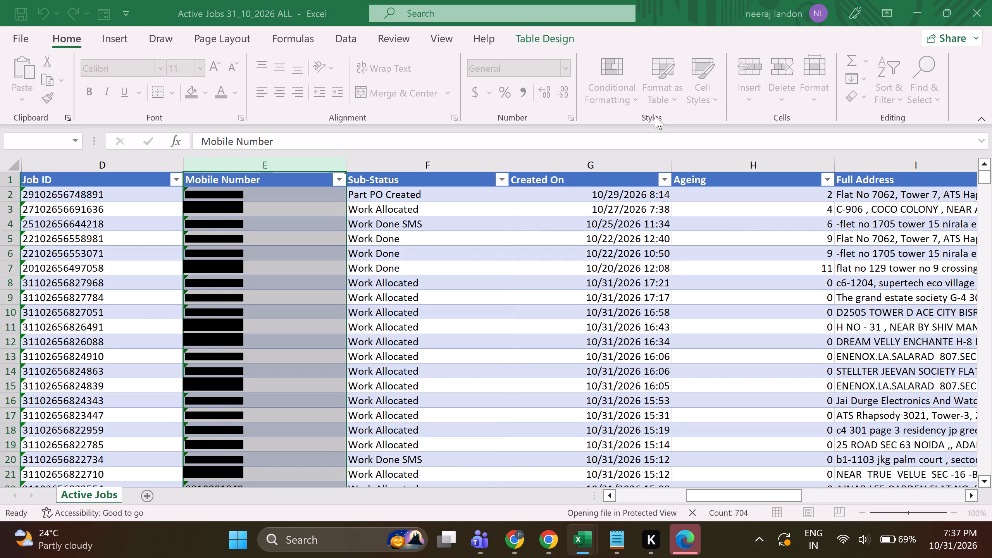
left_click(588, 296)
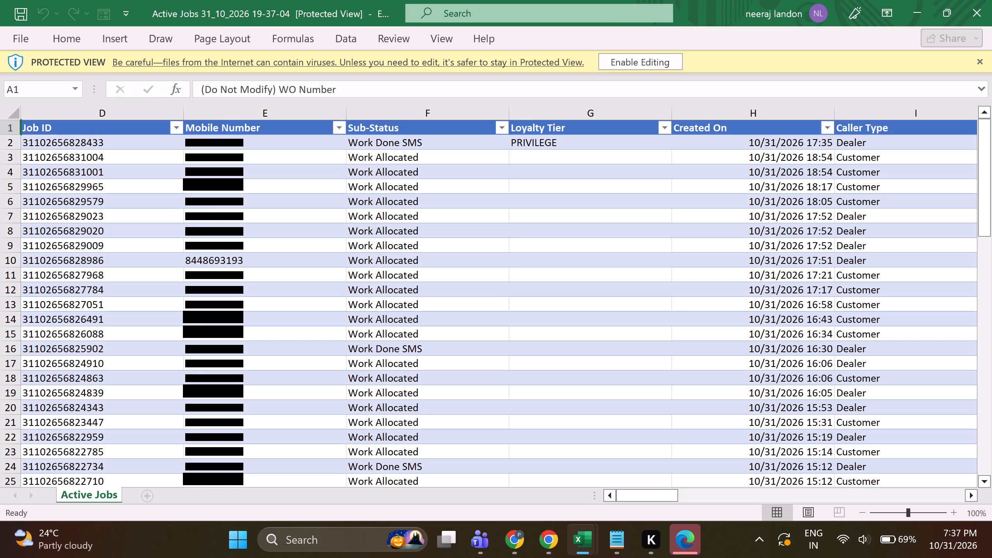
left_click(635, 60)
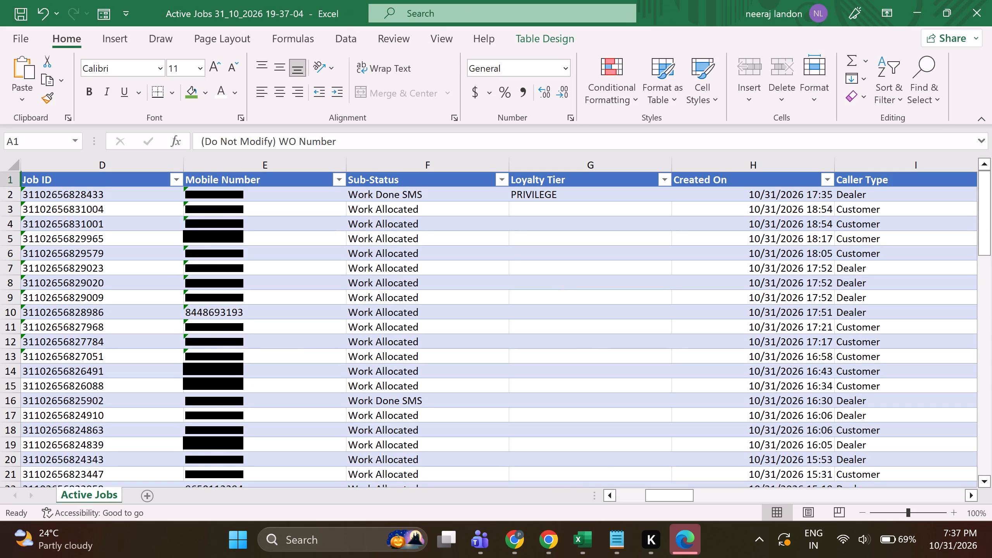
scroll(563, 282, "down", 5)
scroll(519, 319, "down", 17)
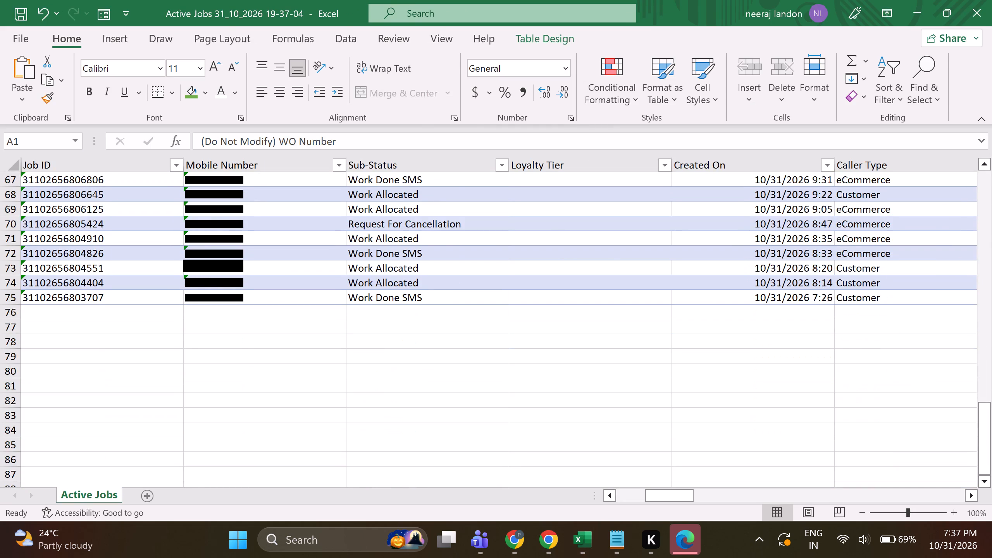
scroll(531, 307, "up", 1)
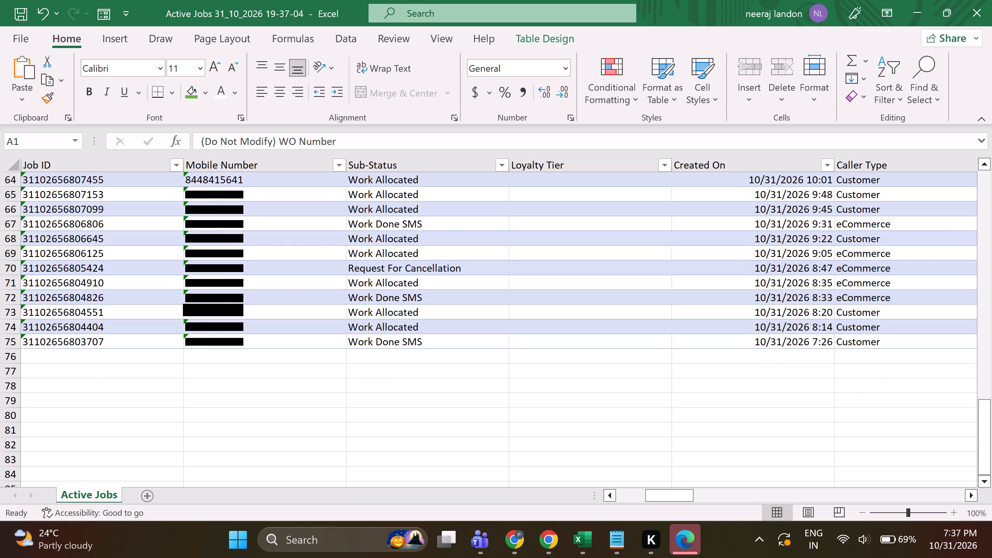
scroll(531, 307, "up", 4)
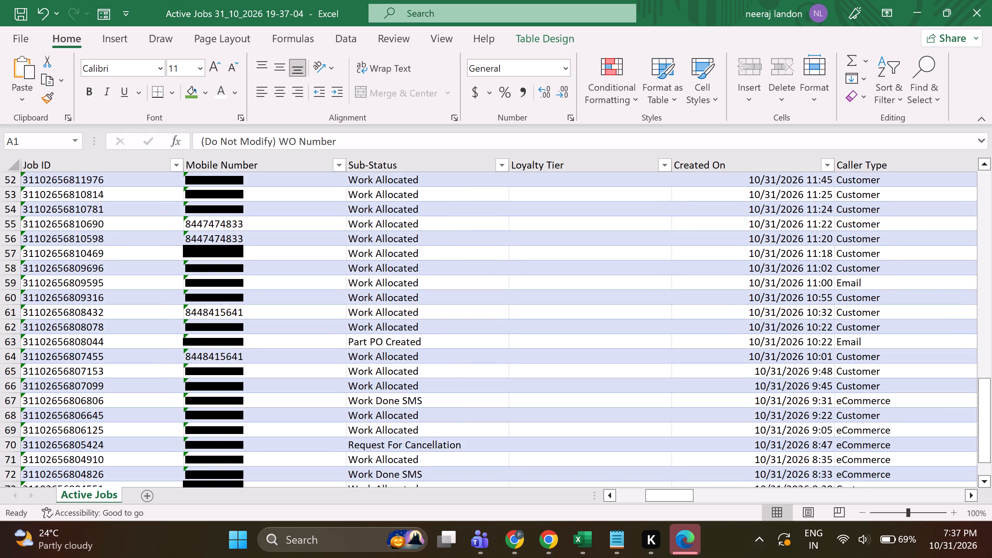
scroll(531, 306, "up", 4)
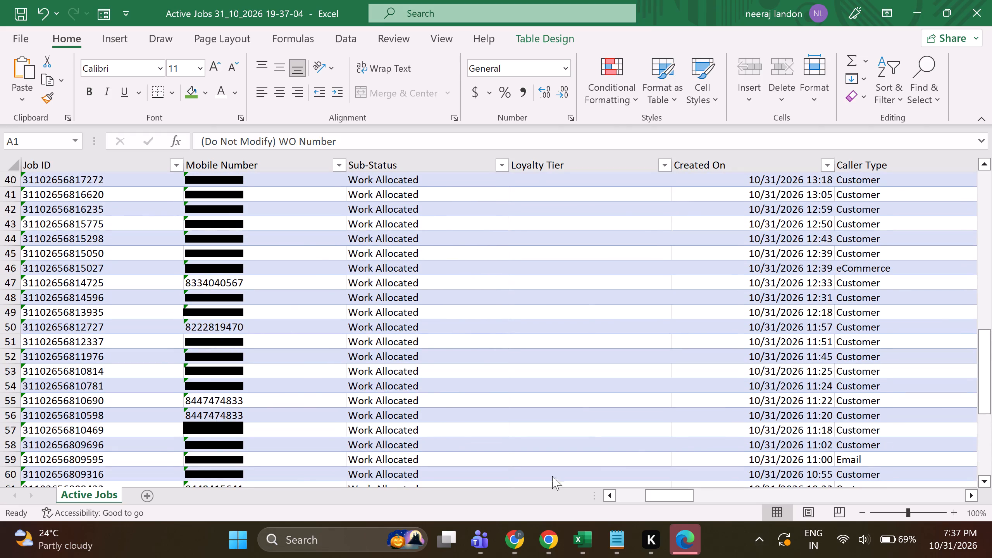
Switch back to the Active Jobs list in Chrome and filter Sub-Status to equal Work Allocated.
left_click(508, 536)
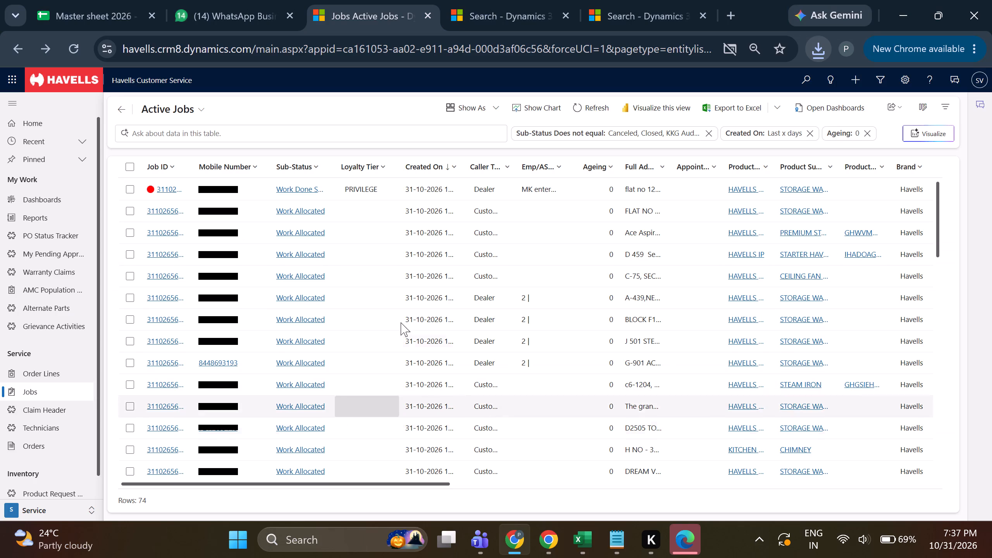
left_click(315, 175)
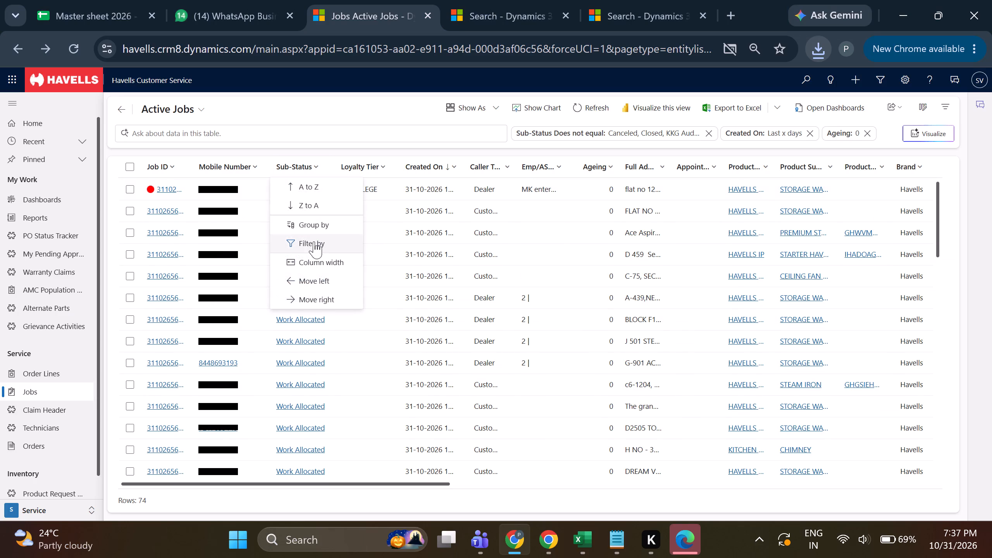
left_click(314, 241)
left_click(336, 236)
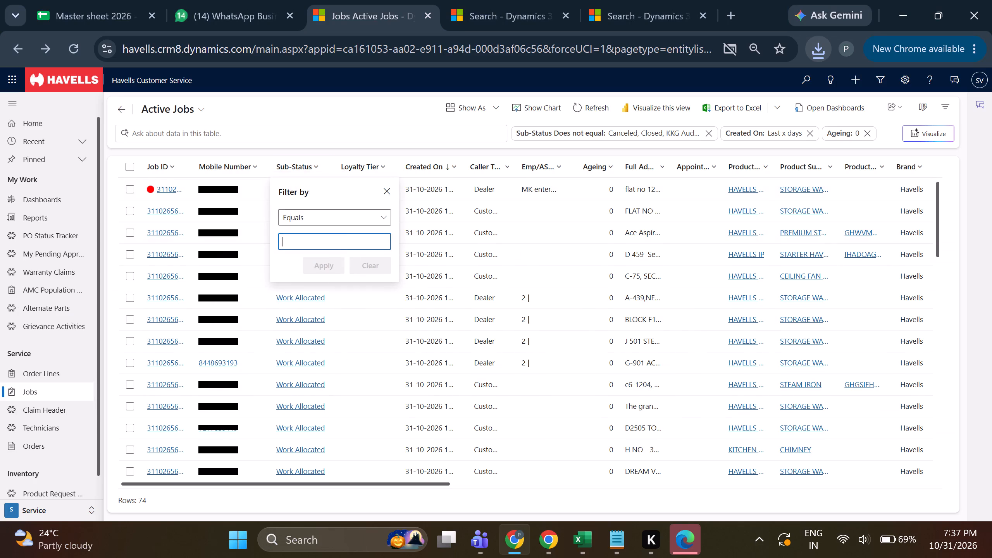
type("work")
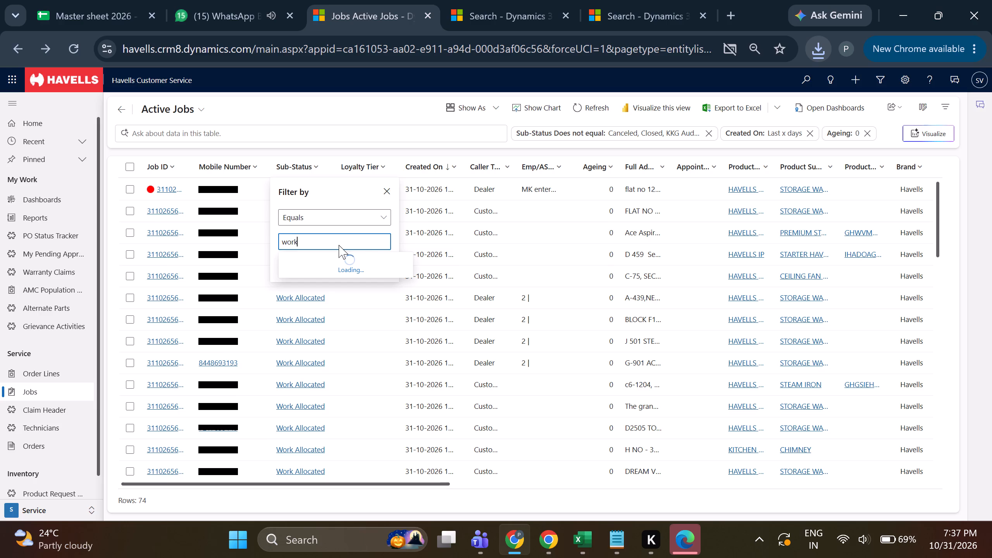
left_click(325, 278)
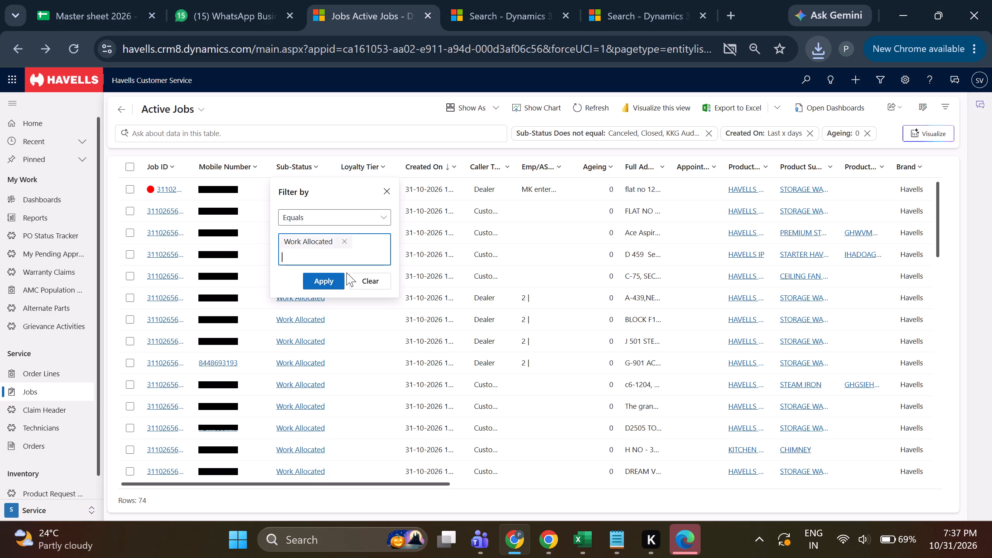
left_click(326, 277)
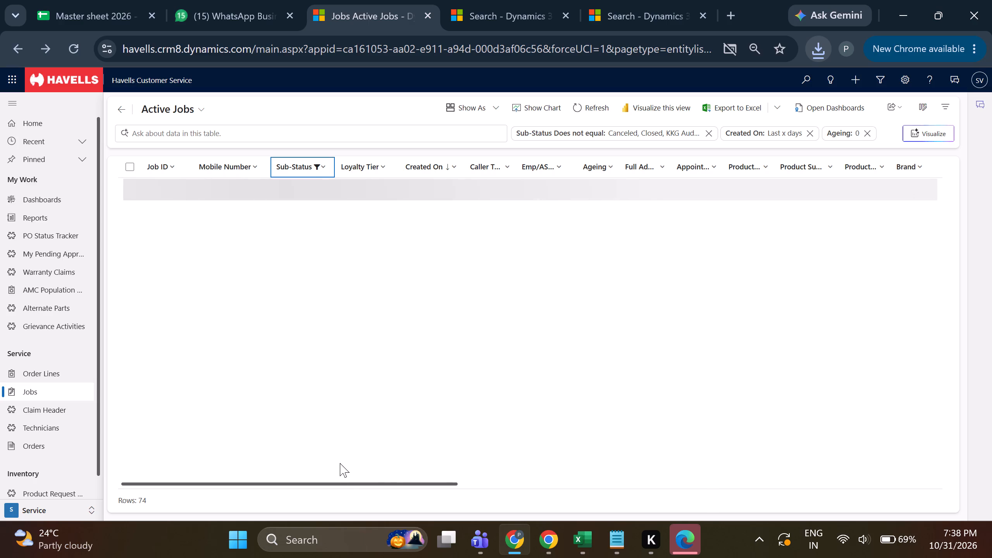
Examine the filtered jobs across all columns, from Job ID through to Account Number, and down the rows.
left_click(356, 477)
left_click_drag(349, 483, 490, 499)
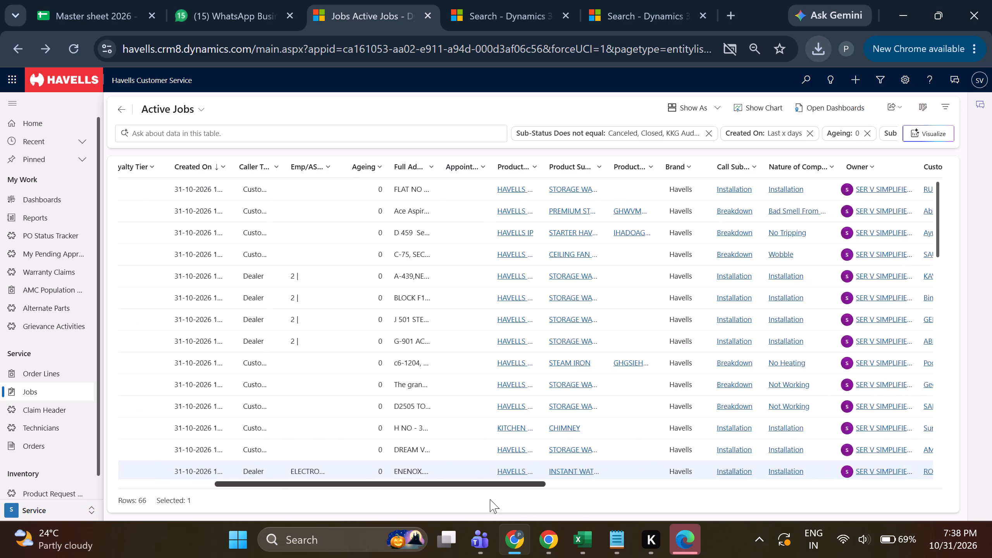
left_click_drag(490, 499, 727, 518)
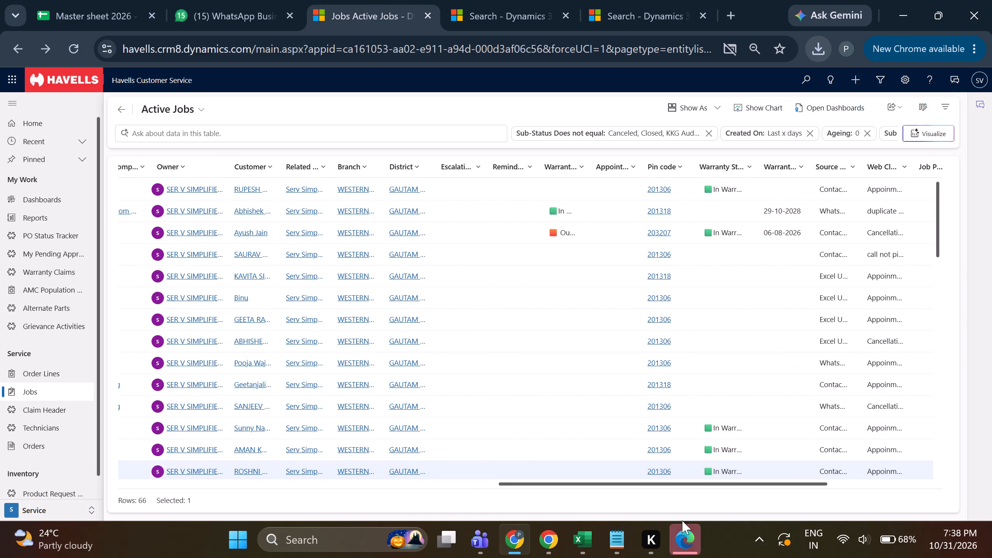
left_click_drag(679, 484, 754, 482)
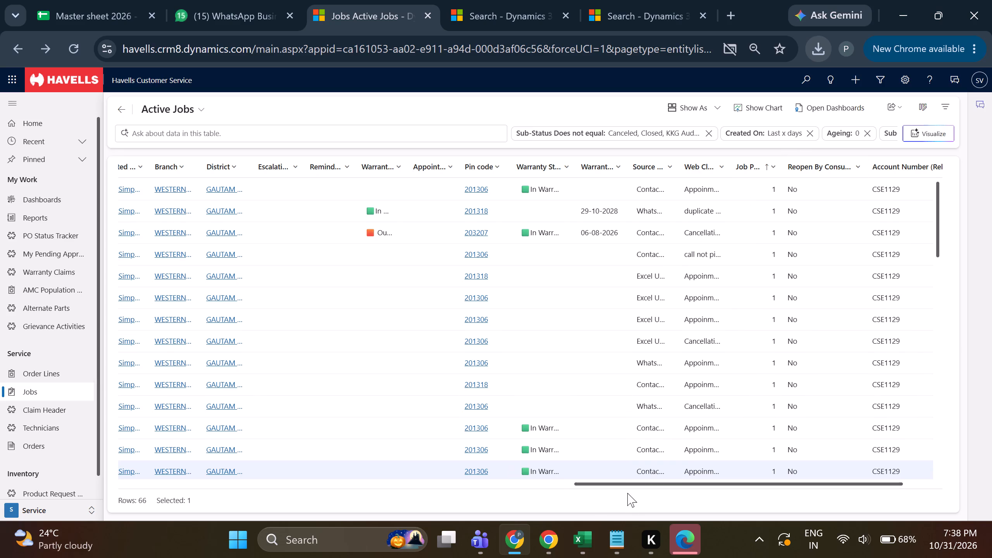
left_click_drag(627, 486, 211, 479)
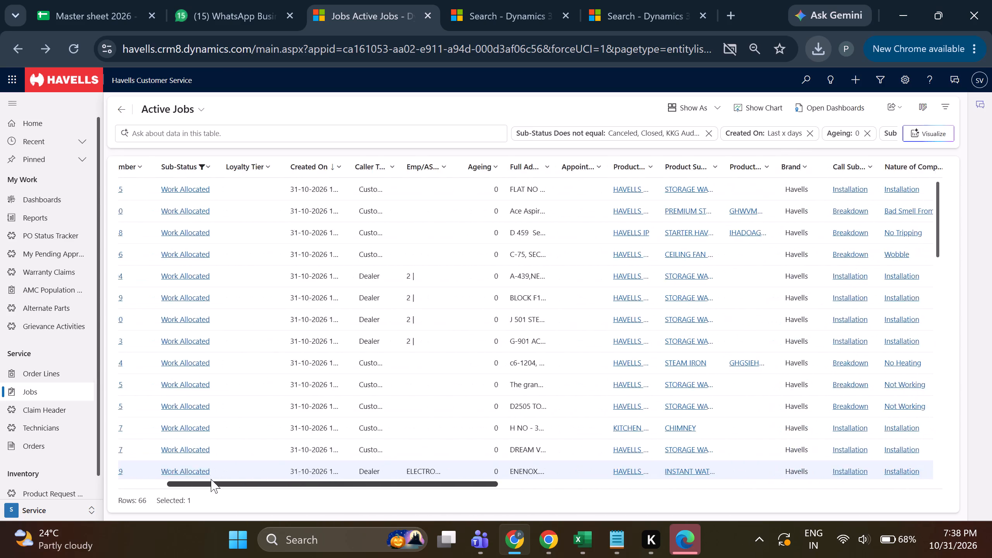
left_click_drag(211, 479, 193, 480)
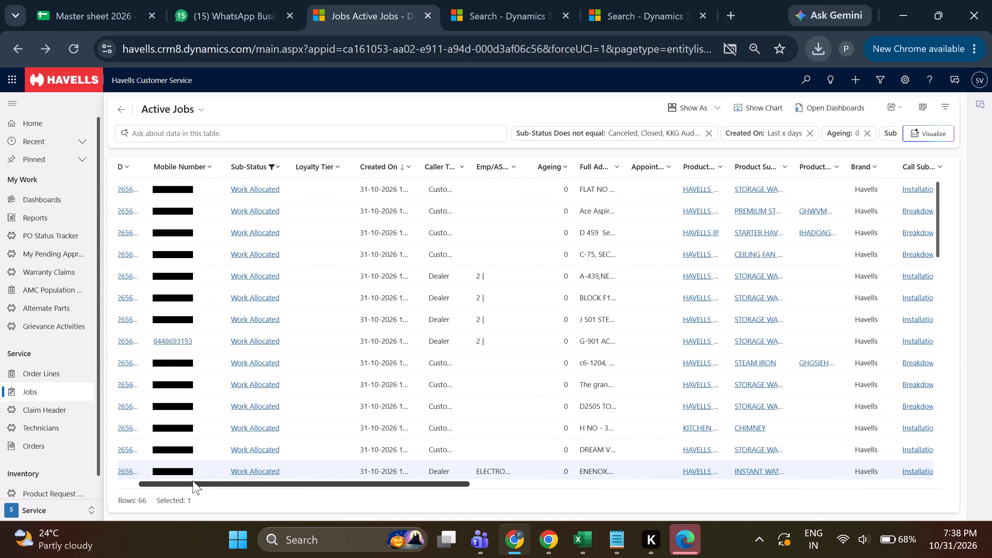
left_click_drag(237, 482, 183, 481)
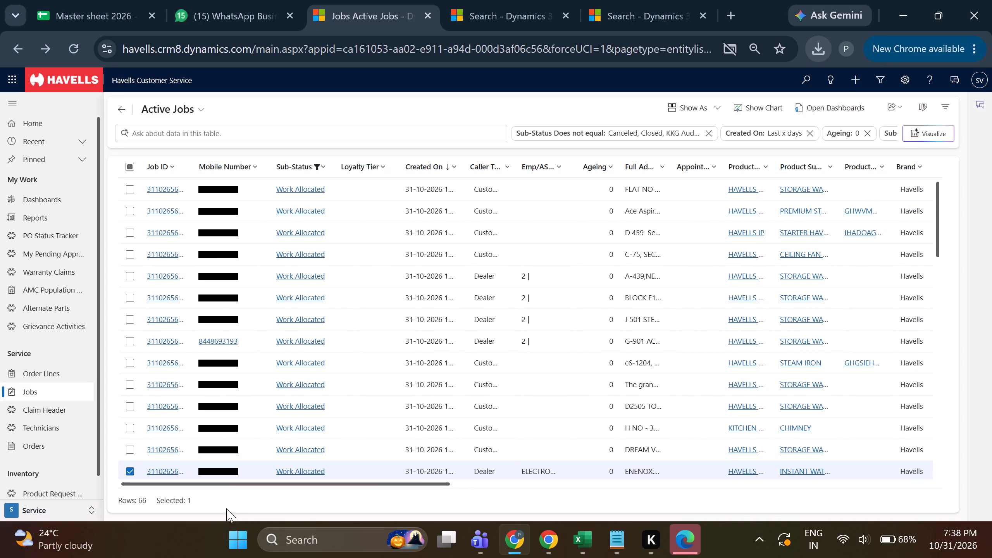
left_click_drag(340, 487, 611, 479)
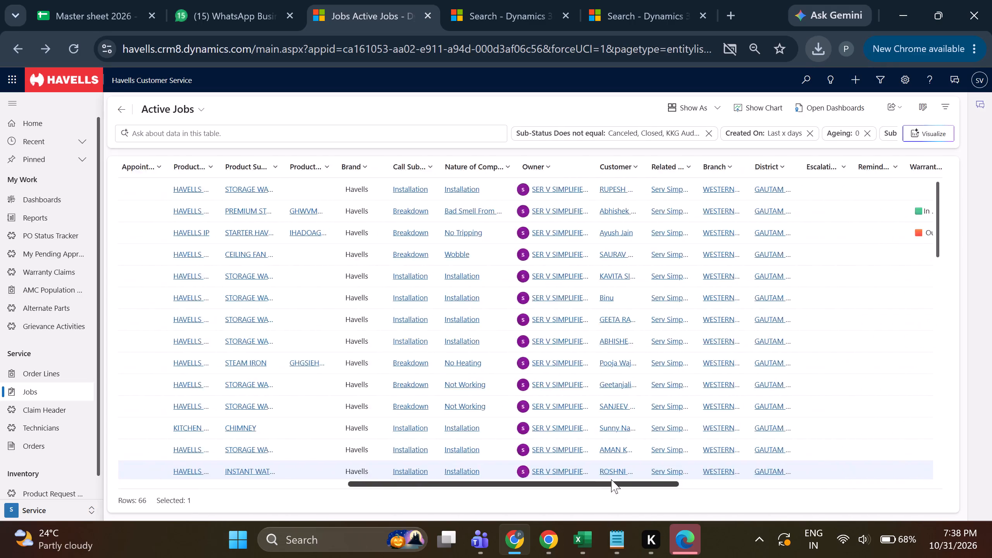
left_click_drag(611, 479, 829, 462)
scroll(663, 303, "down", 6)
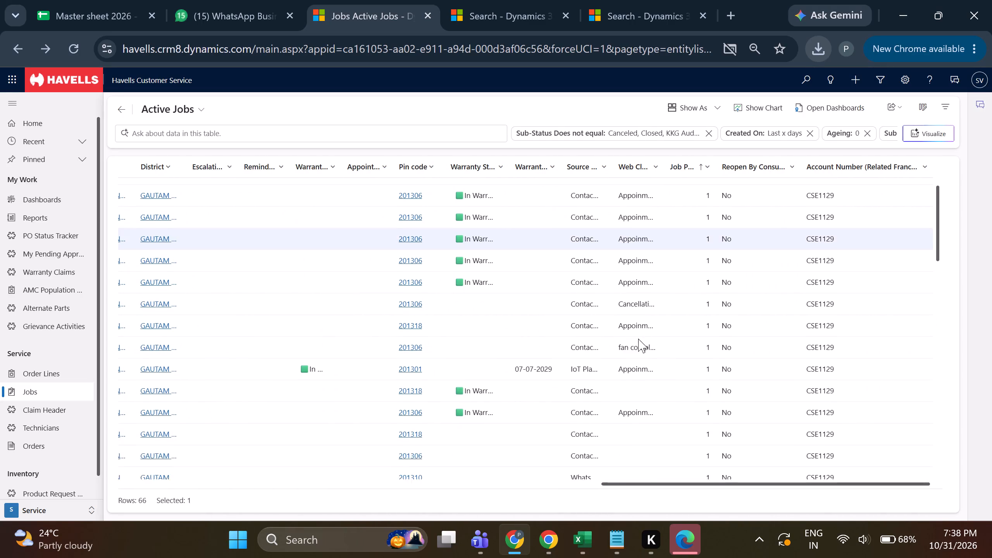
scroll(639, 341, "down", 5)
scroll(650, 376, "up", 5)
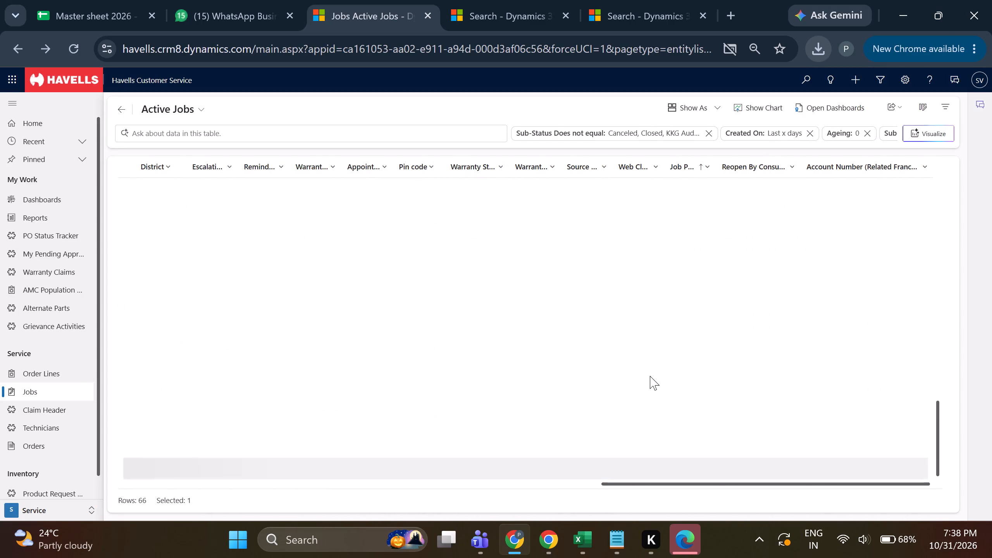
scroll(650, 376, "up", 7)
scroll(722, 321, "up", 3)
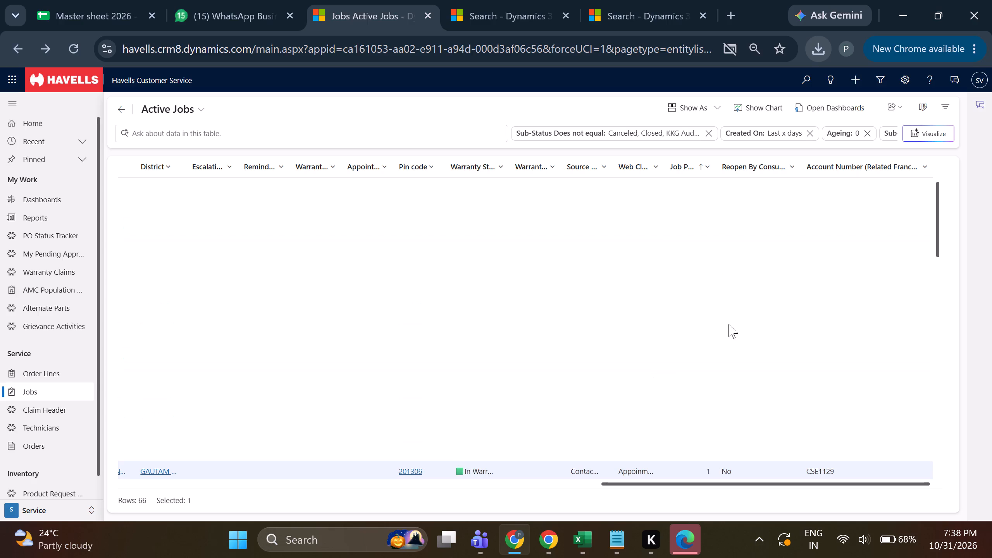
scroll(676, 344, "up", 2)
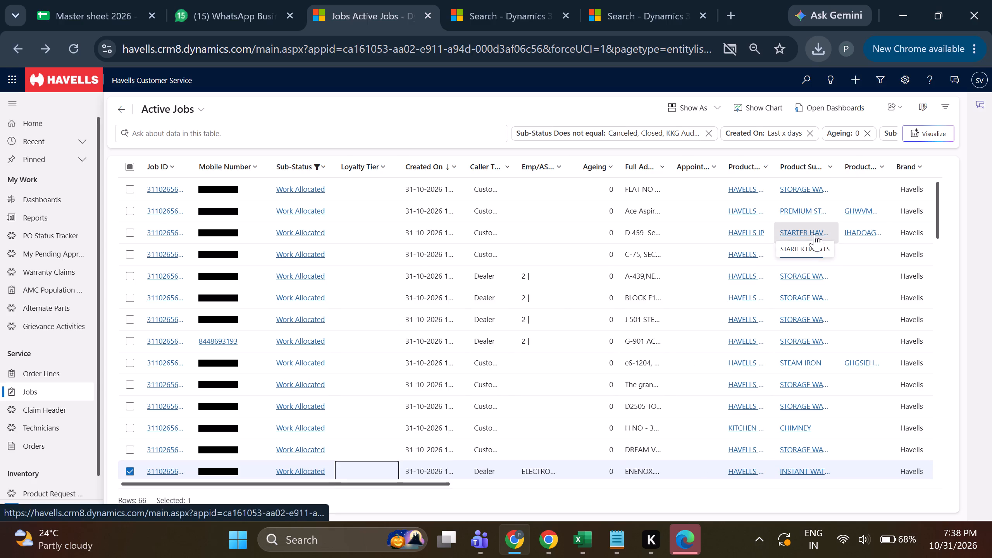
left_click_drag(366, 488, 479, 488)
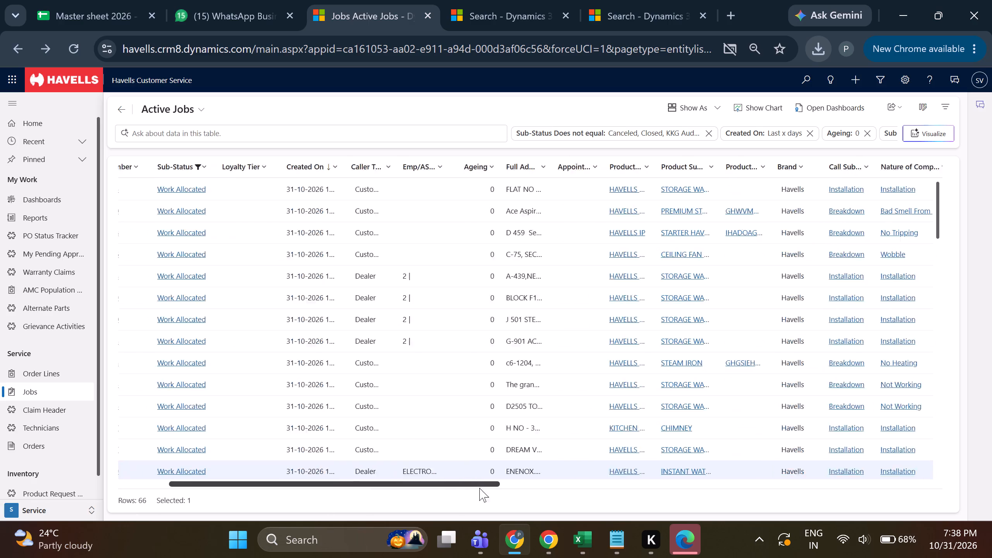
left_click_drag(479, 488, 829, 498)
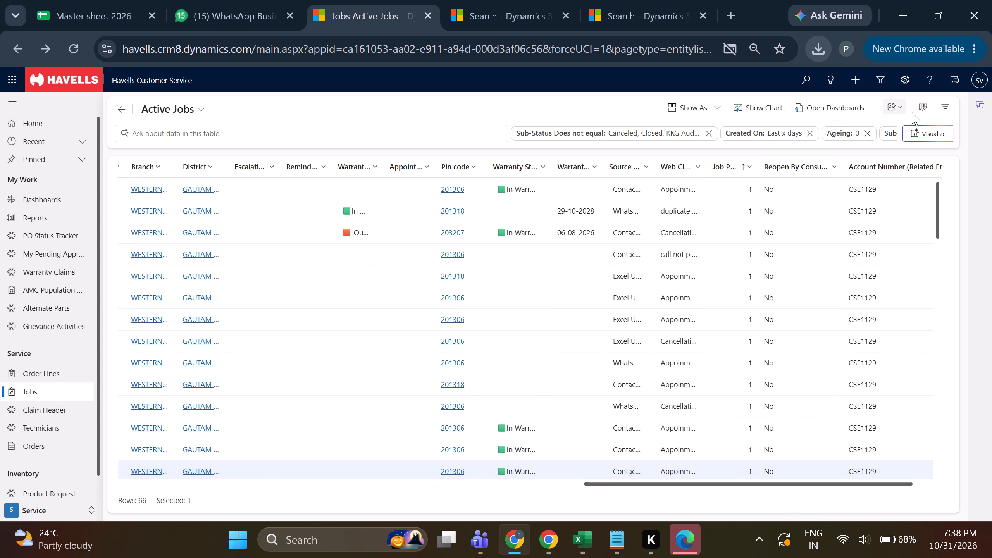
Remove the Appointment Time column from the Active Jobs view and apply the column change.
left_click(927, 112)
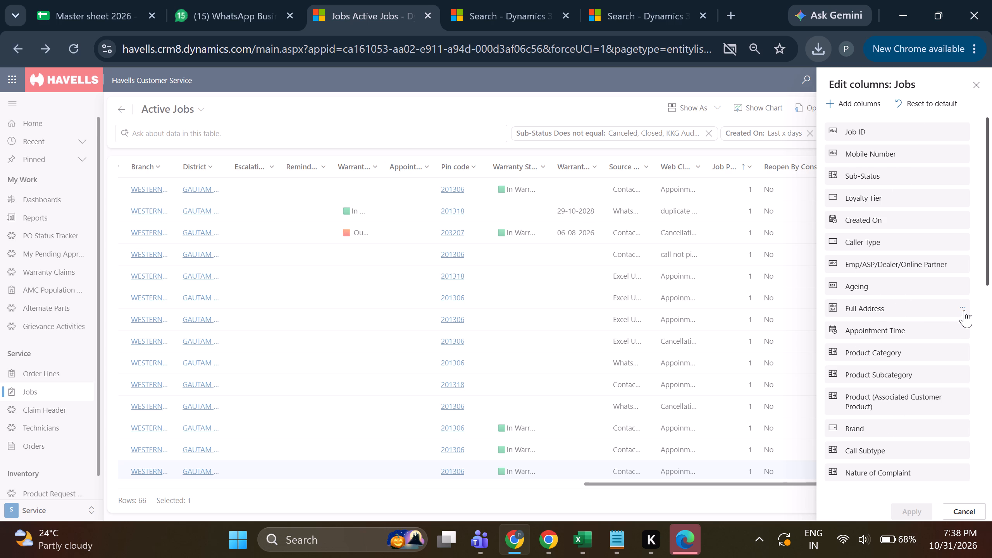
left_click(965, 331)
left_click(944, 345)
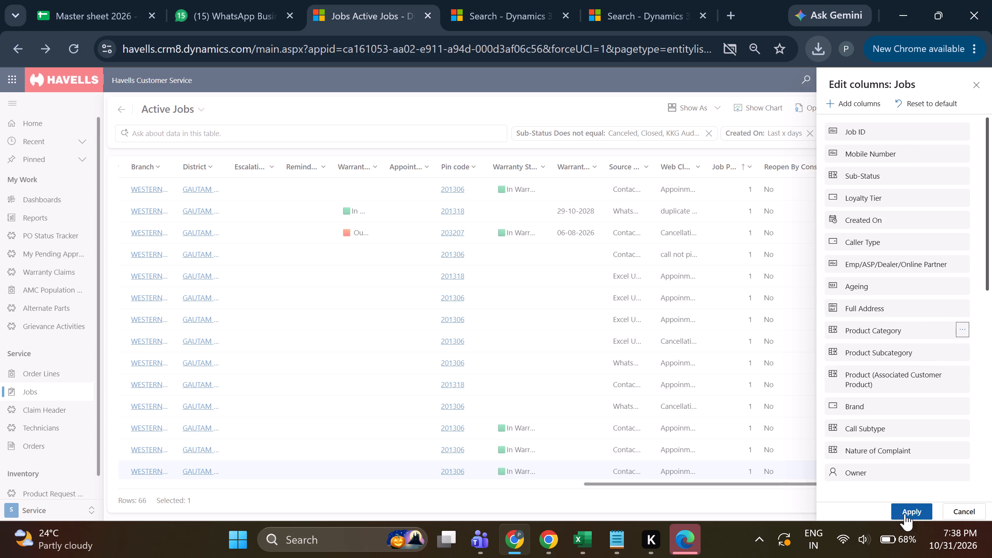
left_click(905, 514)
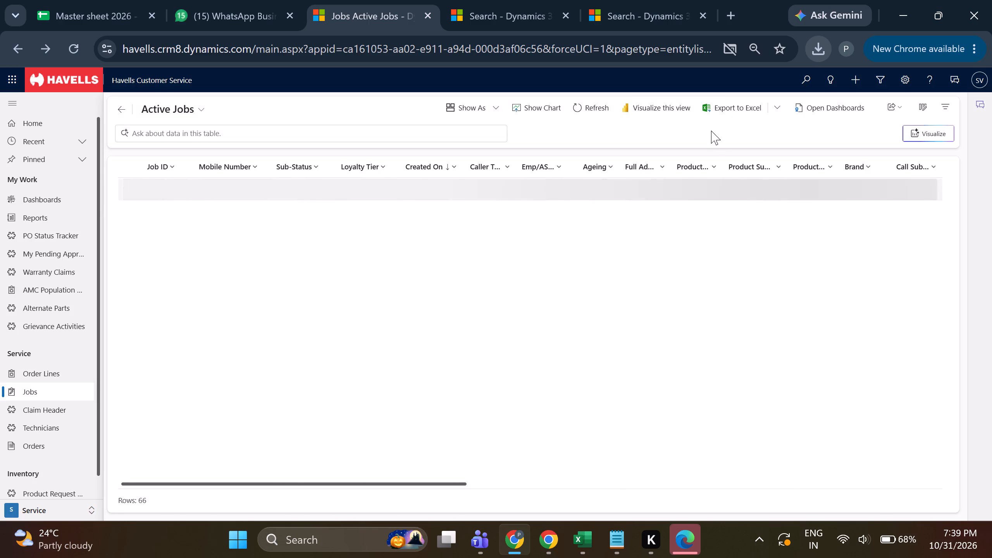
Export the filtered Active Jobs list, without the removed column, to Excel.
left_click(719, 112)
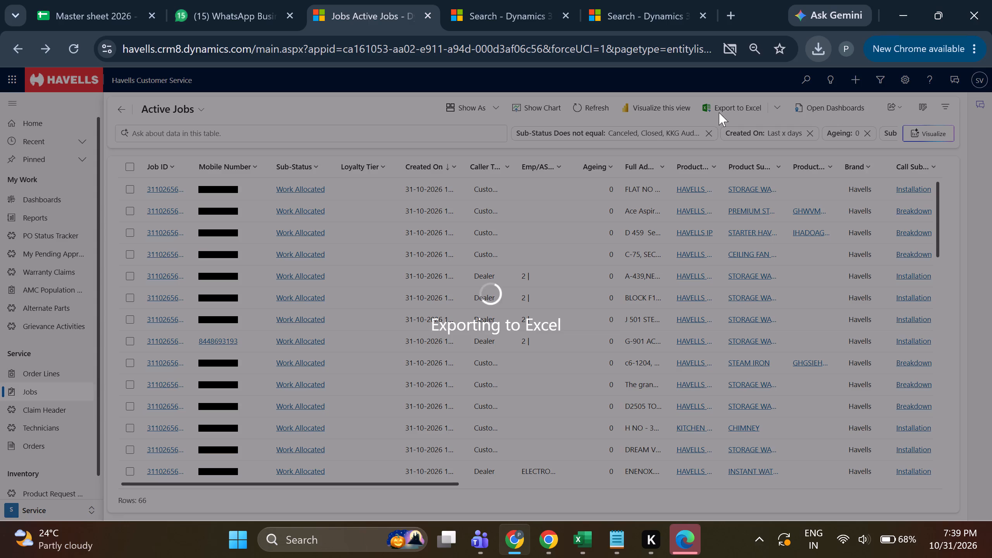
left_click(816, 55)
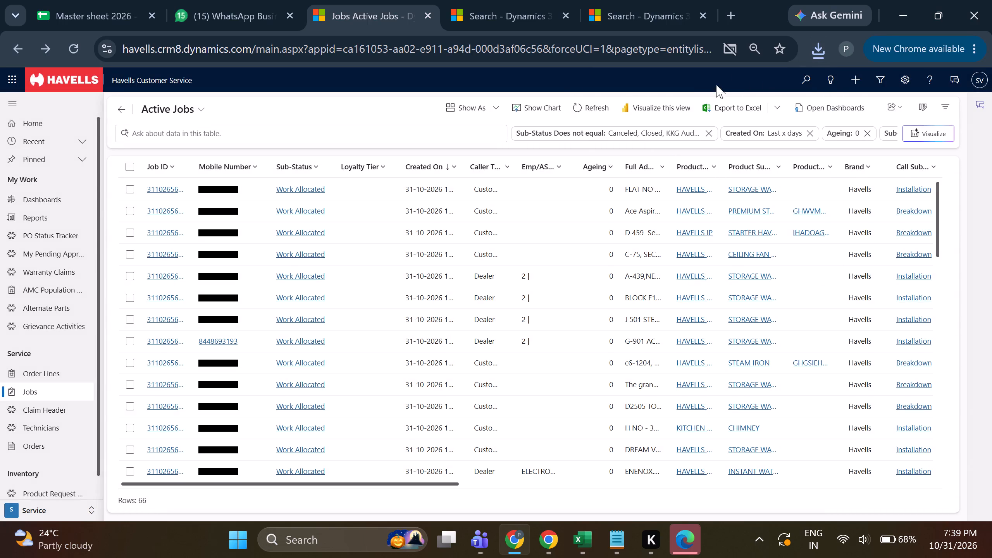
left_click(810, 53)
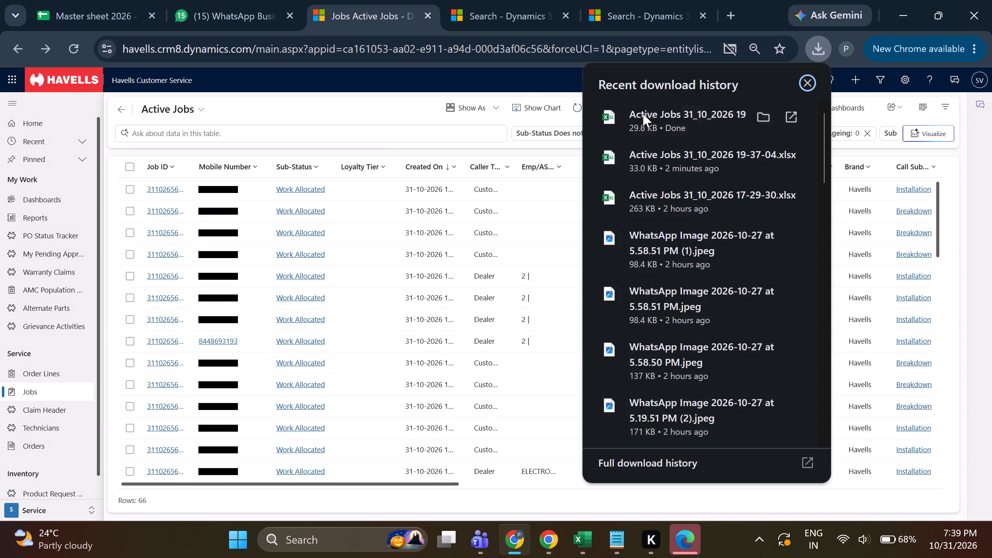
triple_click(642, 114)
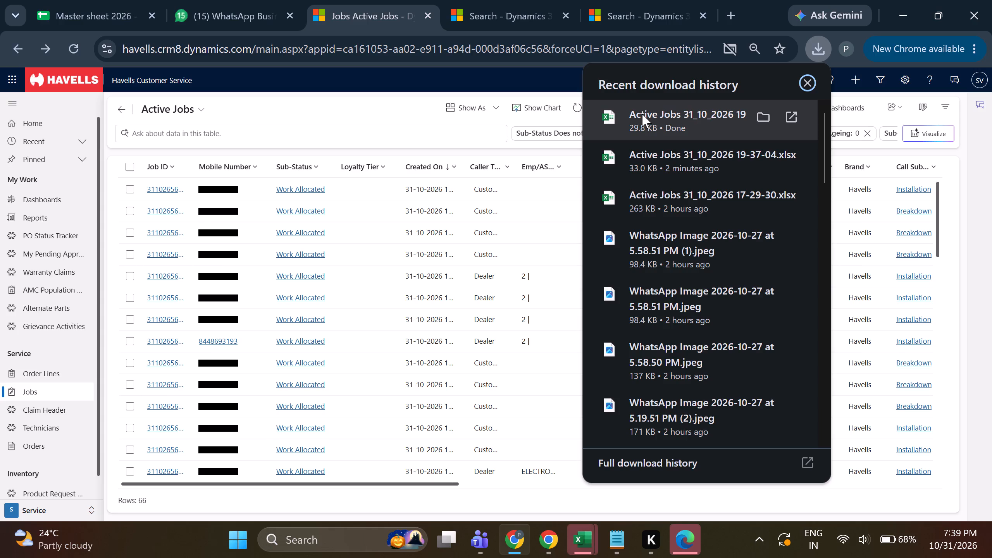
double_click(642, 114)
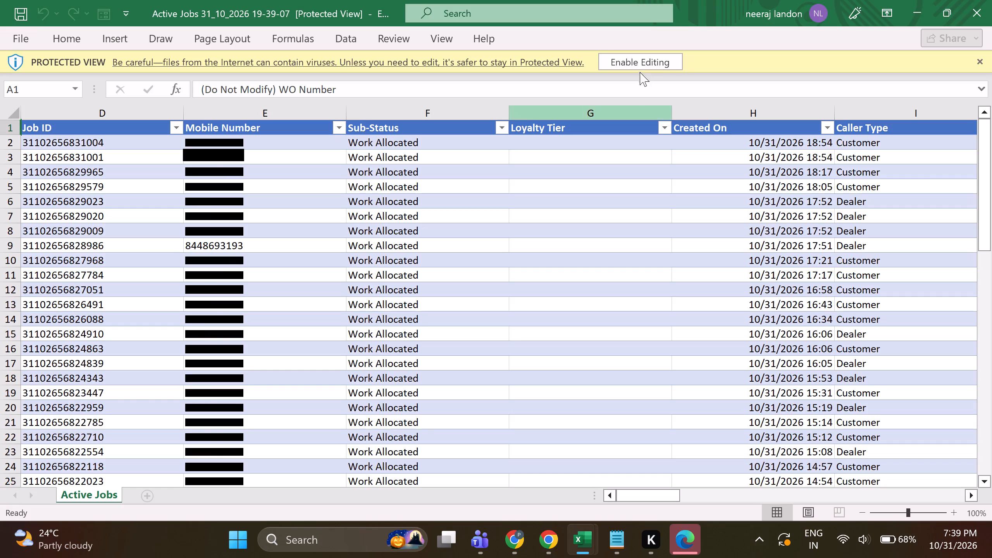
left_click(641, 63)
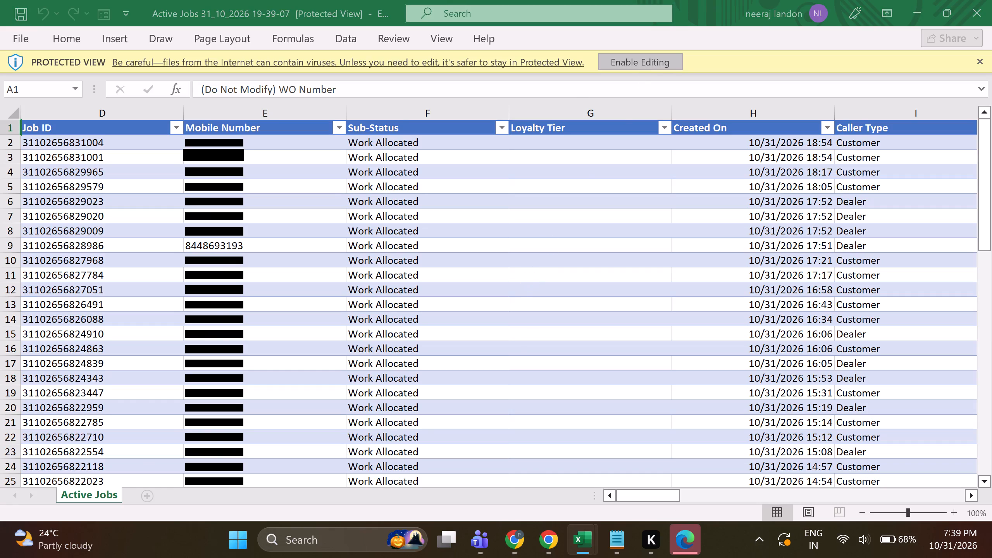
Examine the exported job columns from Loyalty Tier across to Account Number (Related Franchisee).
left_click(531, 284)
left_click(627, 287)
key("Right")
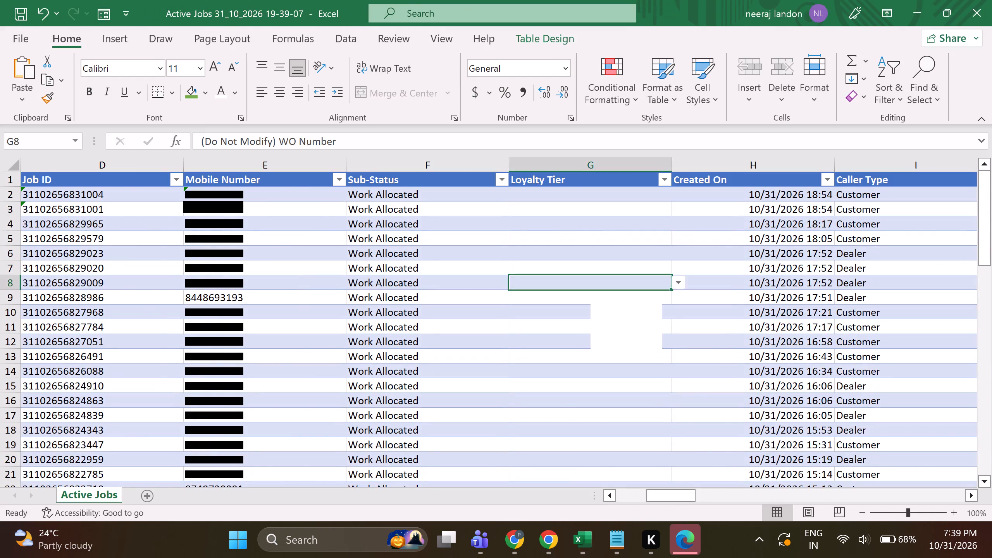
key("Right")
key("Right")
key("Right")
key("Right")
key("Right")
key("Right")
key("Right")
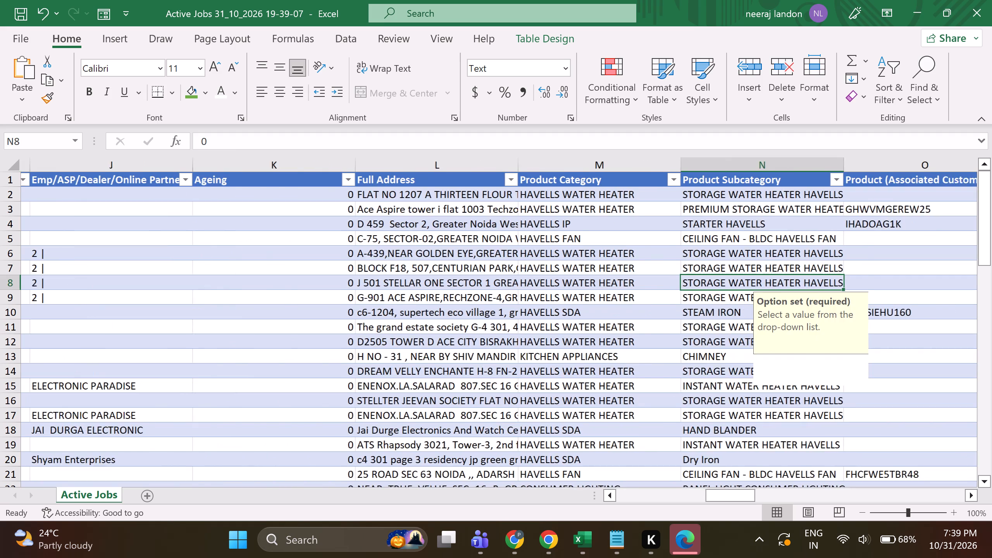
key("Right")
key("Right")
key("Right")
key("Right")
key("Right")
key("Right")
key("Right")
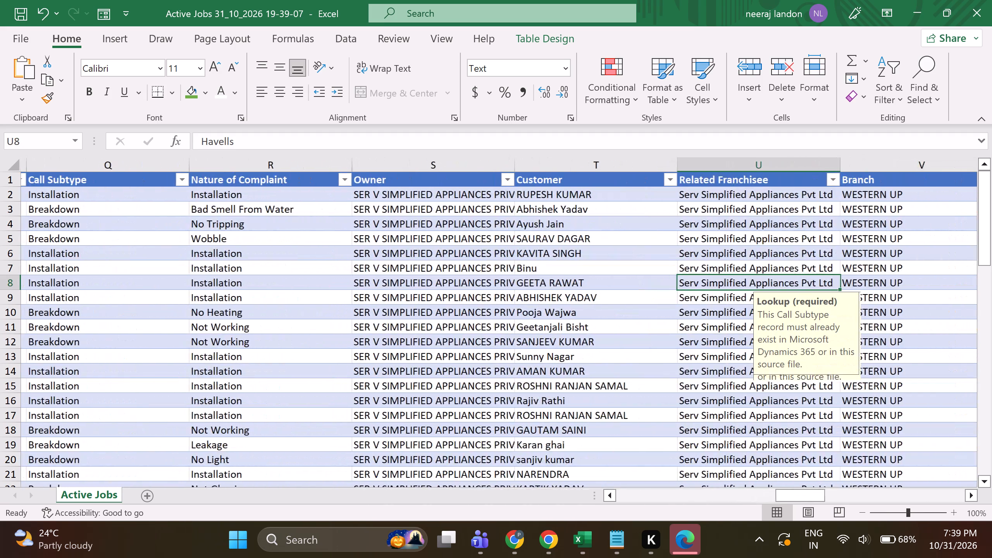
key("Right")
key("Right")
key("Right")
key("Right")
key("Right")
key("Right")
key("Right")
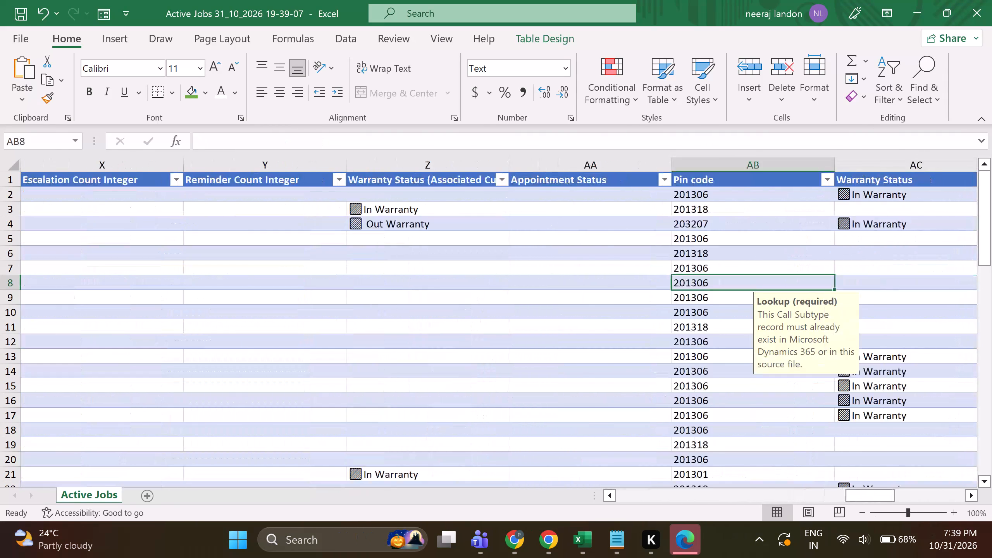
key("Left")
key("Left")
key("Left")
key("Right")
key("Right")
key("Right")
key("Right")
key("Right")
key("Right")
key("Right")
key("Right")
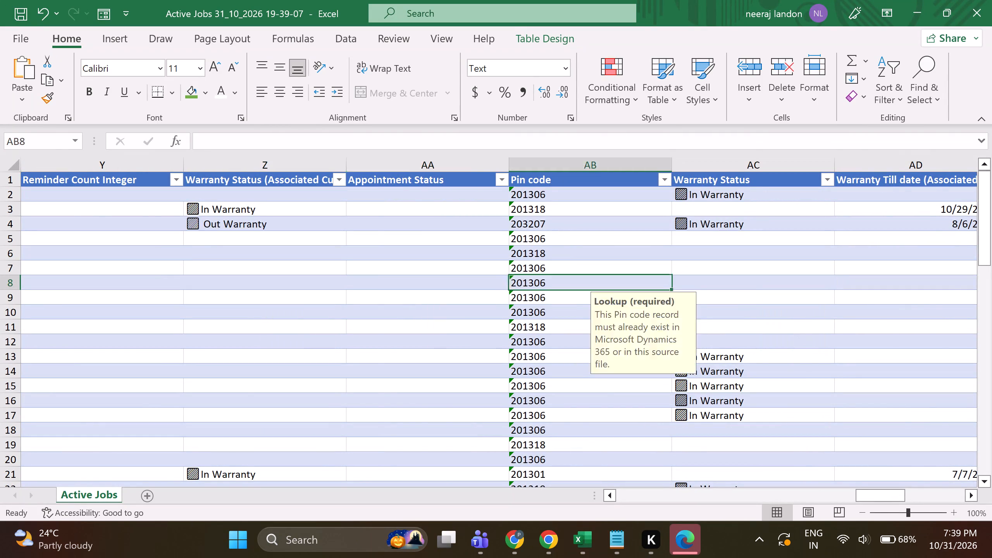
key("Right")
key("Right")
key("Right")
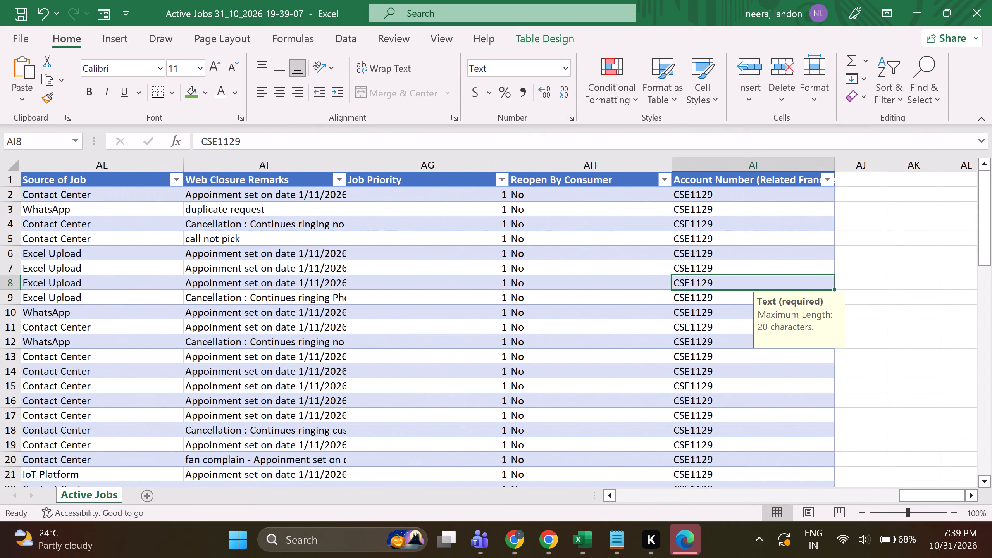
Examine the exported rows down to the end of the table, including the Web Closure Remarks entries.
scroll(250, 303, "down", 5)
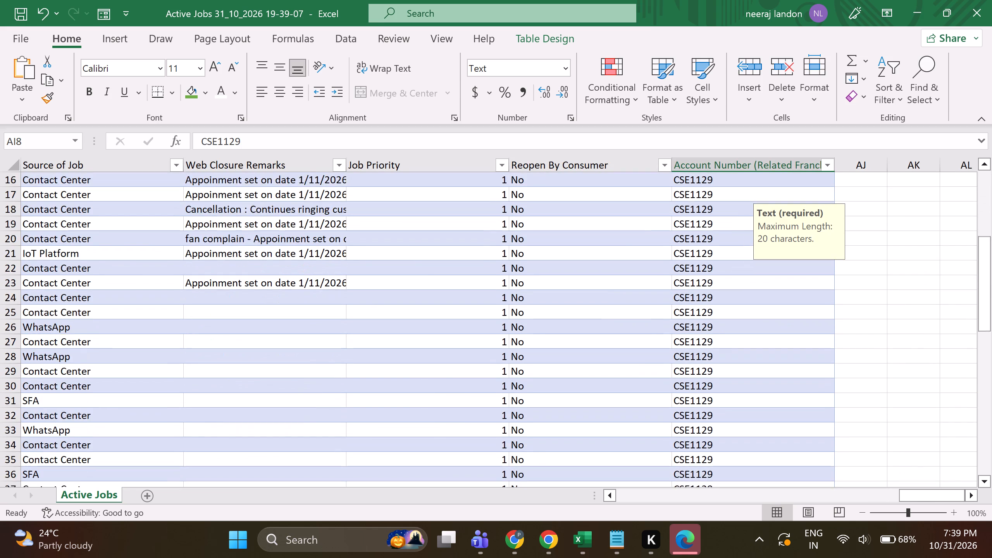
scroll(257, 318, "down", 13)
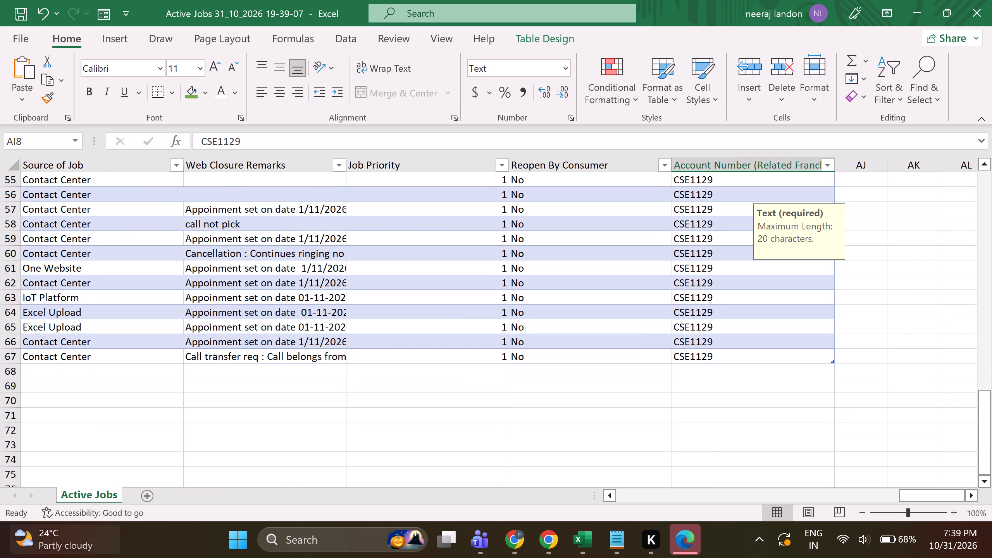
left_click(382, 394)
scroll(380, 394, "up", 15)
scroll(380, 394, "up", 6)
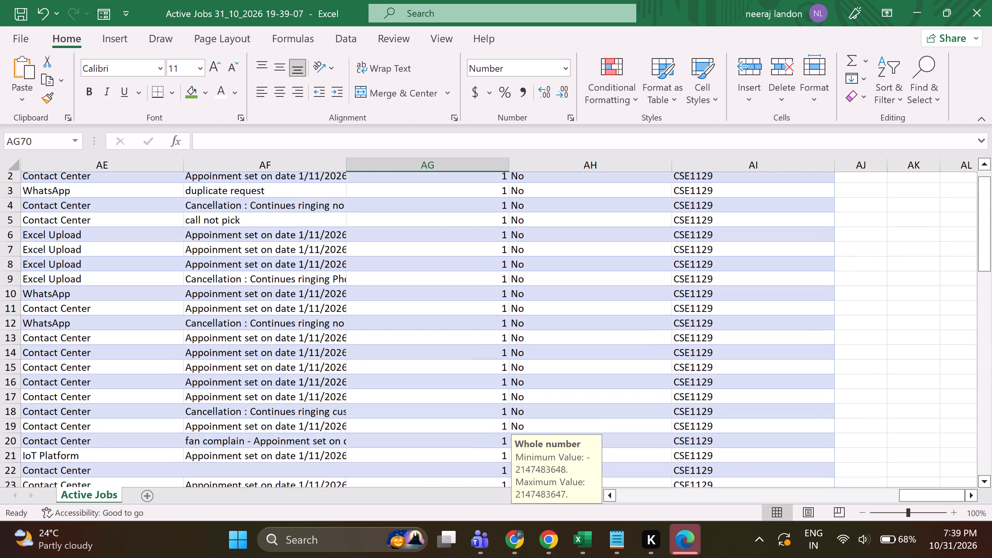
scroll(380, 394, "up", 6)
left_click(382, 318)
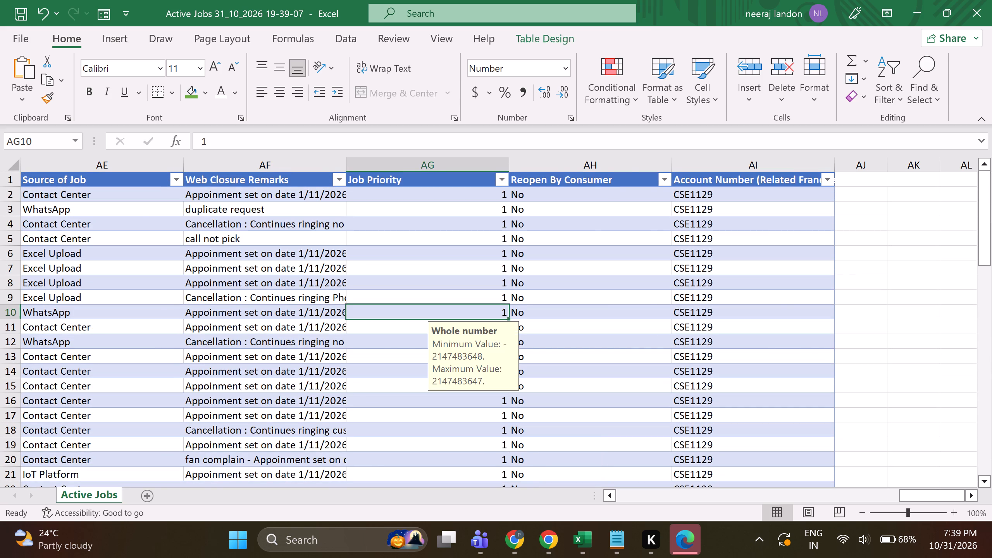
Delete the Escalation Count Integer, Reminder Count Integer, Warranty Status (Associated Customer Product) and Appointment Status columns.
key("Left")
key("Left")
key("Left")
key("Left")
key("Left")
key("Left")
key("Left")
key("Left")
key("Left")
key("Left")
key("Left")
key("Left")
key("Left")
key("Left")
key("Left")
key("Left")
key("Left")
key("Left")
key("Left")
key("Left")
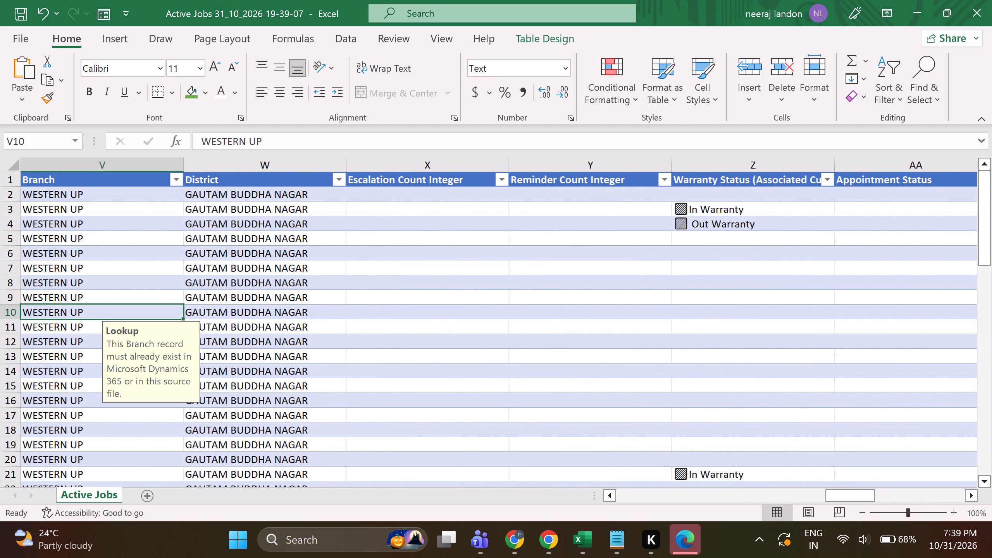
left_click(450, 161)
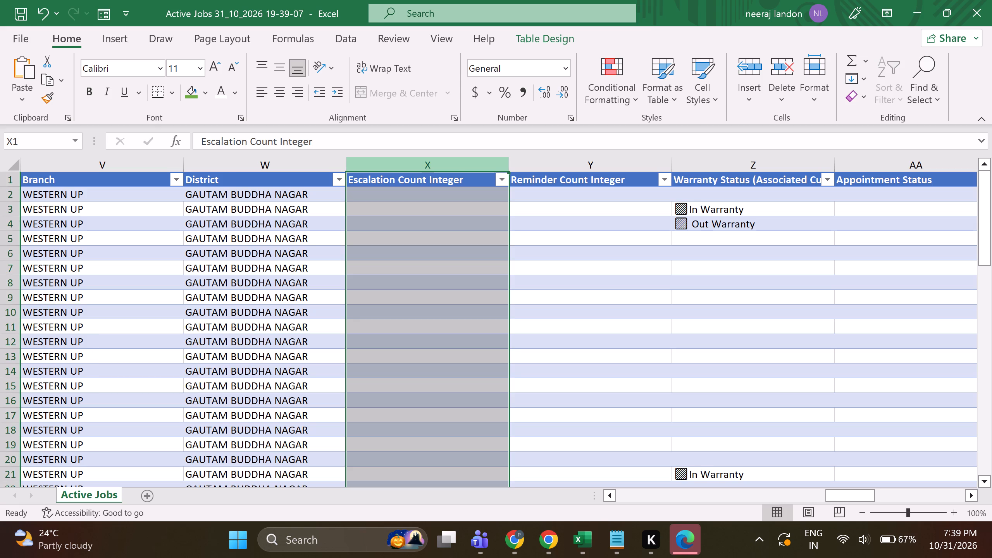
key("ctrl+minus")
key("ctrl+minus")
key("ctrl+minus")
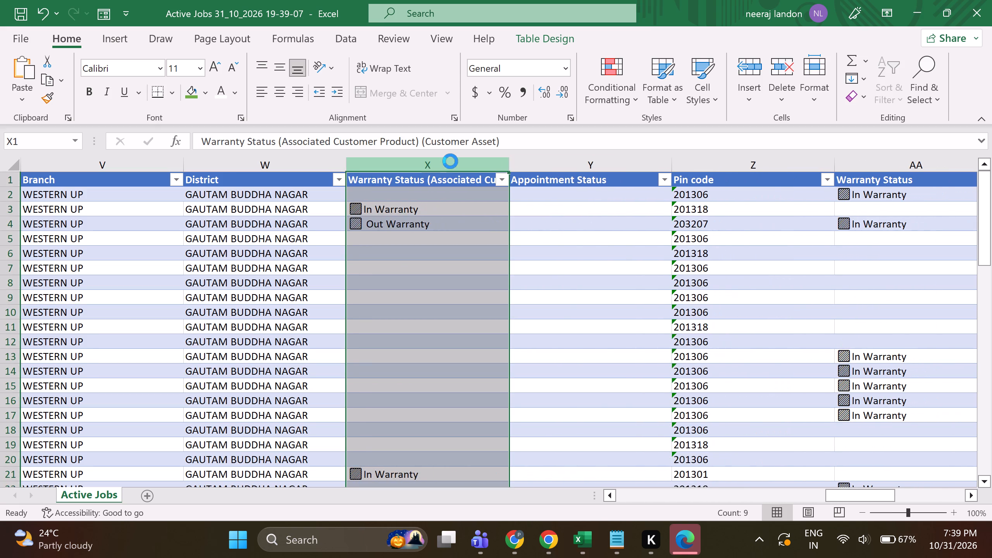
key("ctrl+minus")
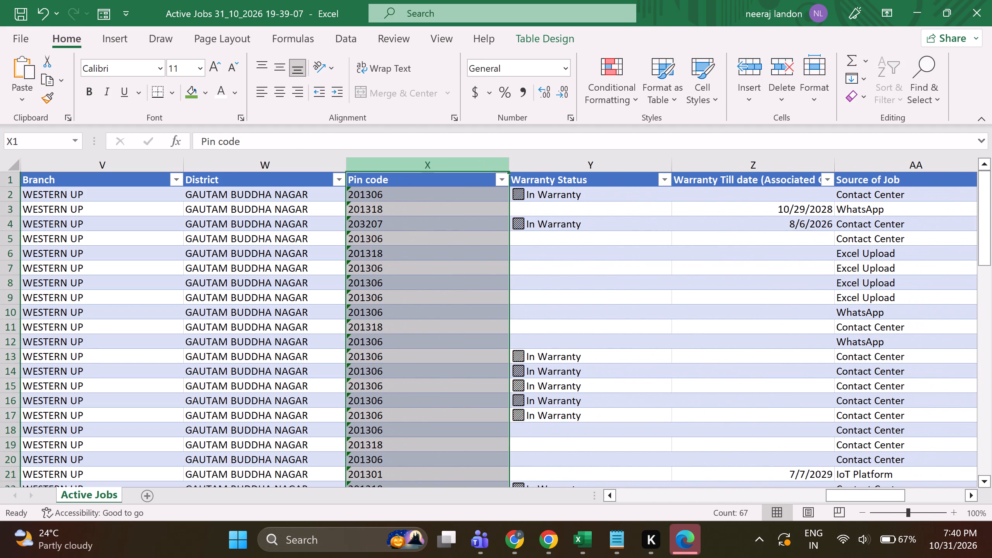
Delete the Warranty Till date (Associated Customer Product) column.
key("Right")
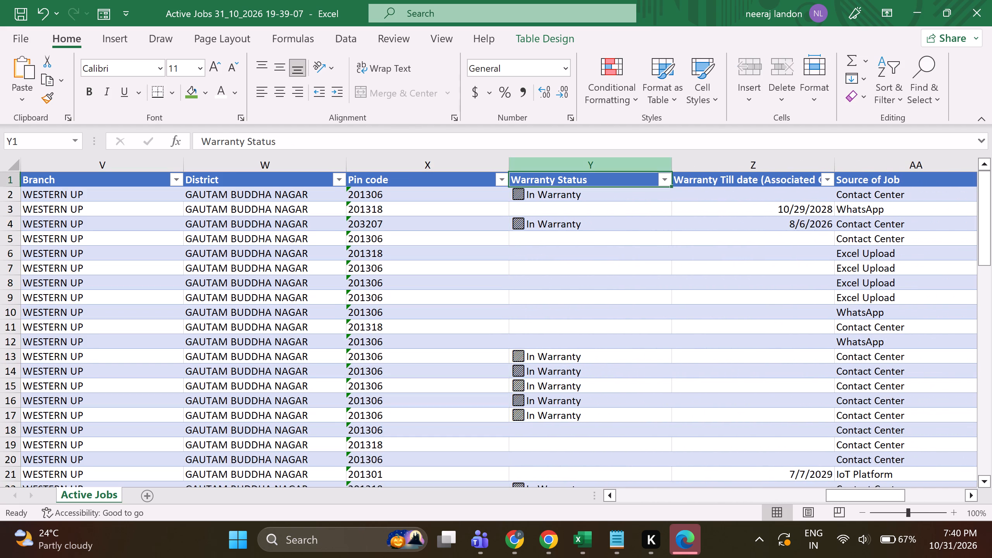
left_click(693, 154)
left_click(720, 175)
left_click(729, 167)
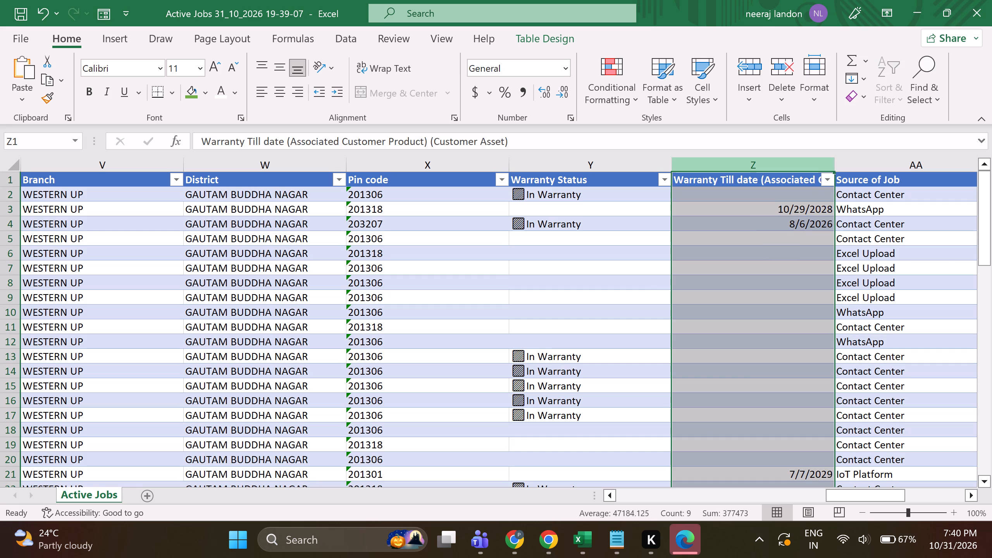
key("ctrl+minus")
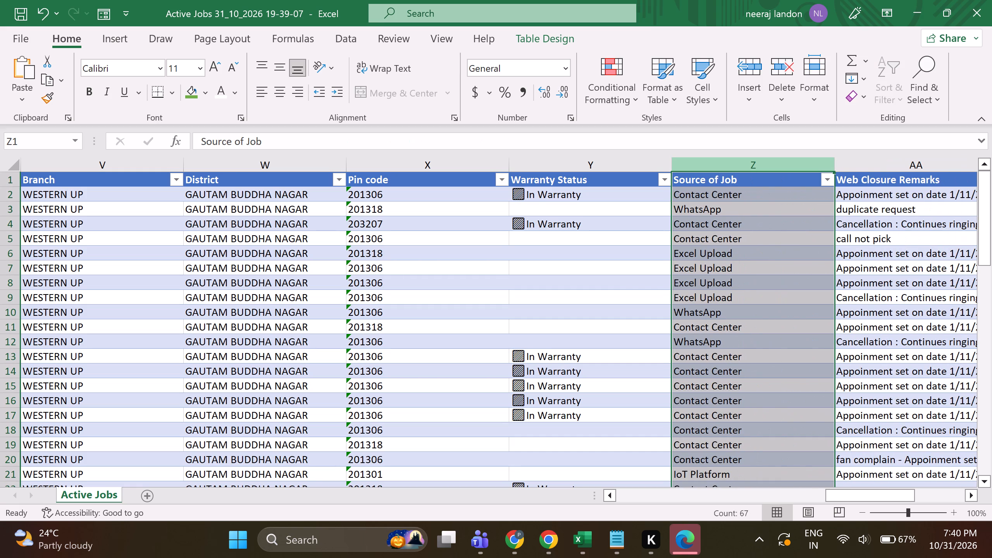
Delete the Owner column between Nature of Complaint and Customer.
left_click(584, 248)
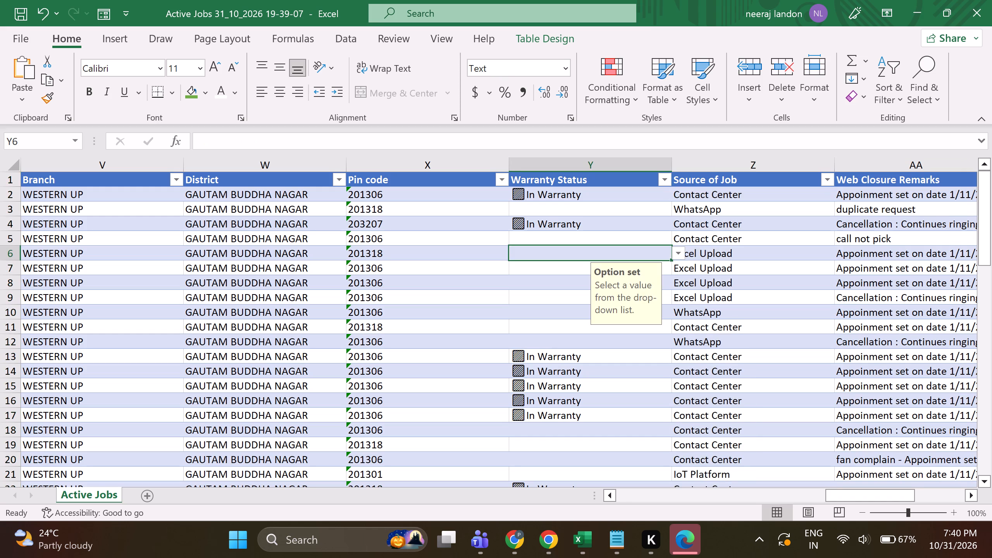
left_click(557, 261)
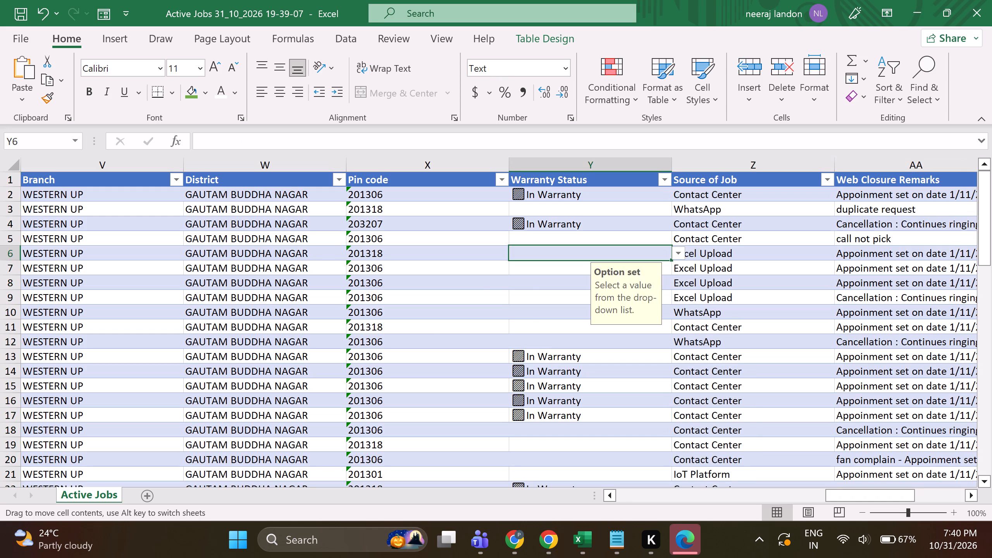
key("Left")
key("Left")
key("Left")
key("Left")
key("Left")
key("Left")
key("Left")
key("Left")
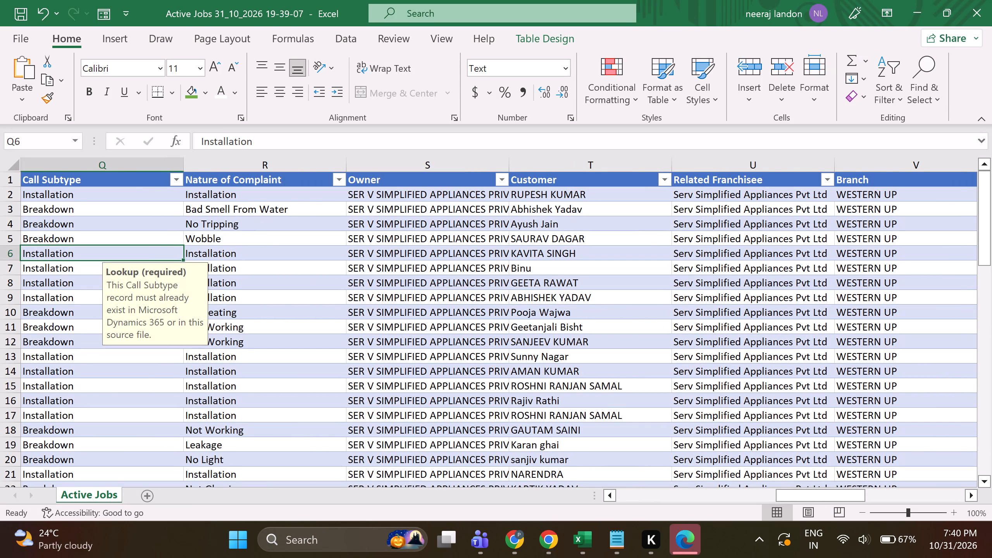
left_click(411, 168)
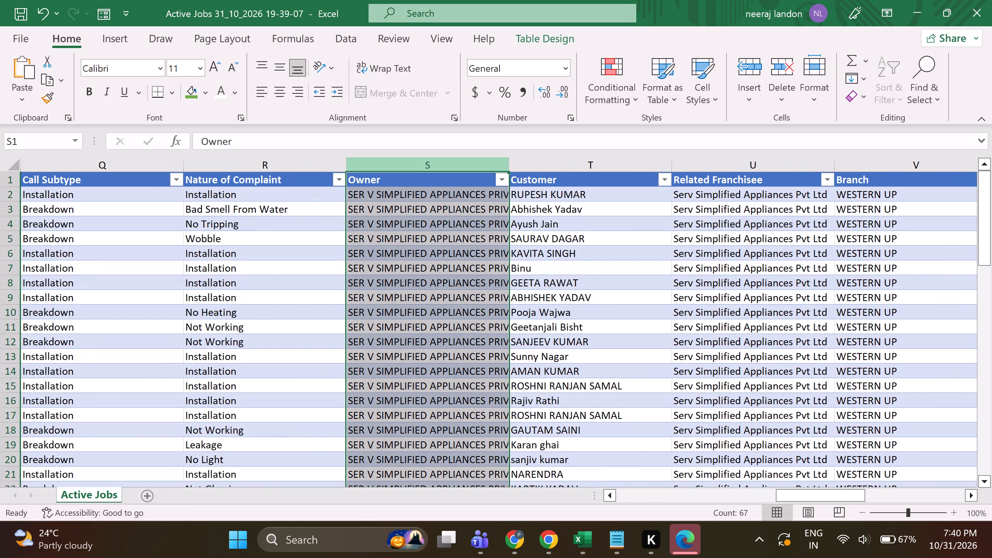
key("ctrl+minus")
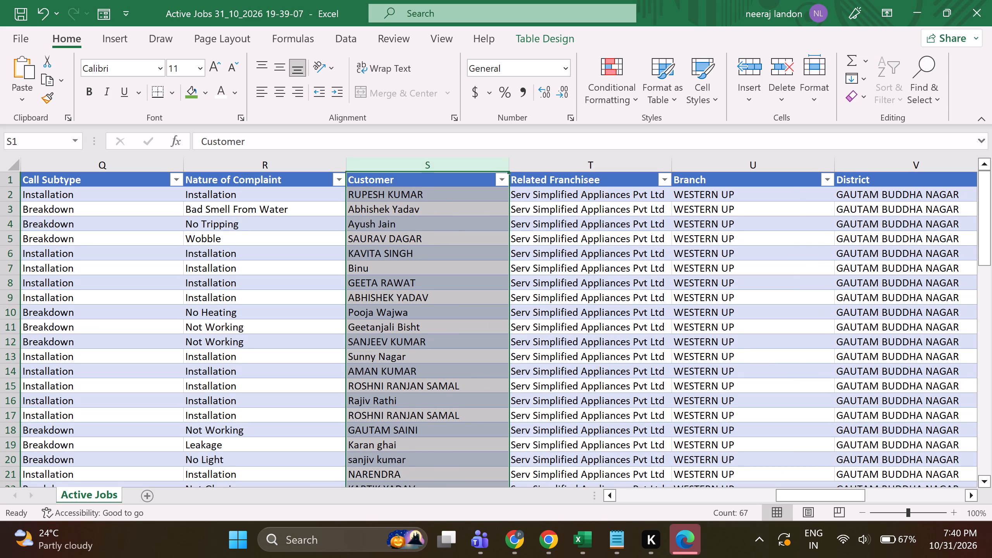
Review the Call Subtype, Brand and Product (Associated Customer Product) columns.
left_click(125, 163)
key("Left")
key("Left")
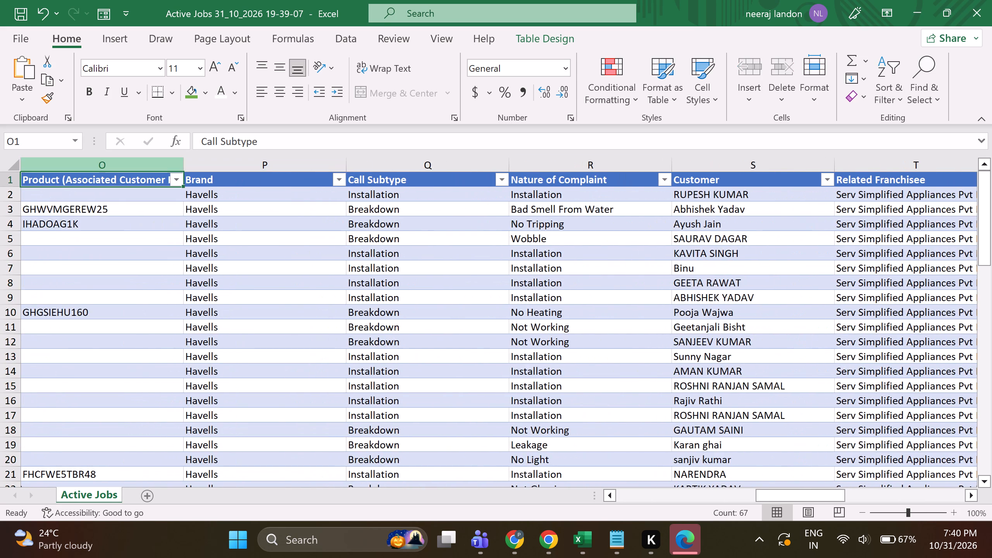
left_click(208, 157)
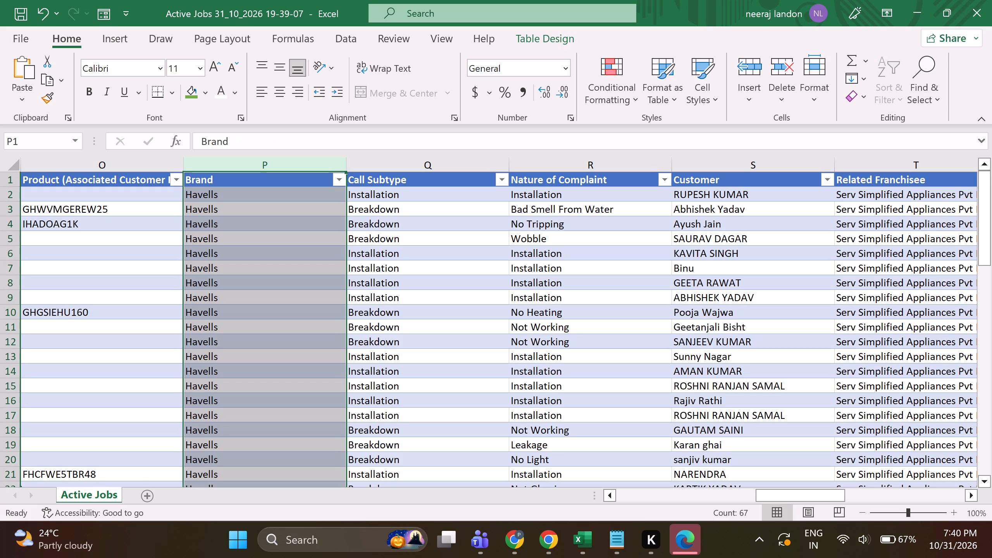
key("Left")
key("Left")
left_click(253, 246)
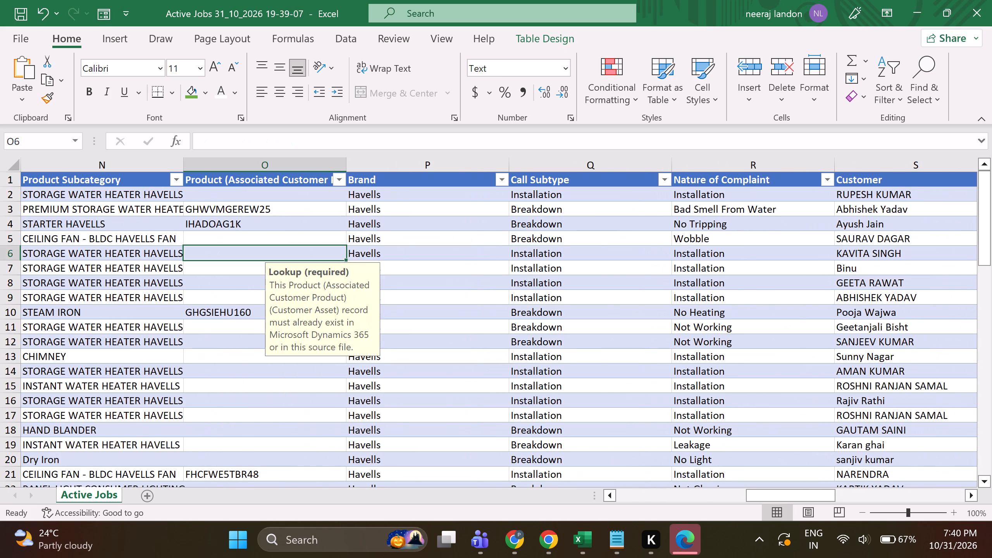
left_click(271, 199)
left_click(260, 164)
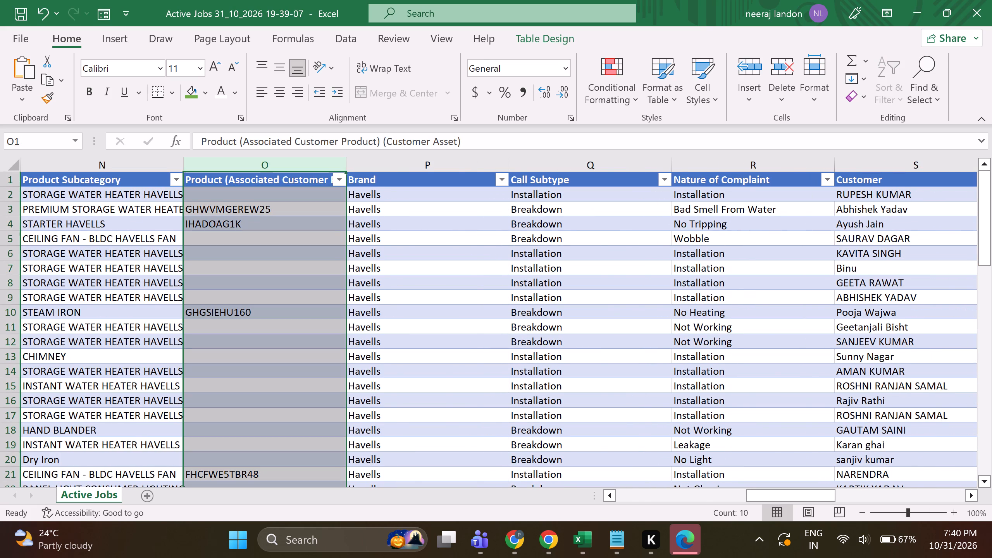
Review the remaining columns from Call Subtype through Account Number (Related Franchisee) at the end of the table.
left_click(546, 162)
key("Right")
key("Right")
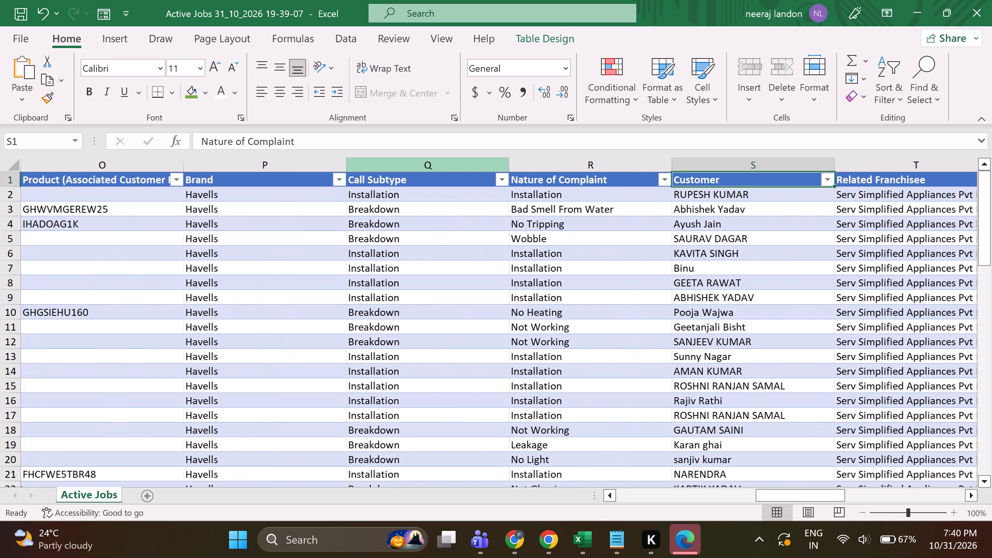
key("Right")
key("Right")
key("Right")
key("Right")
key("Right")
key("Right")
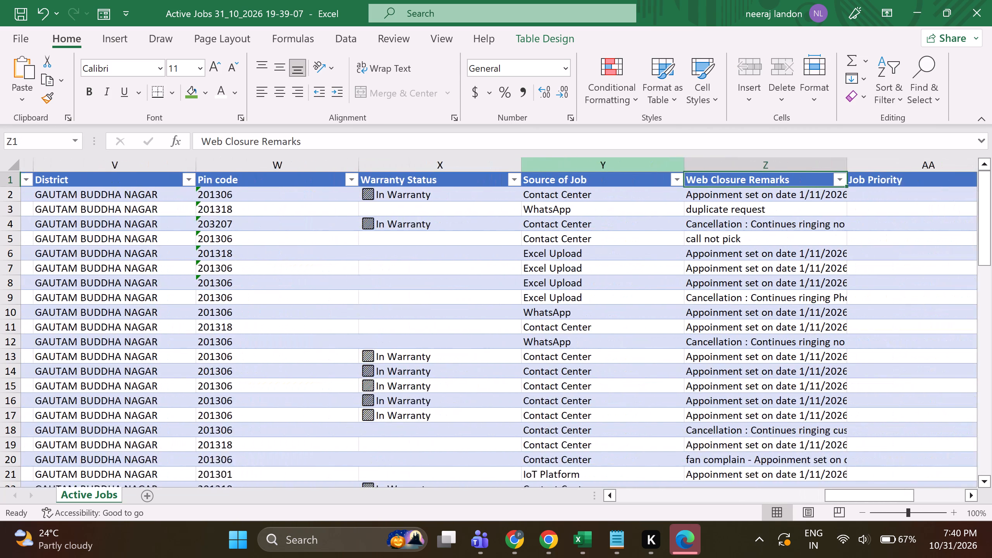
key("Right")
key("Right")
key("Right")
key("Right")
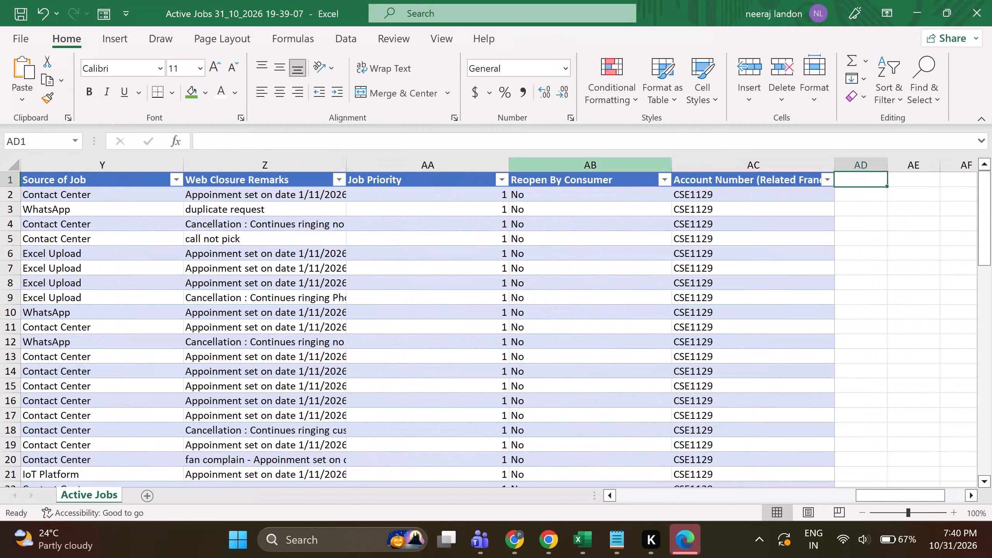
left_click(586, 262)
left_click(713, 164)
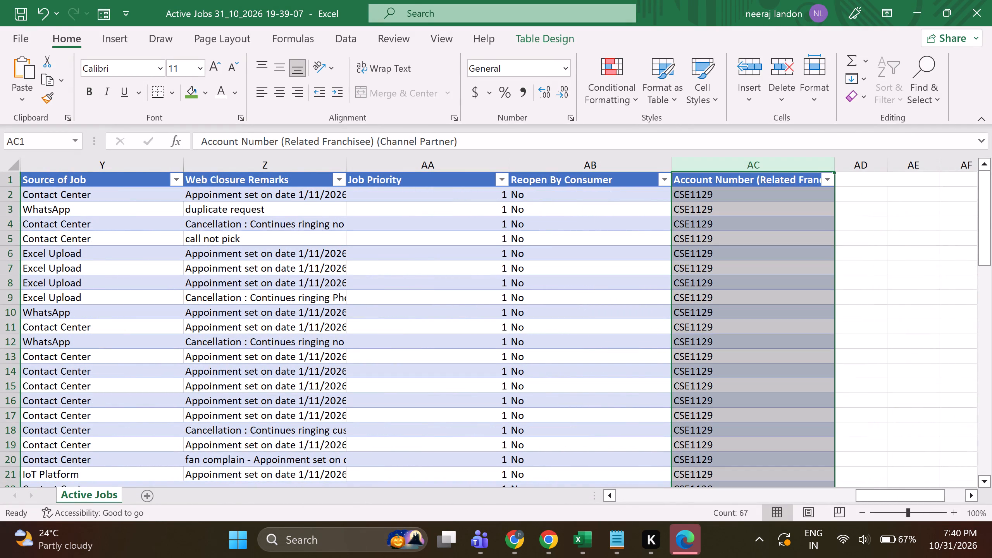
left_click(644, 337)
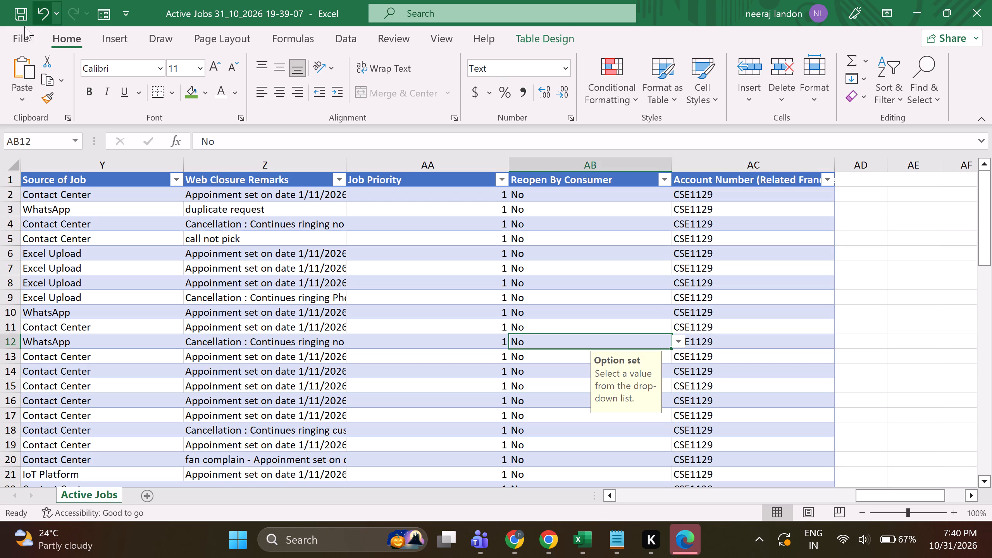
Save a copy of the workbook in the Documents folder as Active Jobs 31_10_2026 0days.
left_click(23, 37)
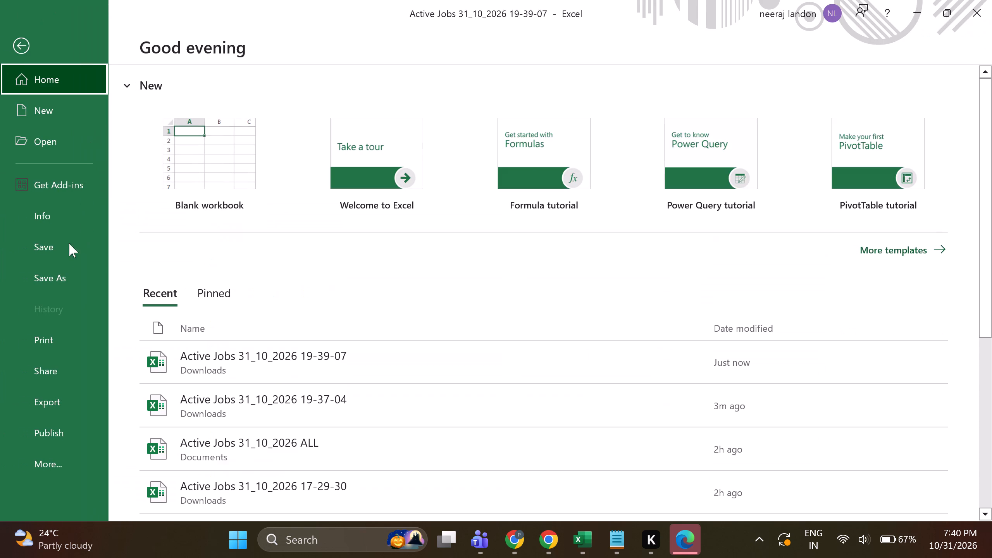
left_click(60, 273)
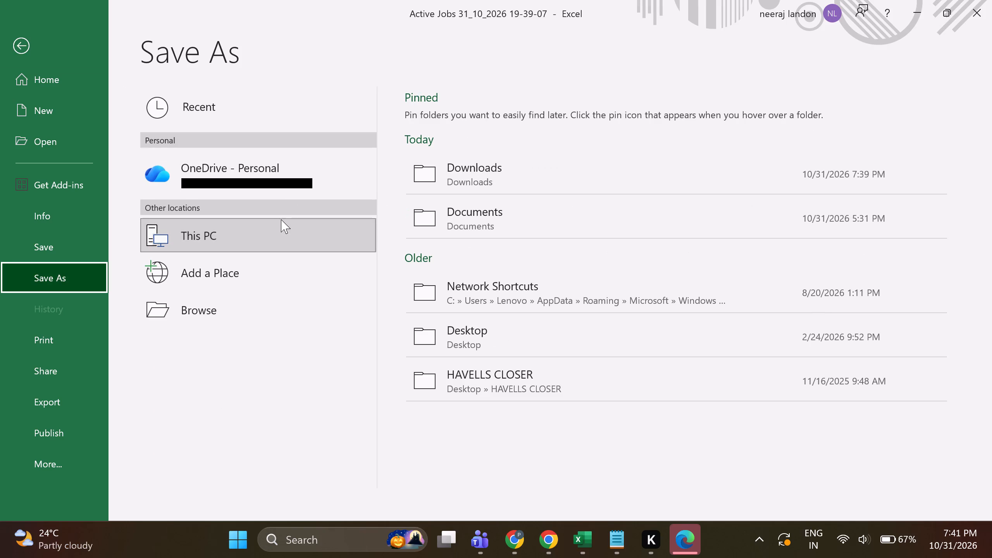
left_click(289, 232)
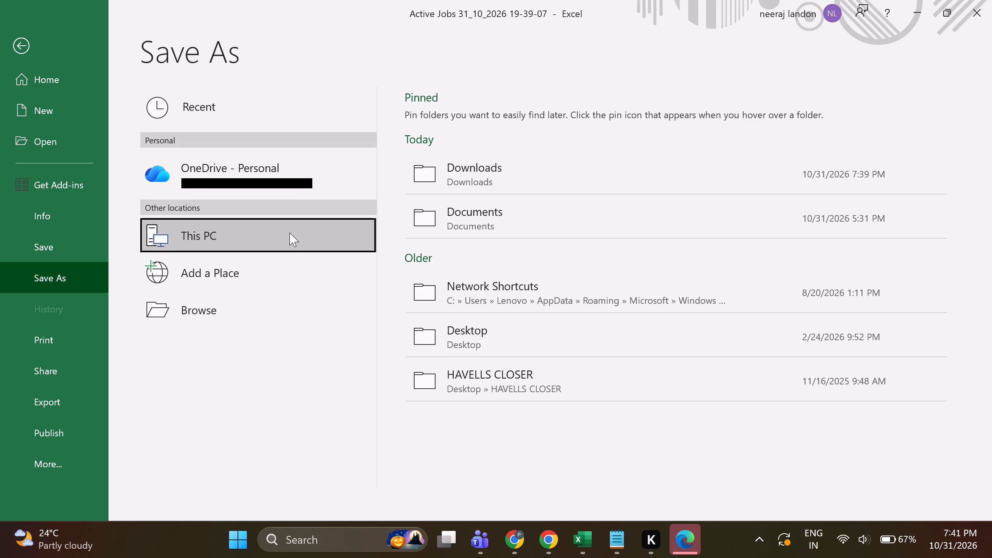
double_click(308, 241)
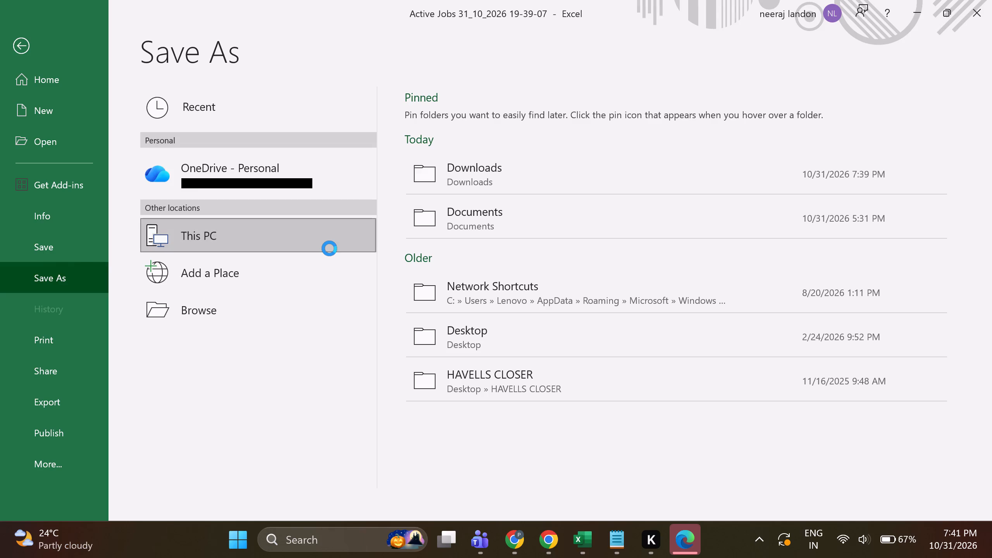
left_click(284, 253)
double_click(284, 253)
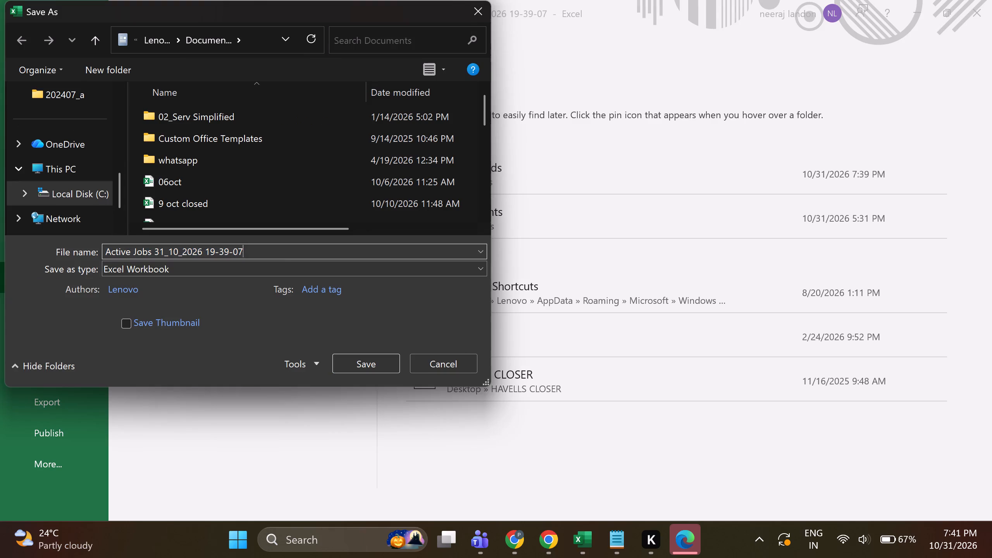
key("BackSpace")
key("BackSpace")
key("BackSpace")
key("BackSpace")
key("BackSpace")
key("BackSpace")
key("BackSpace")
key("BackSpace")
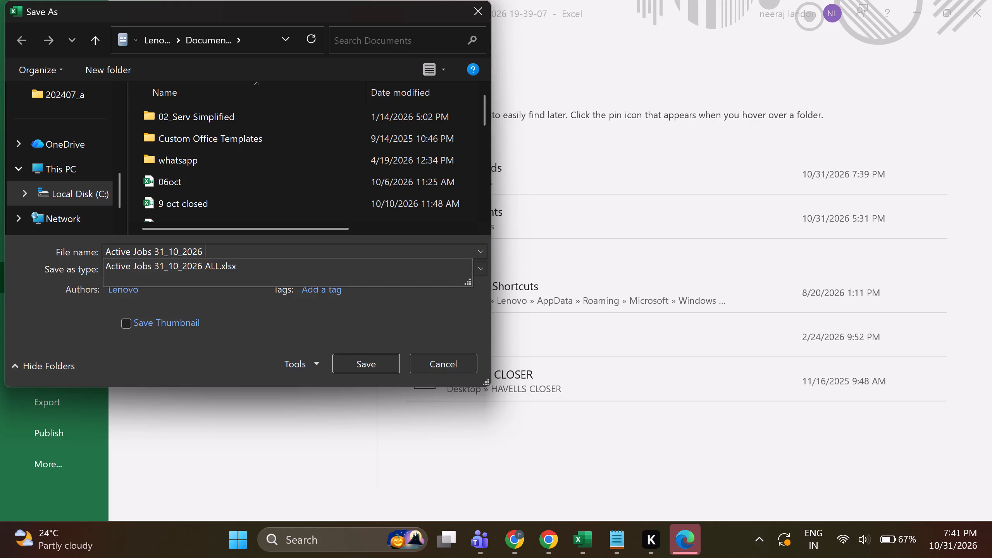
type("o")
key("space")
key("BackSpace")
key("BackSpace")
key("0")
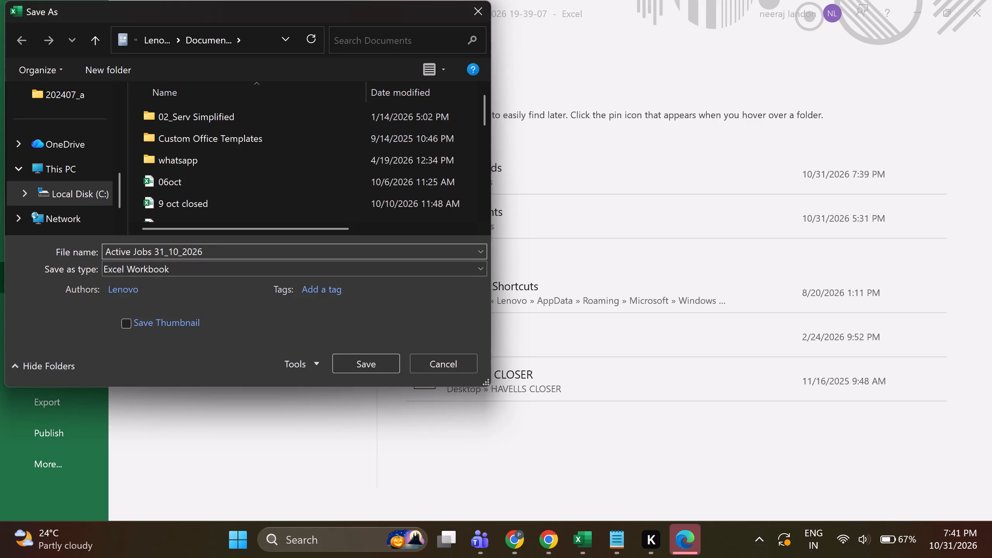
type("days")
key("space")
left_click(378, 363)
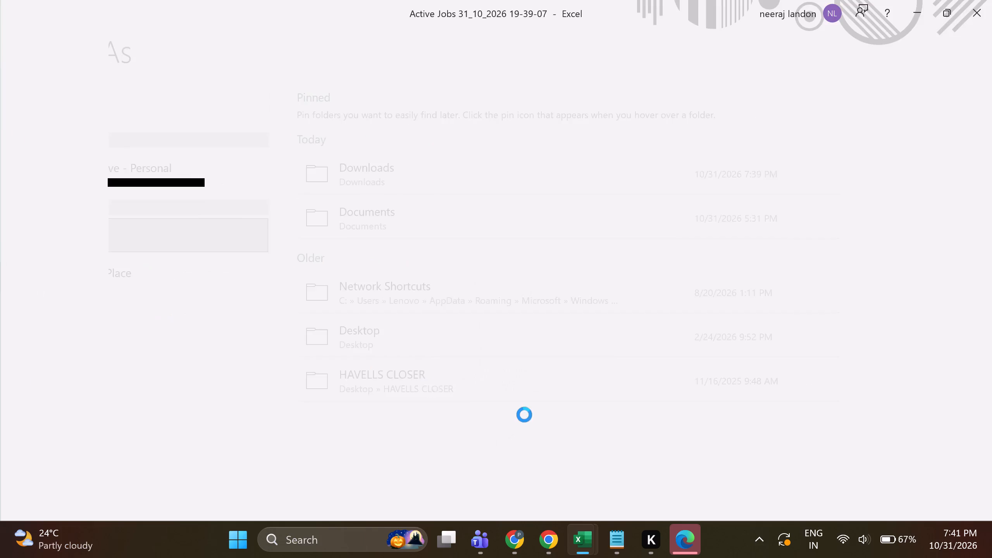